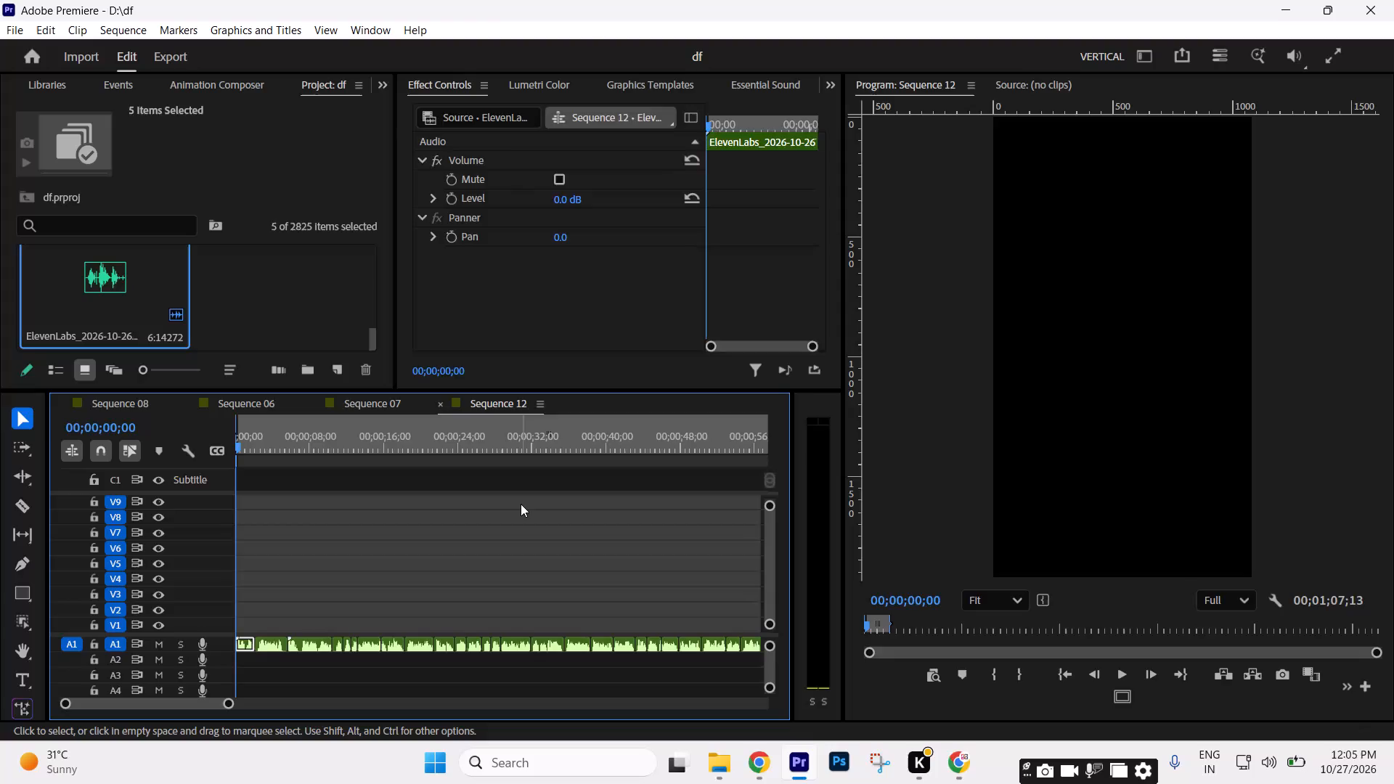
Import the 14 video clips from DJS_8058 (1) through DSC_7391 from the Nis folder on drive E.
{"action": "left_click", "coordinate": [521, 504]}
{"action": "key", "text": "Home"}
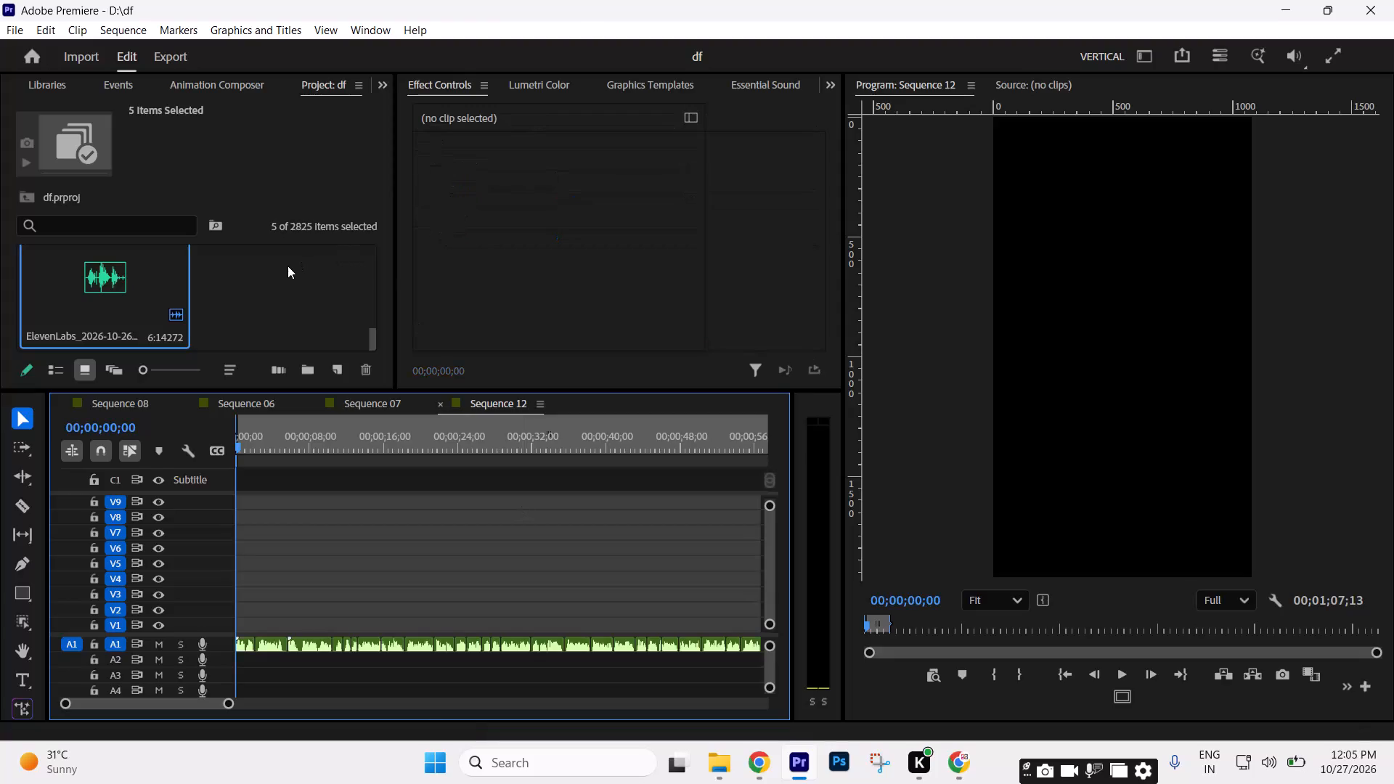
{"action": "double_click", "coordinate": [288, 266]}
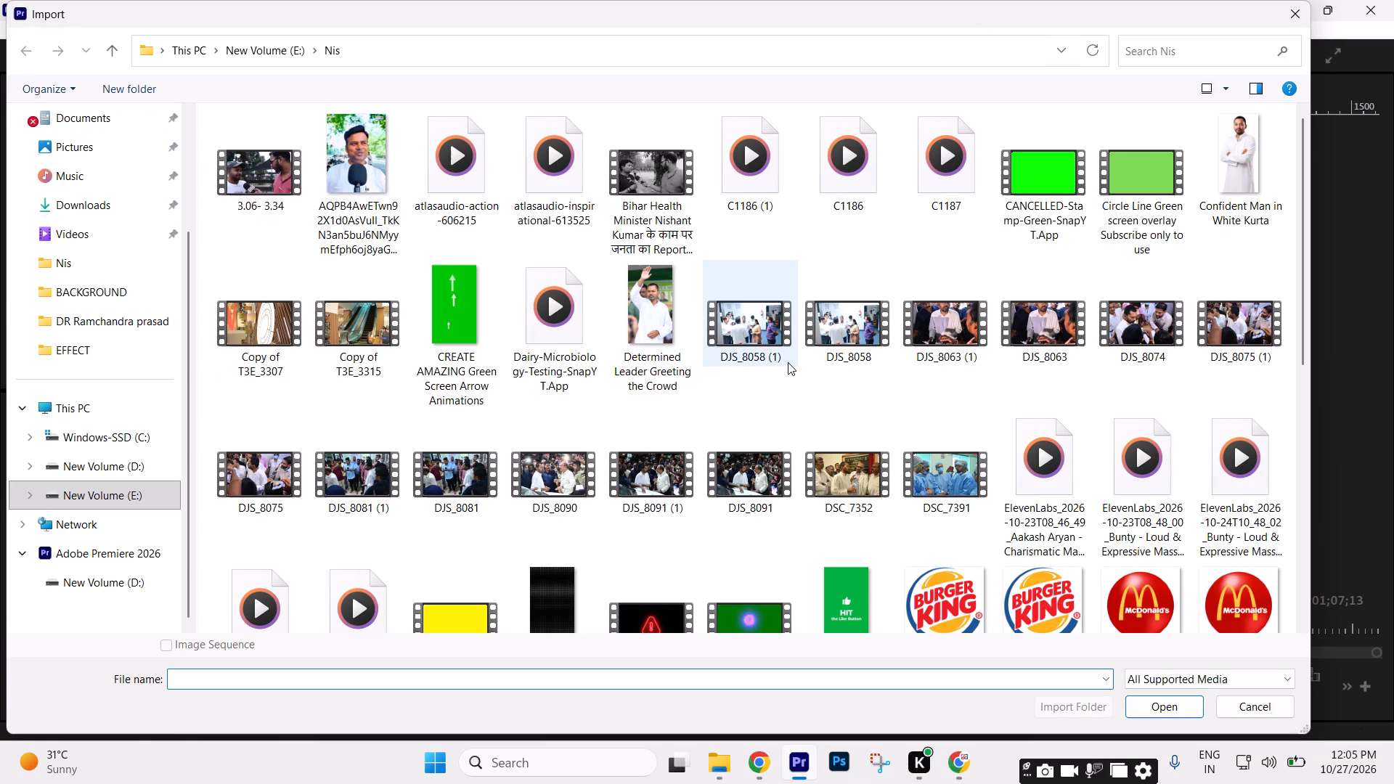
{"action": "left_click", "coordinate": [743, 326]}
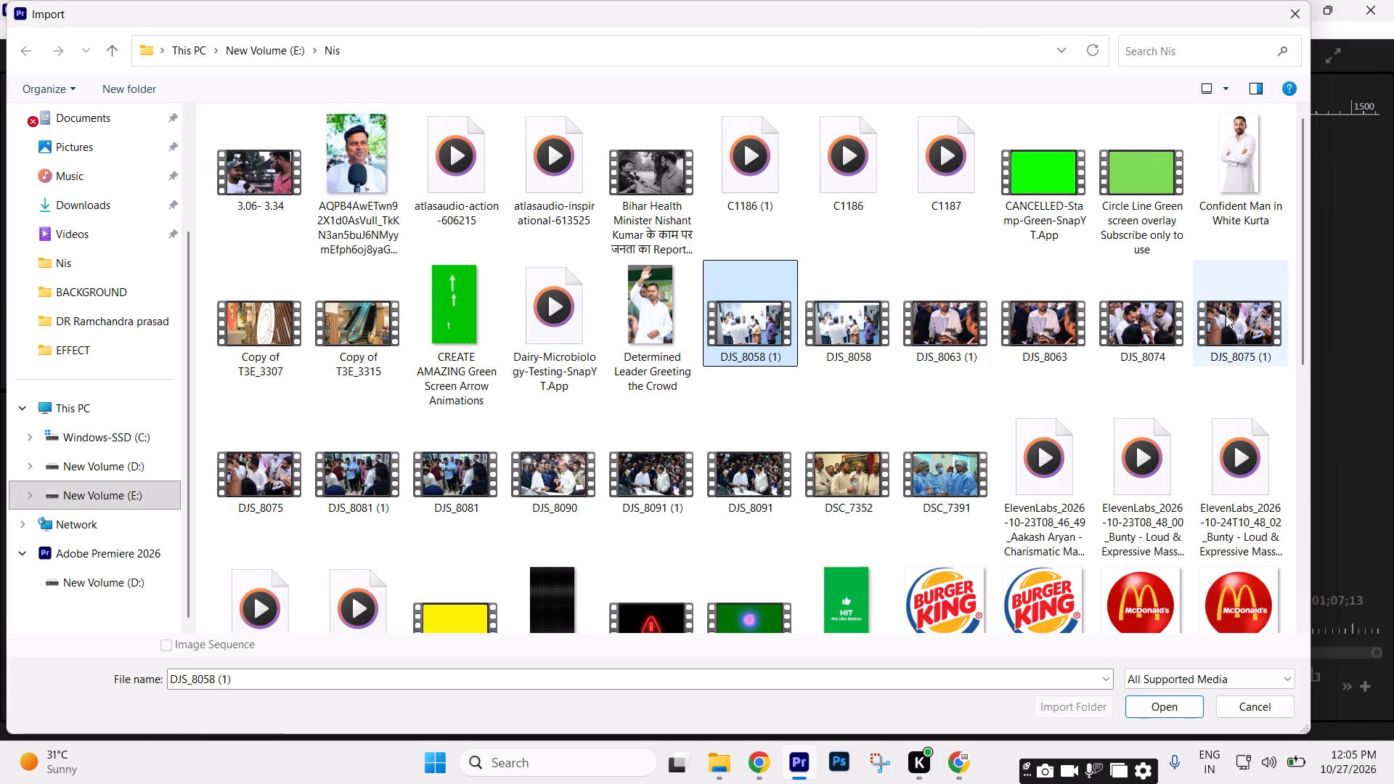
{"action": "left_click", "coordinate": [936, 487], "text": "shift"}
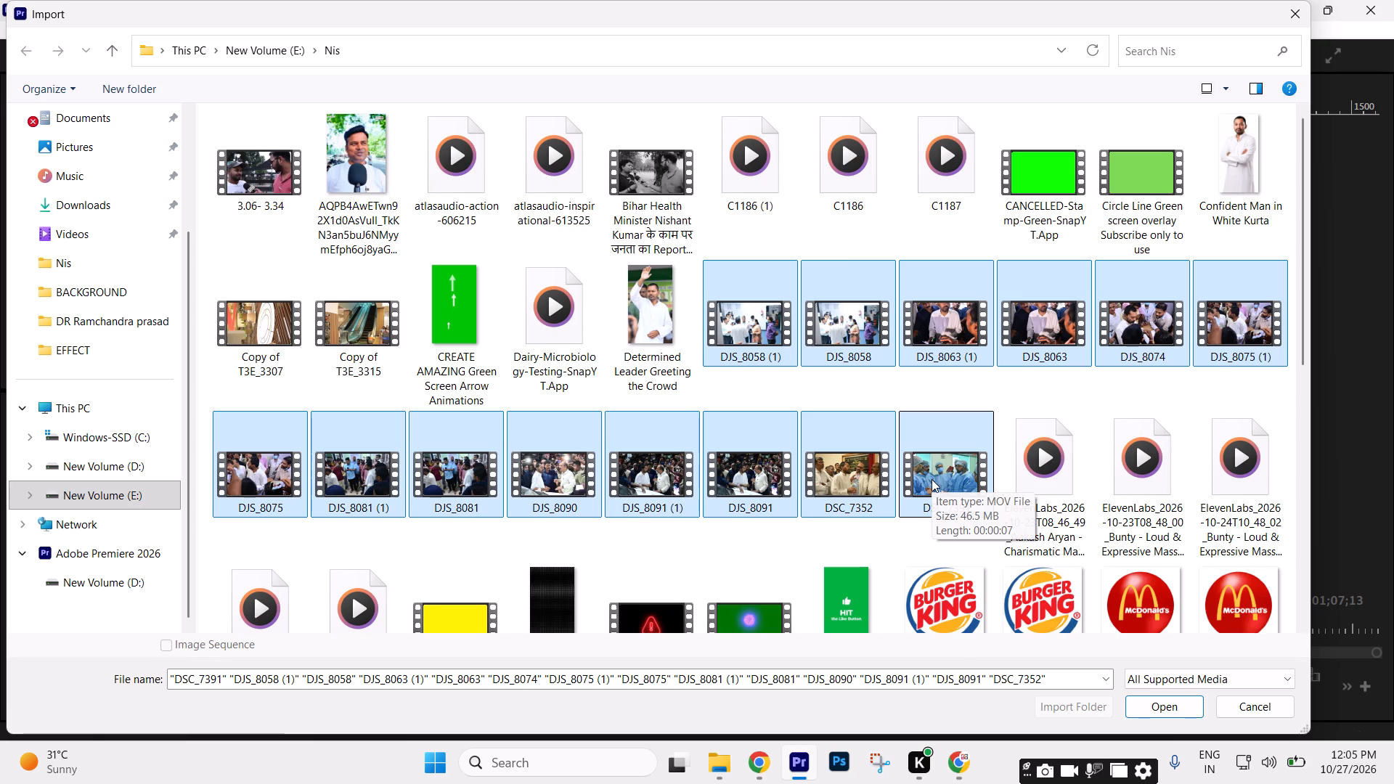
{"action": "key", "text": "Return"}
Place the 14 imported clips together on V1, in the empty area well beyond the voice-over, at about 7 min 40 s.
{"action": "left_click", "coordinate": [101, 283]}
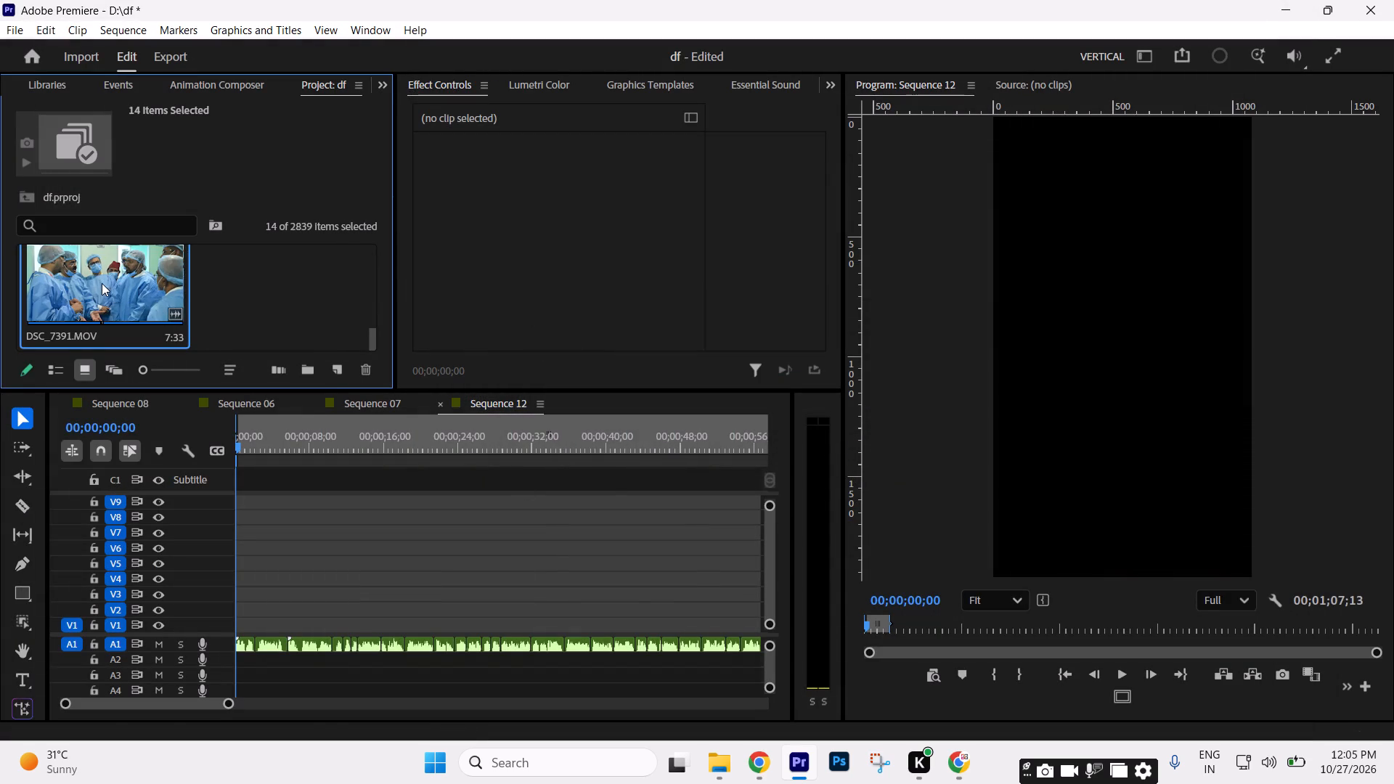
{"action": "left_click_drag", "start_coordinate": [230, 704], "coordinate": [598, 696]}
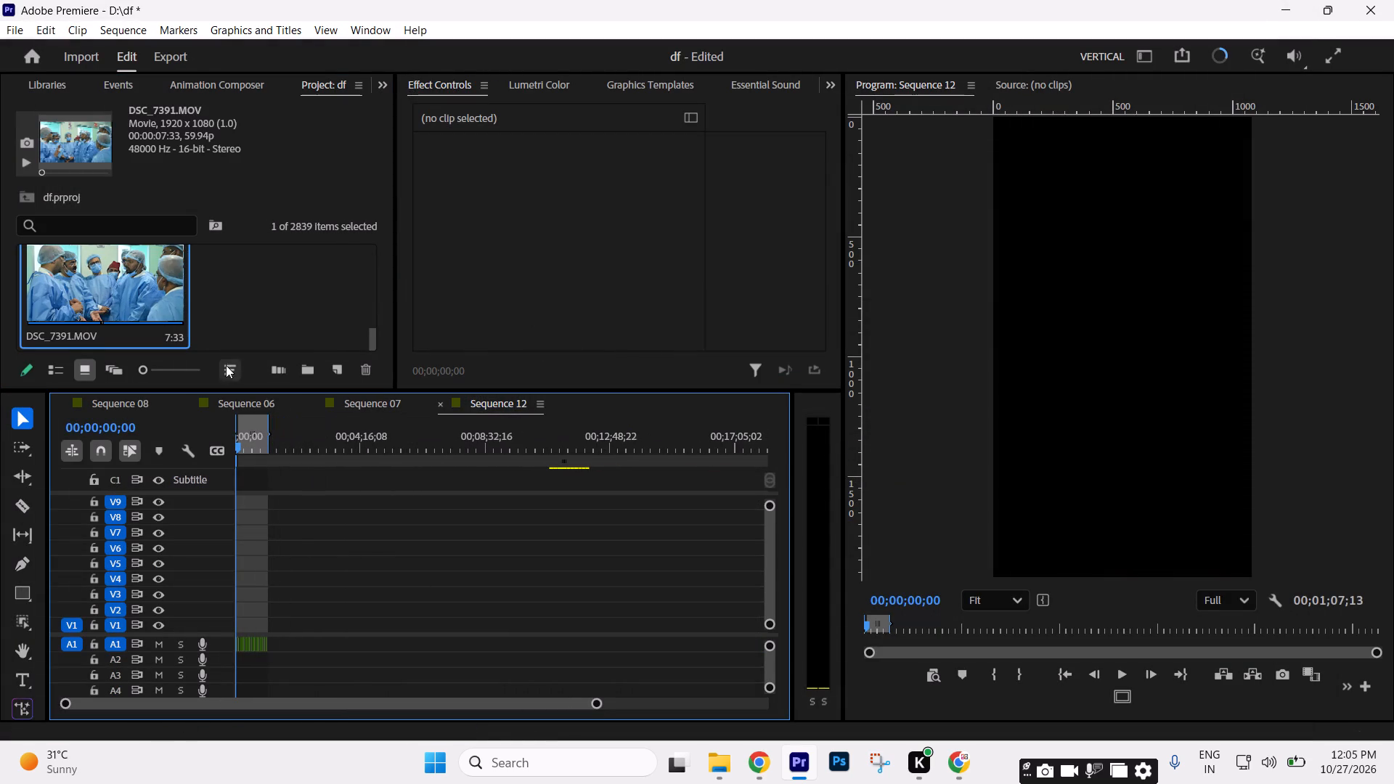
{"action": "scroll", "coordinate": [266, 328], "scroll_direction": "up", "scroll_amount": 10}
{"action": "scroll", "coordinate": [266, 327], "scroll_direction": "down", "scroll_amount": 1}
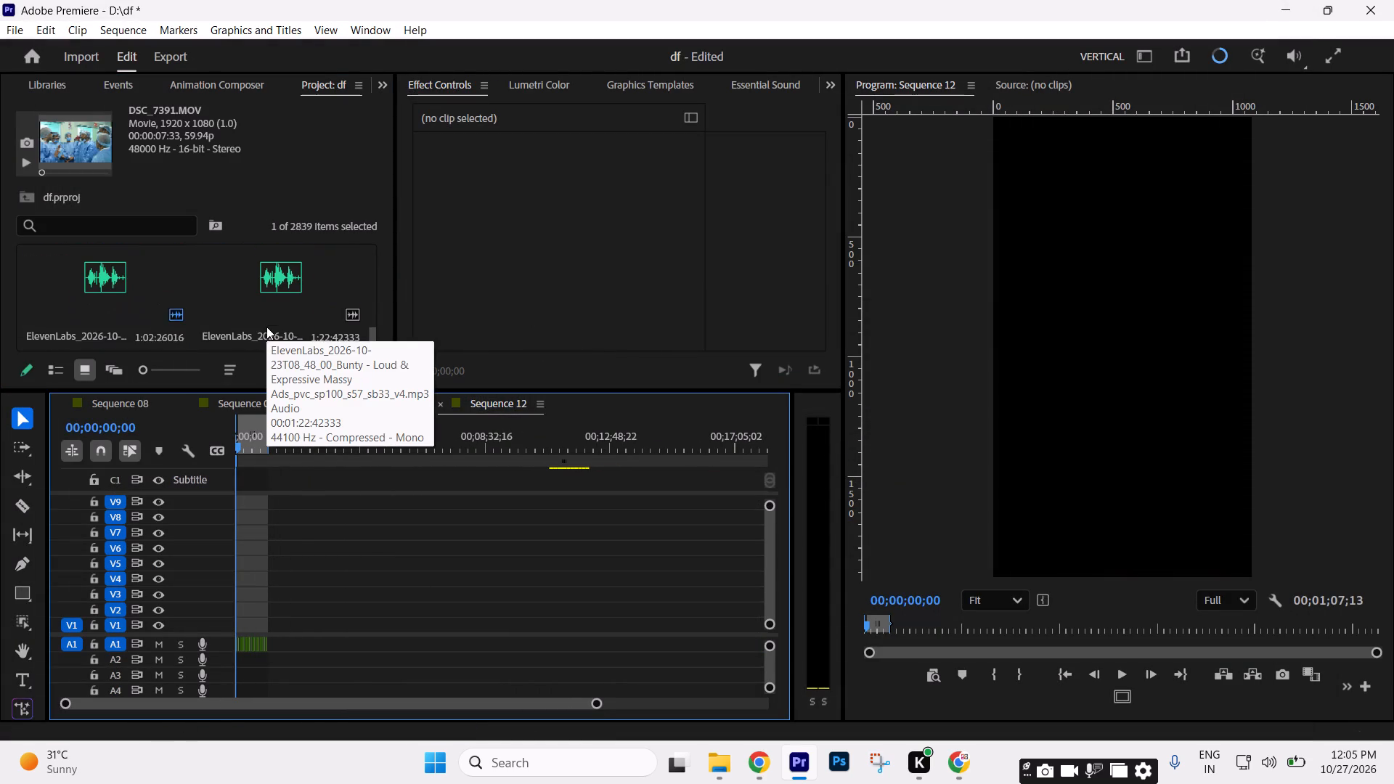
{"action": "scroll", "coordinate": [266, 327], "scroll_direction": "down", "scroll_amount": 2}
{"action": "left_click", "coordinate": [266, 293], "text": "shift"}
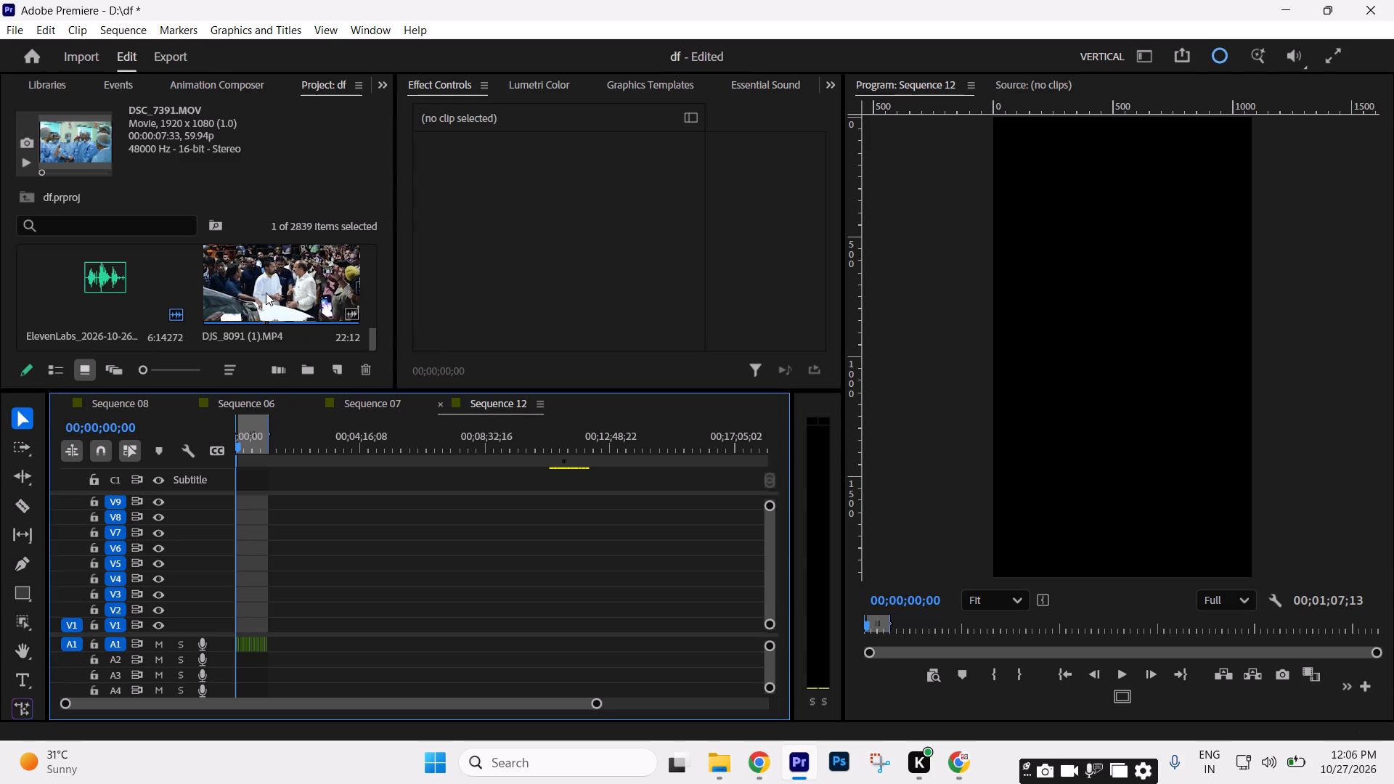
{"action": "scroll", "coordinate": [306, 297], "scroll_direction": "down", "scroll_amount": 8}
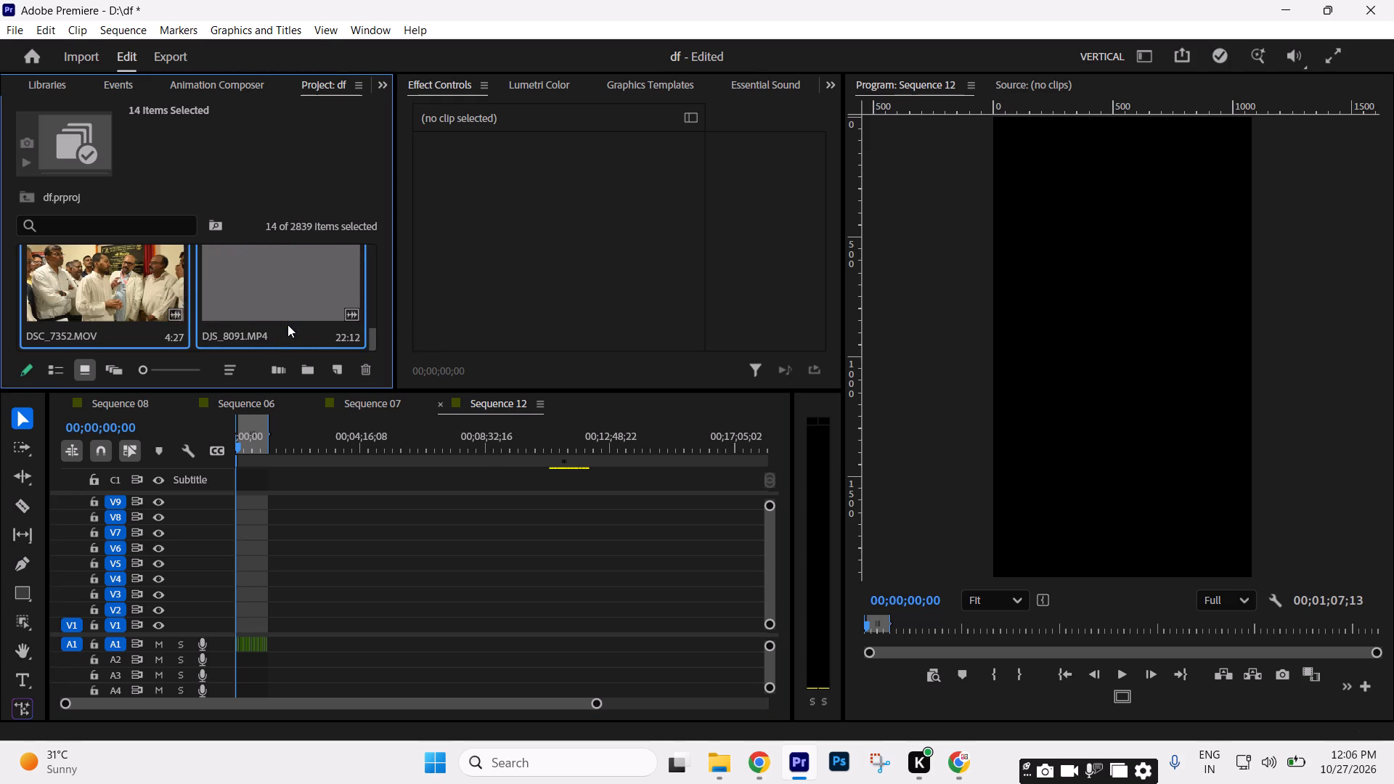
{"action": "left_click_drag", "start_coordinate": [95, 273], "coordinate": [537, 631]}
Unlink the placed clips and delete their audio from A1, keeping only the video on V1.
{"action": "left_click_drag", "start_coordinate": [434, 587], "coordinate": [629, 611]}
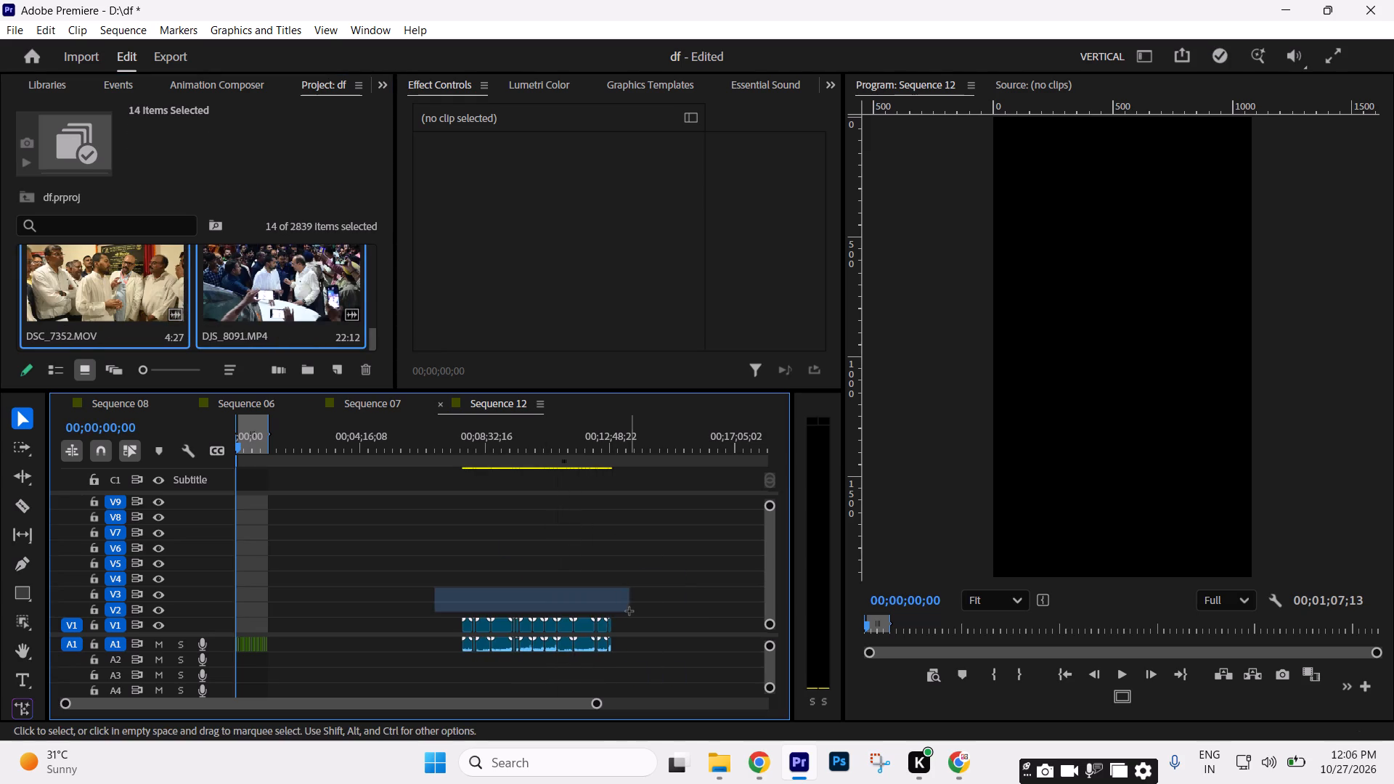
{"action": "left_click_drag", "start_coordinate": [629, 611], "coordinate": [648, 635]}
{"action": "key", "text": "ctrl+l"}
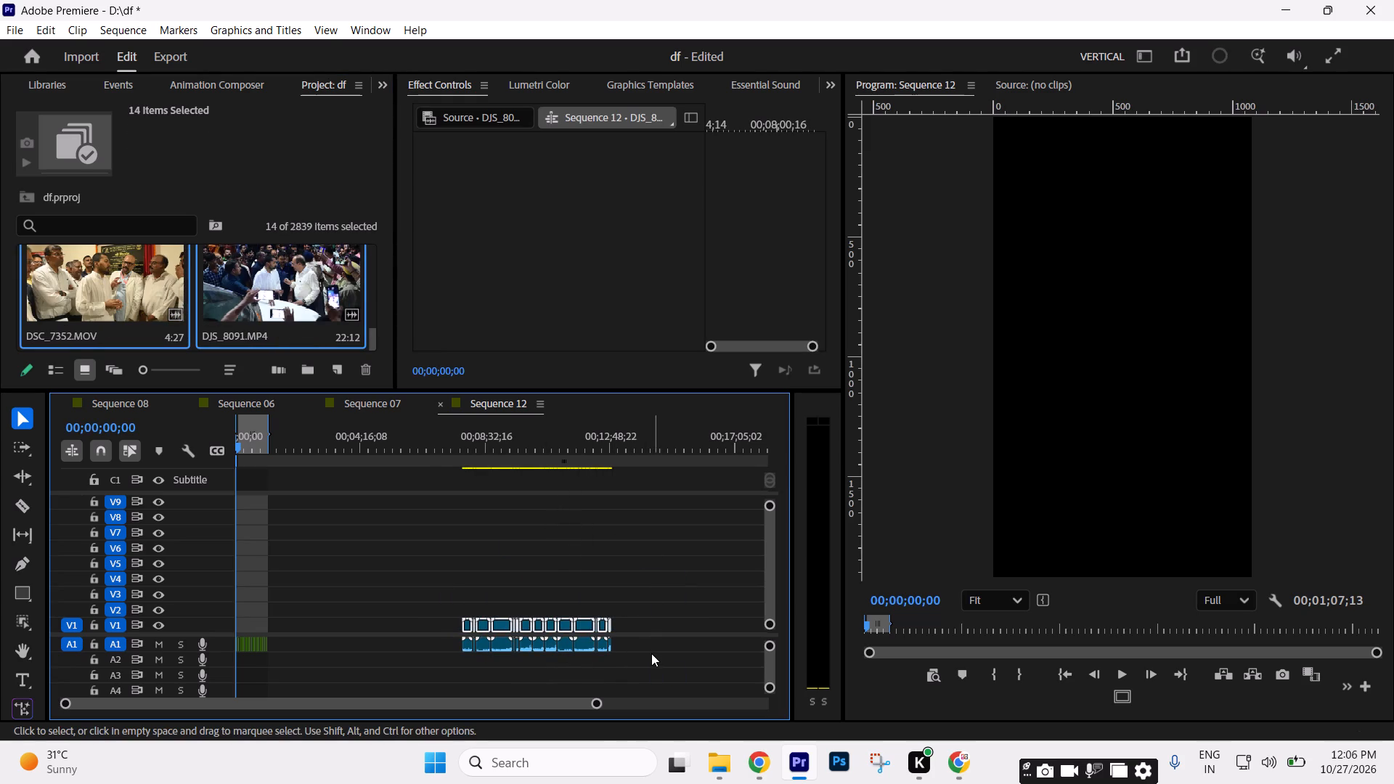
{"action": "left_click_drag", "start_coordinate": [651, 653], "coordinate": [418, 648]}
{"action": "key", "text": "Delete"}
Return the playhead to the sequence start, and import CANCELLED-Stamp-Green-SnapYT.App from the Nis folder onto V1 after the video clips.
{"action": "left_click_drag", "start_coordinate": [353, 442], "coordinate": [179, 442]}
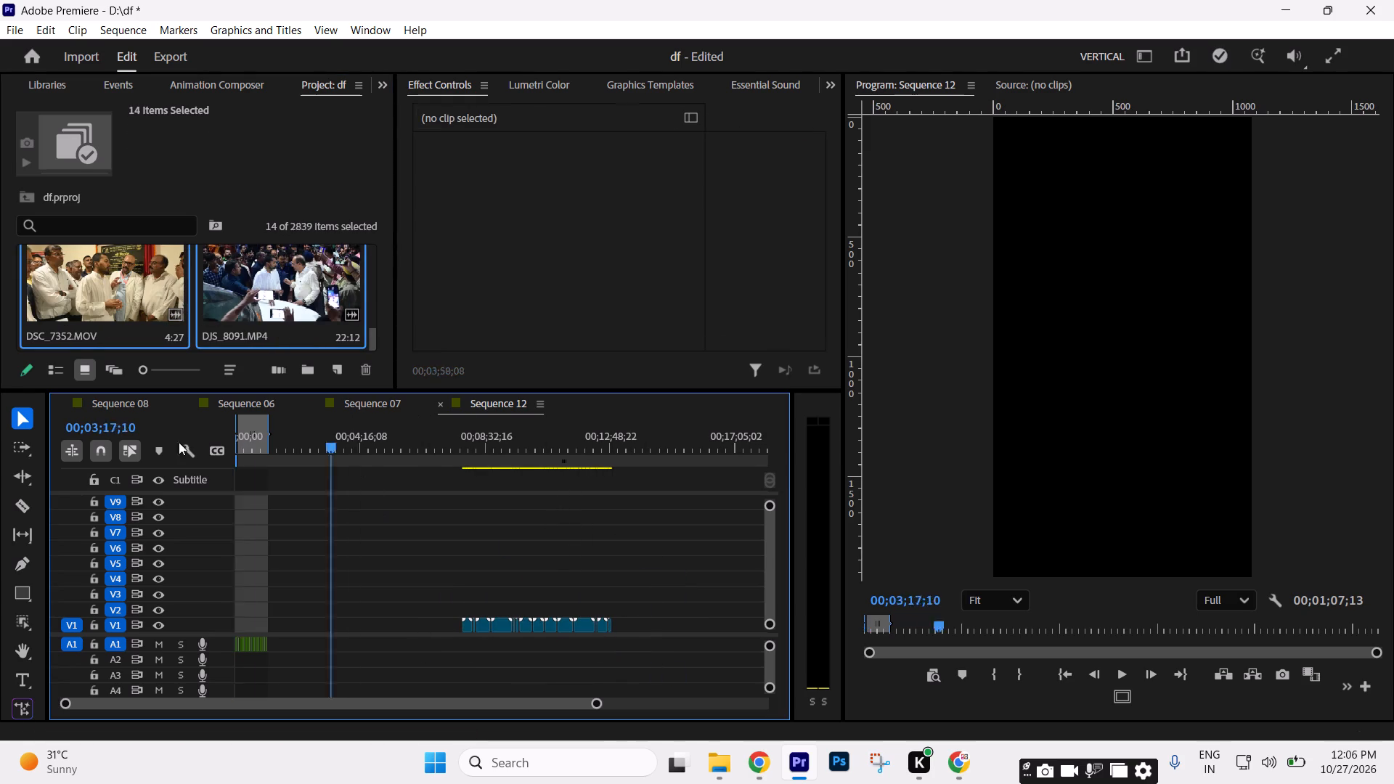
{"action": "left_click_drag", "start_coordinate": [179, 442], "coordinate": [0, 442]}
{"action": "double_click", "coordinate": [193, 295]}
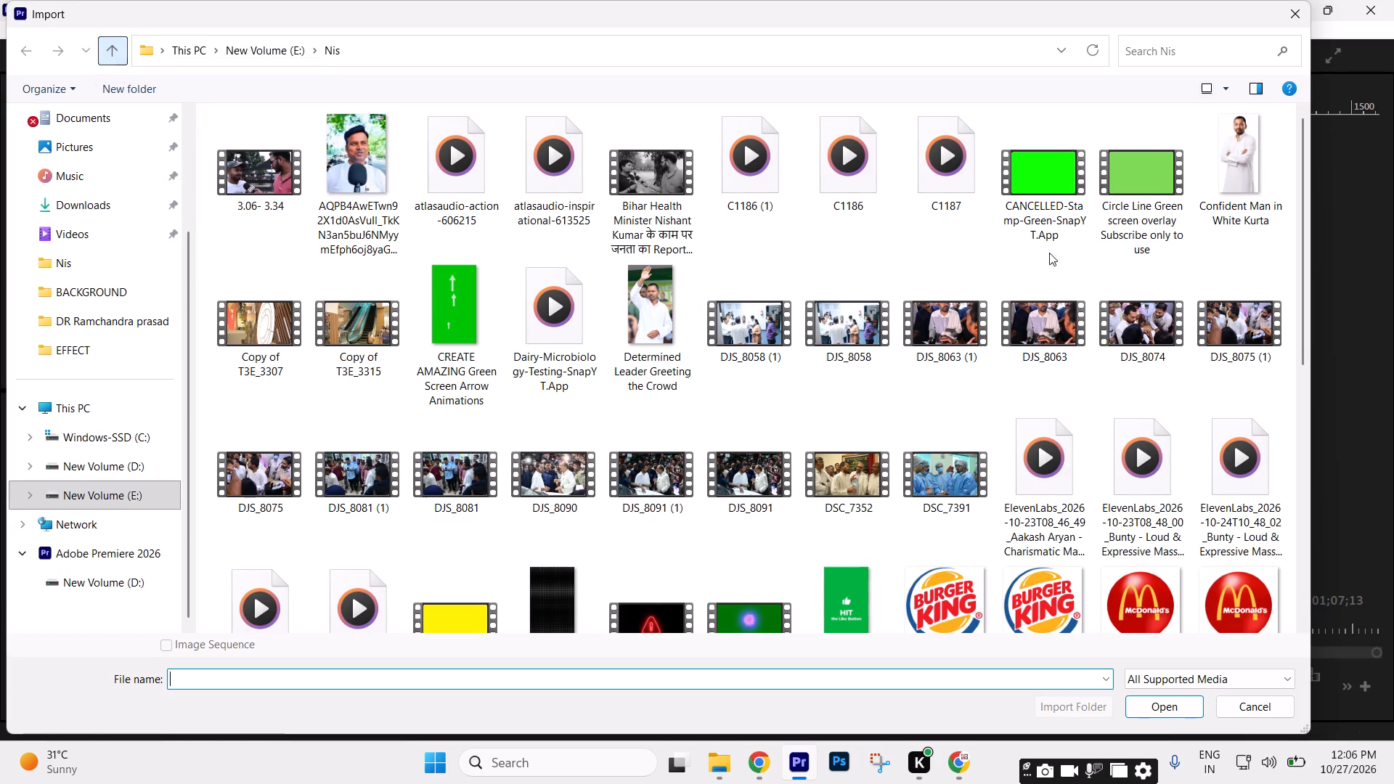
{"action": "left_click", "coordinate": [1043, 189]}
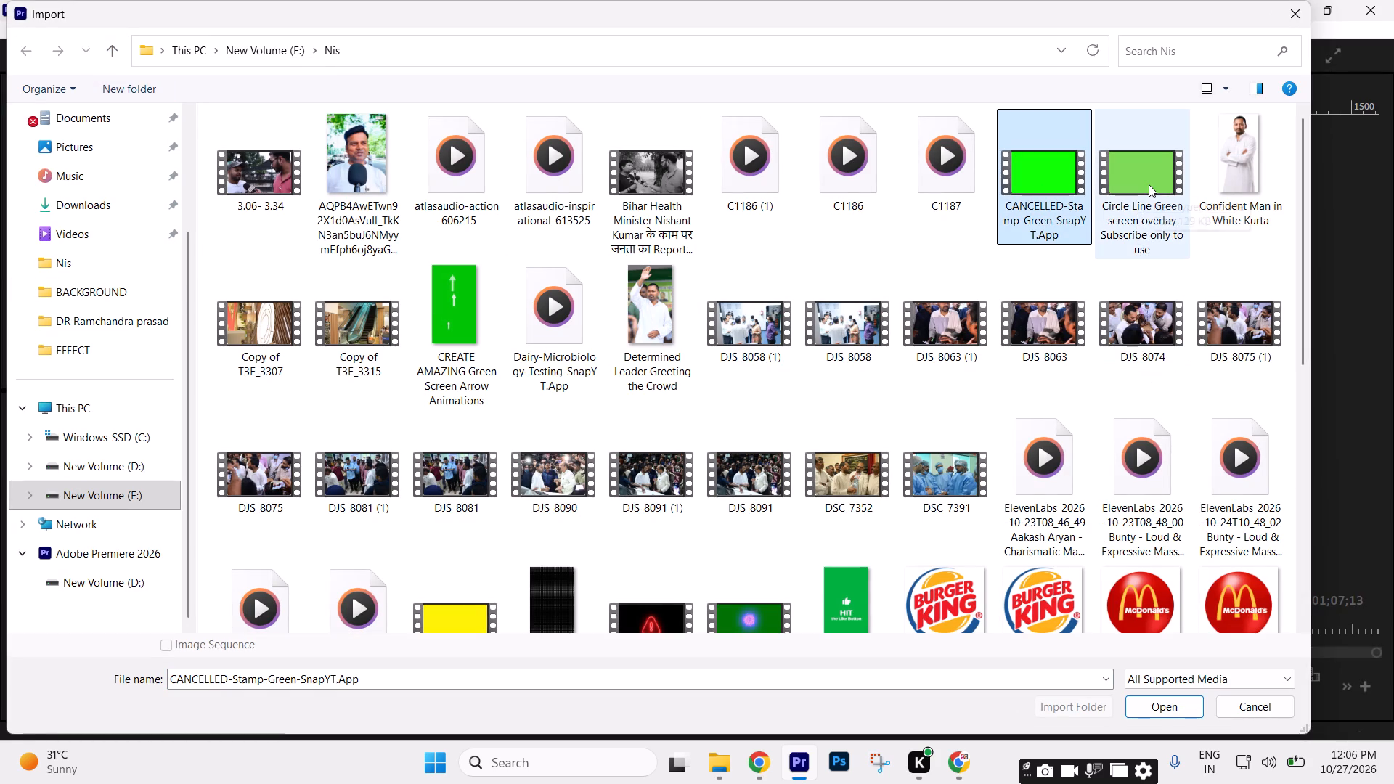
{"action": "key", "text": "Return"}
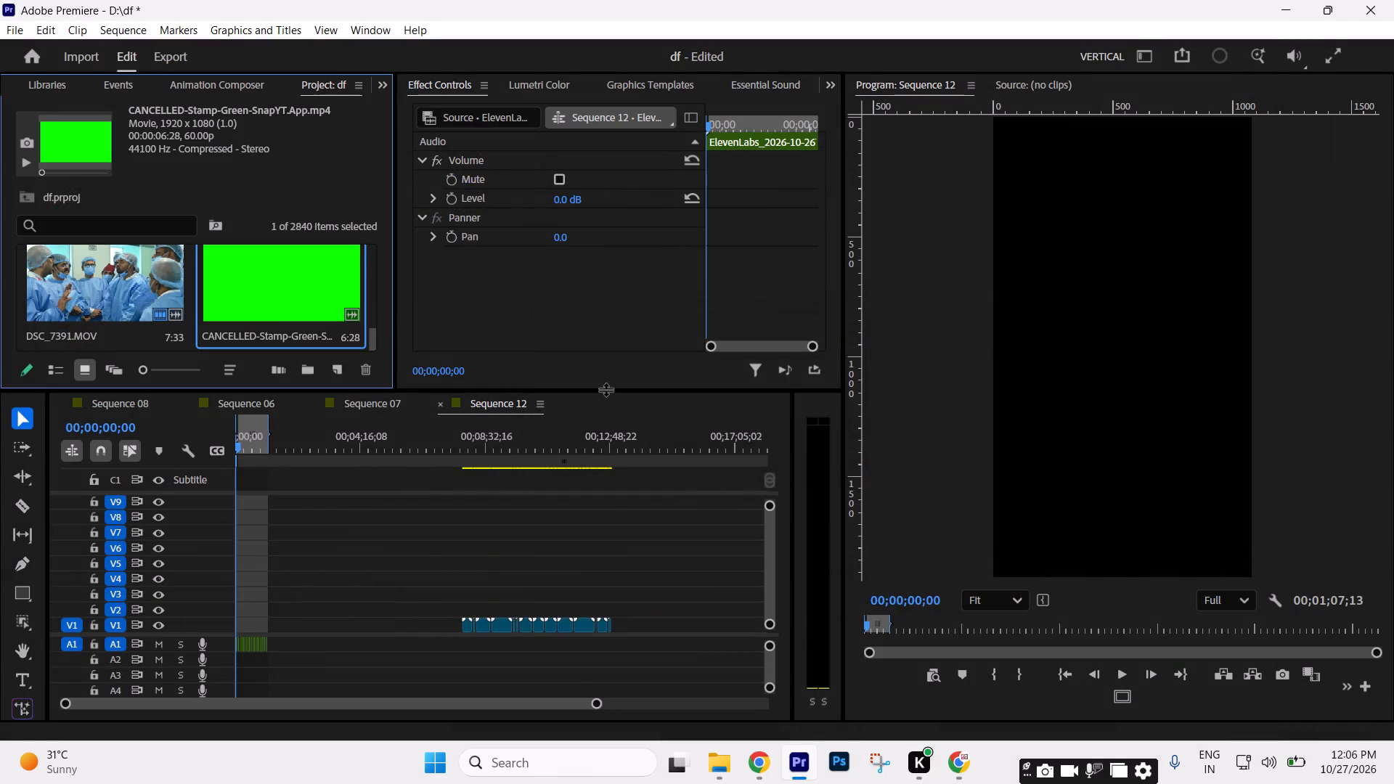
{"action": "left_click_drag", "start_coordinate": [269, 304], "coordinate": [620, 632]}
Import seven images from the Nis folder: the Picsart-AiImageEnhancer versions of image-Photoroom (1), (2) and (3), plus image-Photoroom (4) to (7).
{"action": "double_click", "coordinate": [200, 286]}
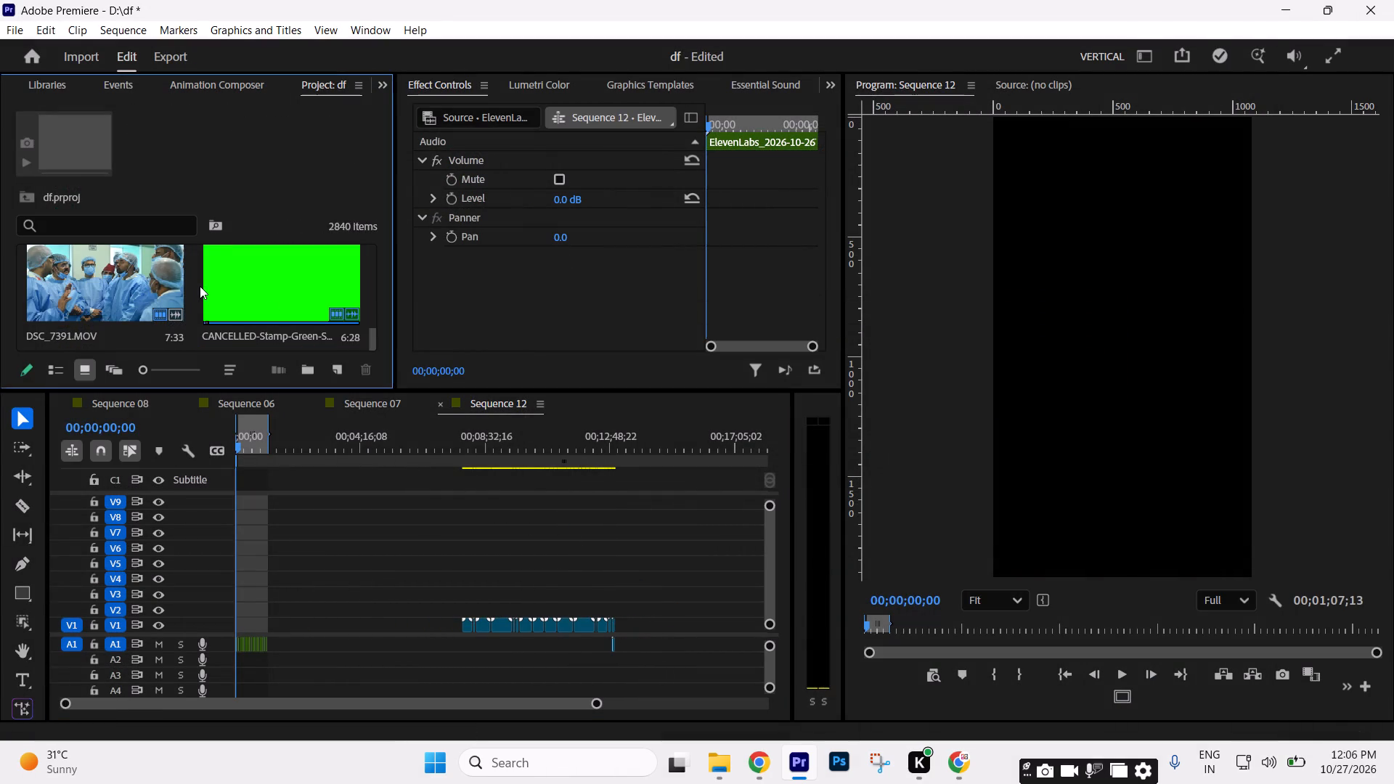
{"action": "scroll", "coordinate": [772, 510], "scroll_direction": "down", "scroll_amount": 3}
{"action": "scroll", "coordinate": [772, 510], "scroll_direction": "up", "scroll_amount": 2}
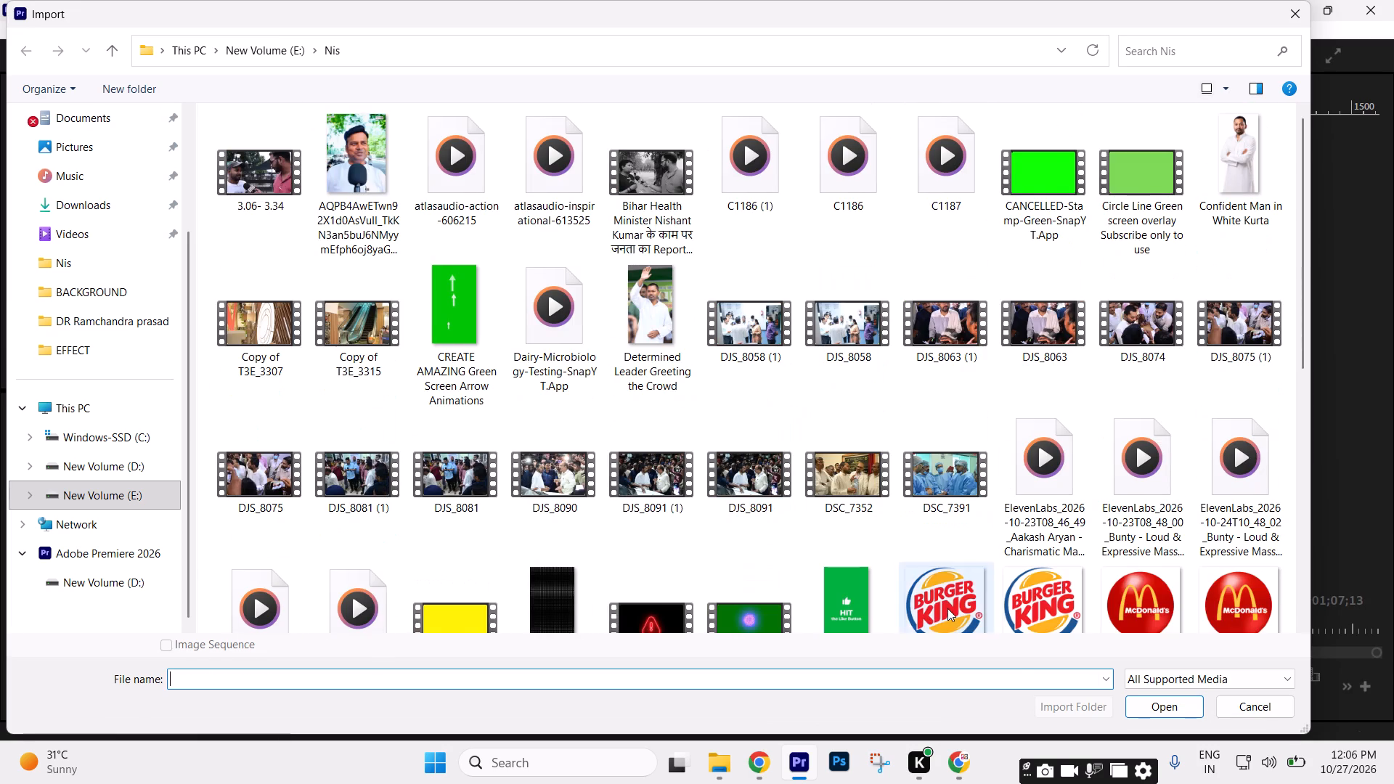
{"action": "left_click", "coordinate": [947, 608]}
{"action": "scroll", "coordinate": [1077, 552], "scroll_direction": "down", "scroll_amount": 1}
{"action": "left_click", "coordinate": [1013, 295]}
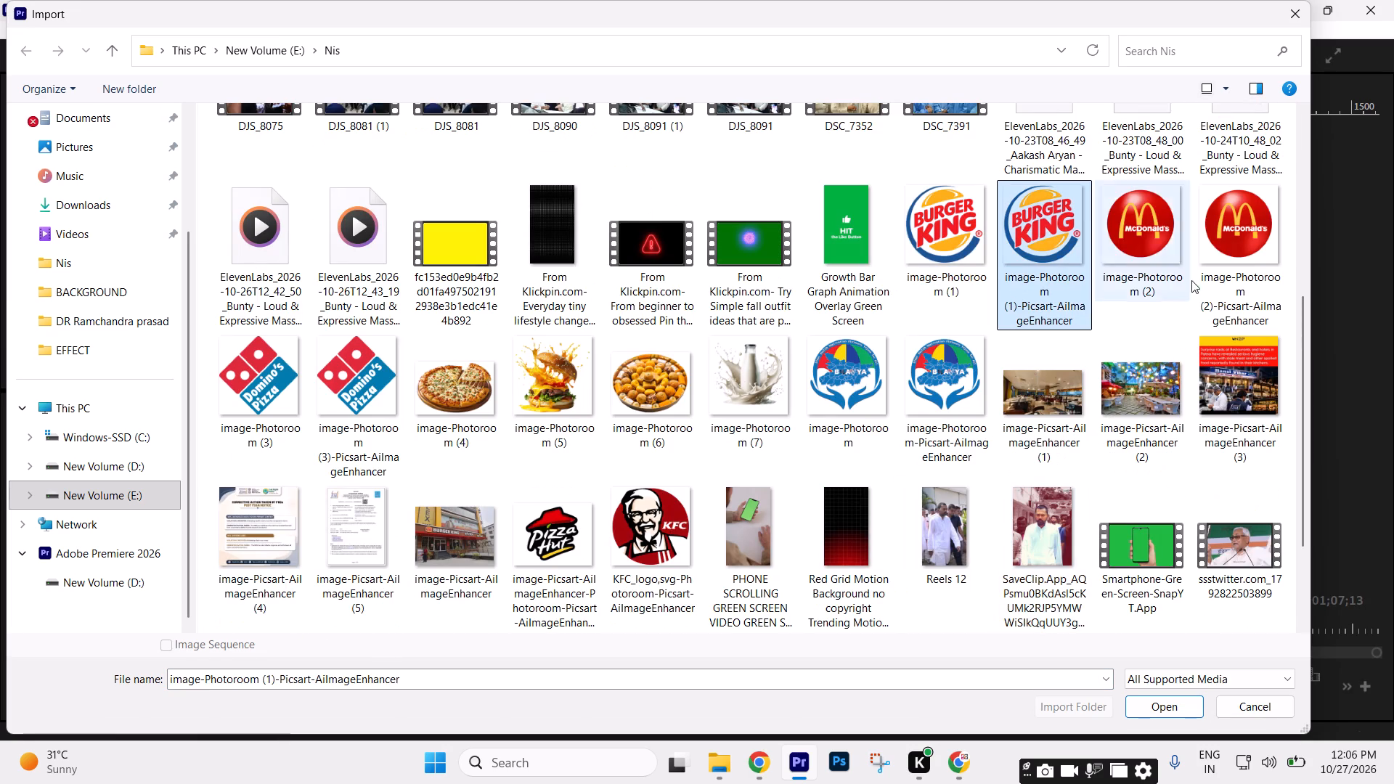
{"action": "left_click", "coordinate": [1235, 272], "text": "ctrl"}
{"action": "left_click", "coordinate": [375, 404], "text": "ctrl"}
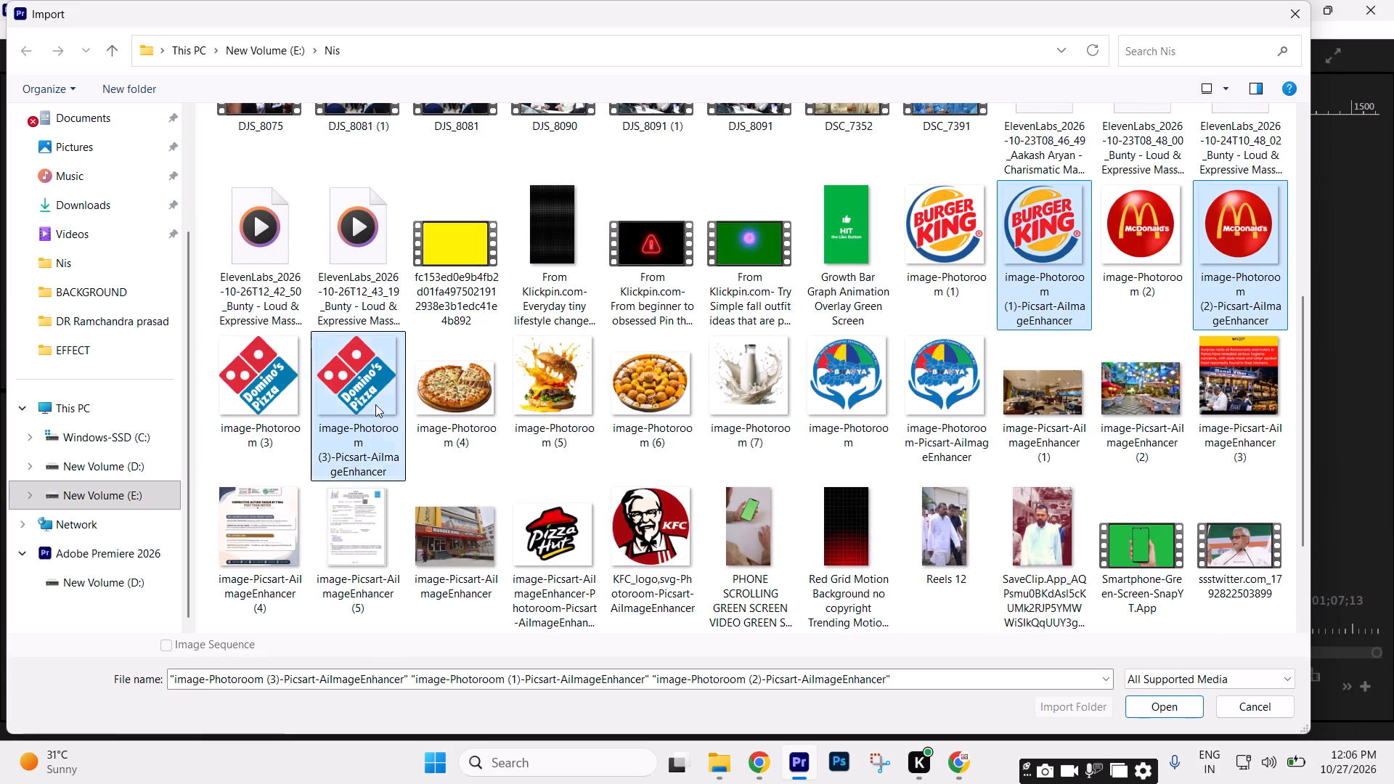
{"action": "left_click", "coordinate": [473, 404], "text": "ctrl"}
{"action": "left_click", "coordinate": [584, 396], "text": "ctrl"}
{"action": "left_click", "coordinate": [661, 396], "text": "ctrl"}
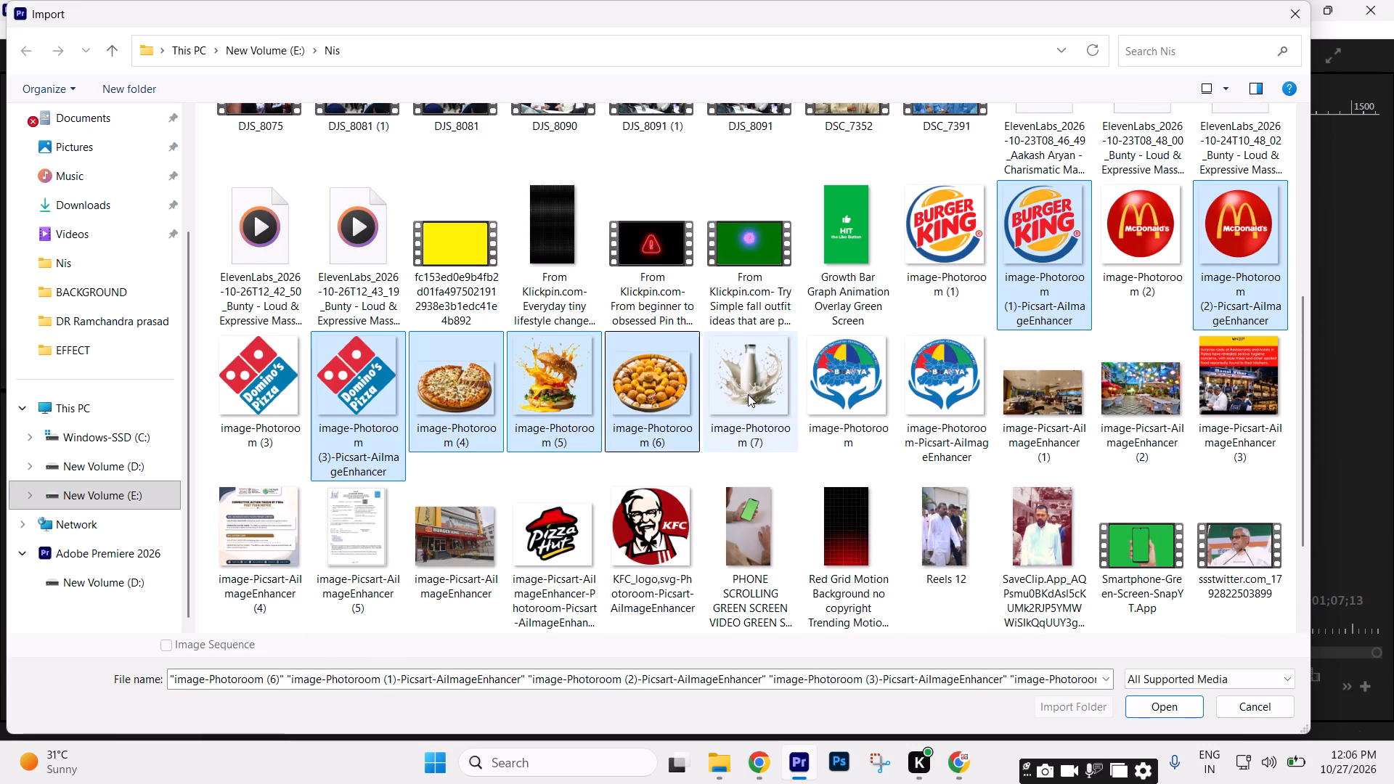
{"action": "left_click", "coordinate": [748, 394], "text": "ctrl"}
{"action": "left_click", "coordinate": [1147, 700]}
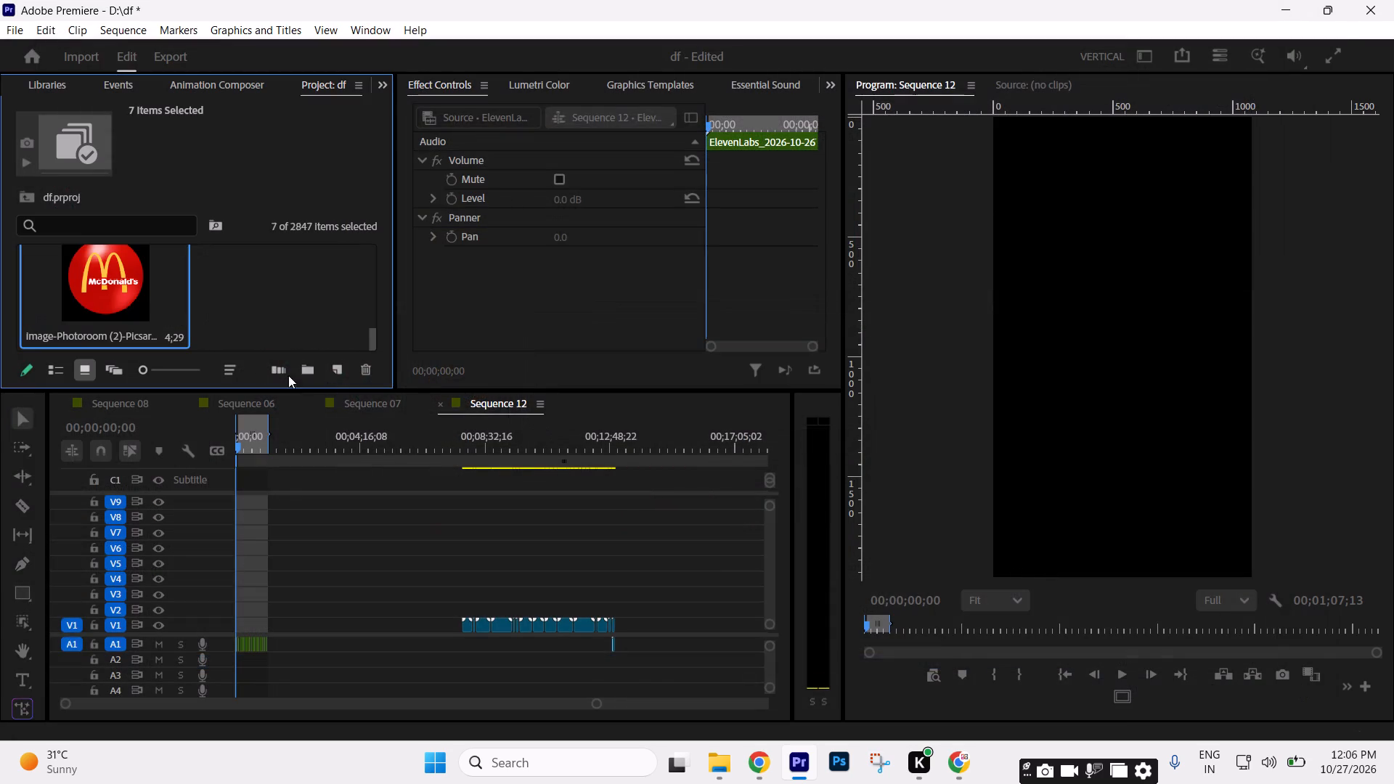
Place the seven imported images together on V1, directly before the row of video clips.
{"action": "left_click_drag", "start_coordinate": [139, 285], "coordinate": [441, 629]}
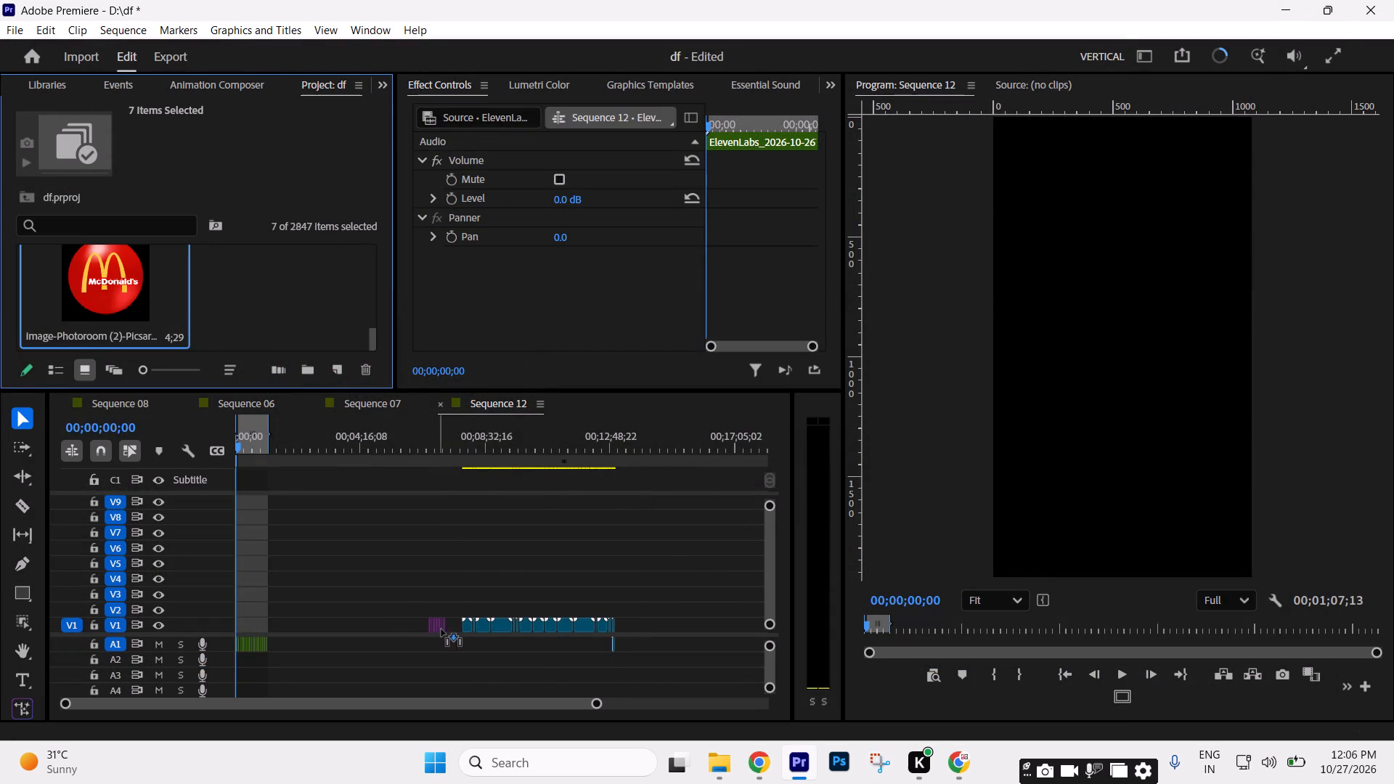
{"action": "left_click_drag", "start_coordinate": [441, 629], "coordinate": [451, 630]}
Import the white-kurta portrait 85867916-e56b-4de1-a12e-fc075a7c0187 from the Desktop and place it on V1 directly before the seven images.
{"action": "double_click", "coordinate": [262, 317]}
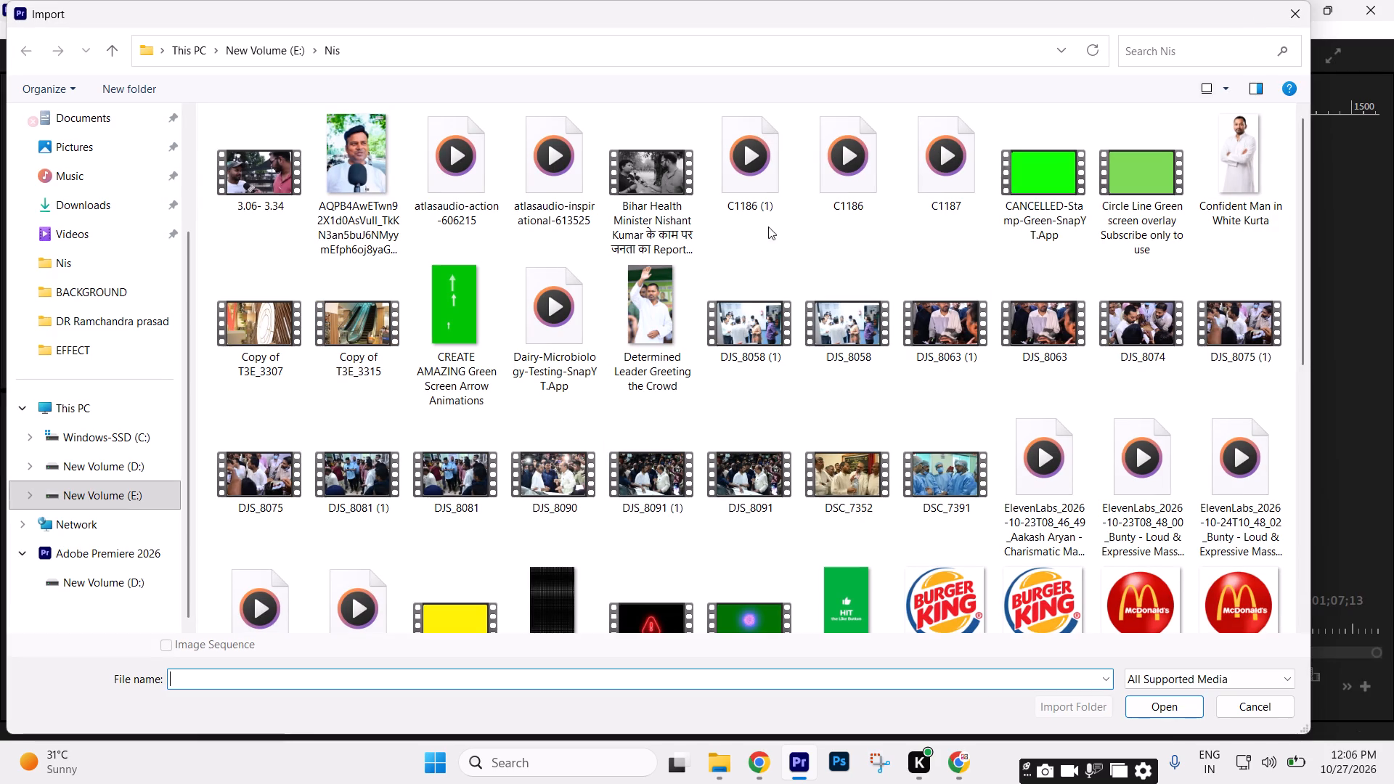
{"action": "scroll", "coordinate": [638, 348], "scroll_direction": "down", "scroll_amount": 4}
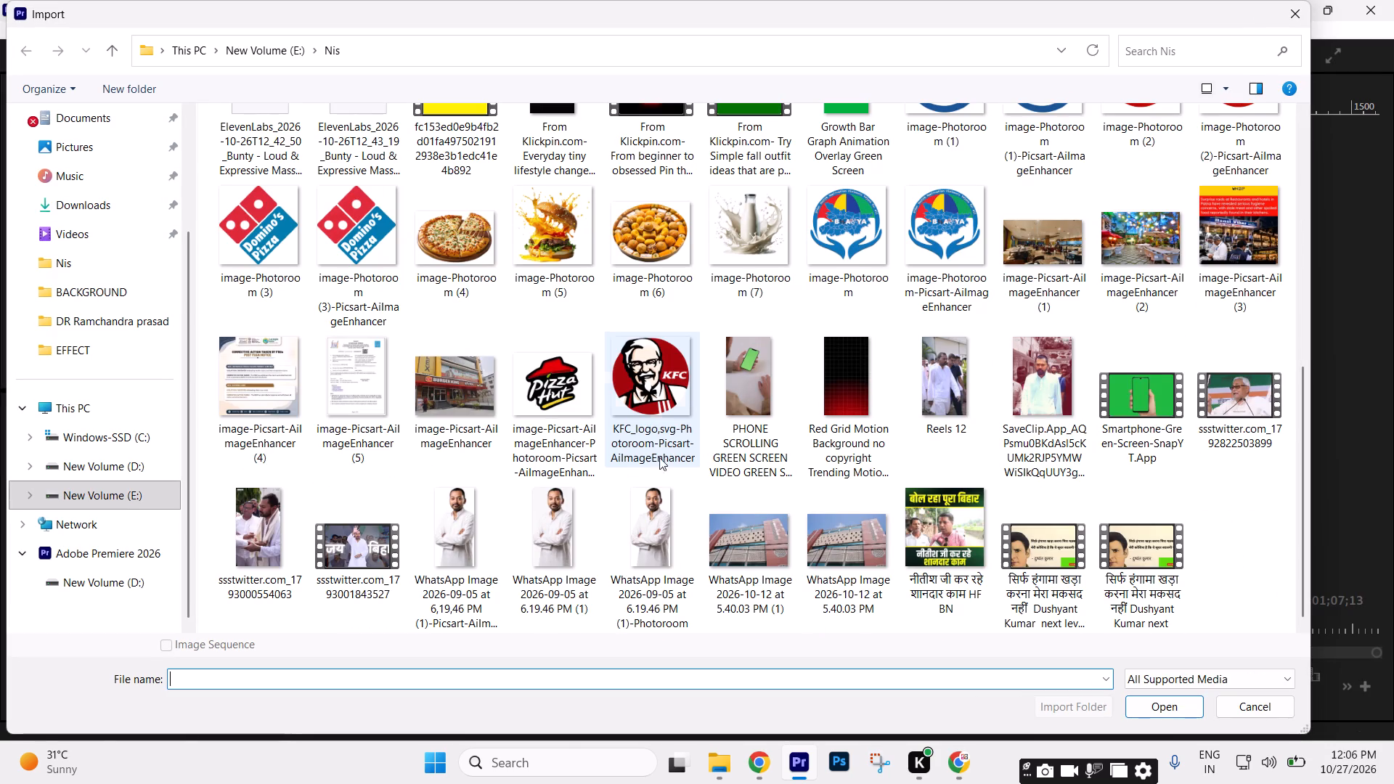
{"action": "left_click", "coordinate": [442, 549]}
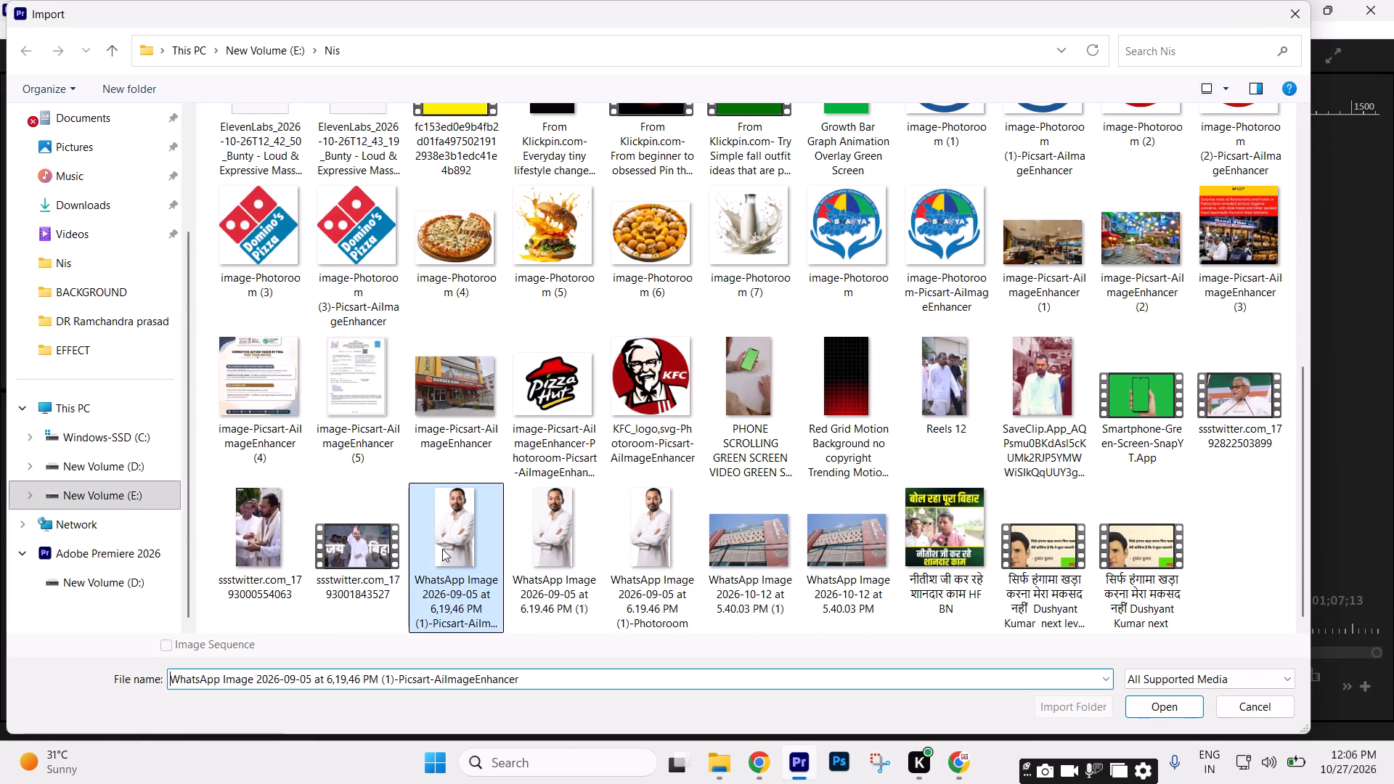
{"action": "left_click", "coordinate": [565, 536]}
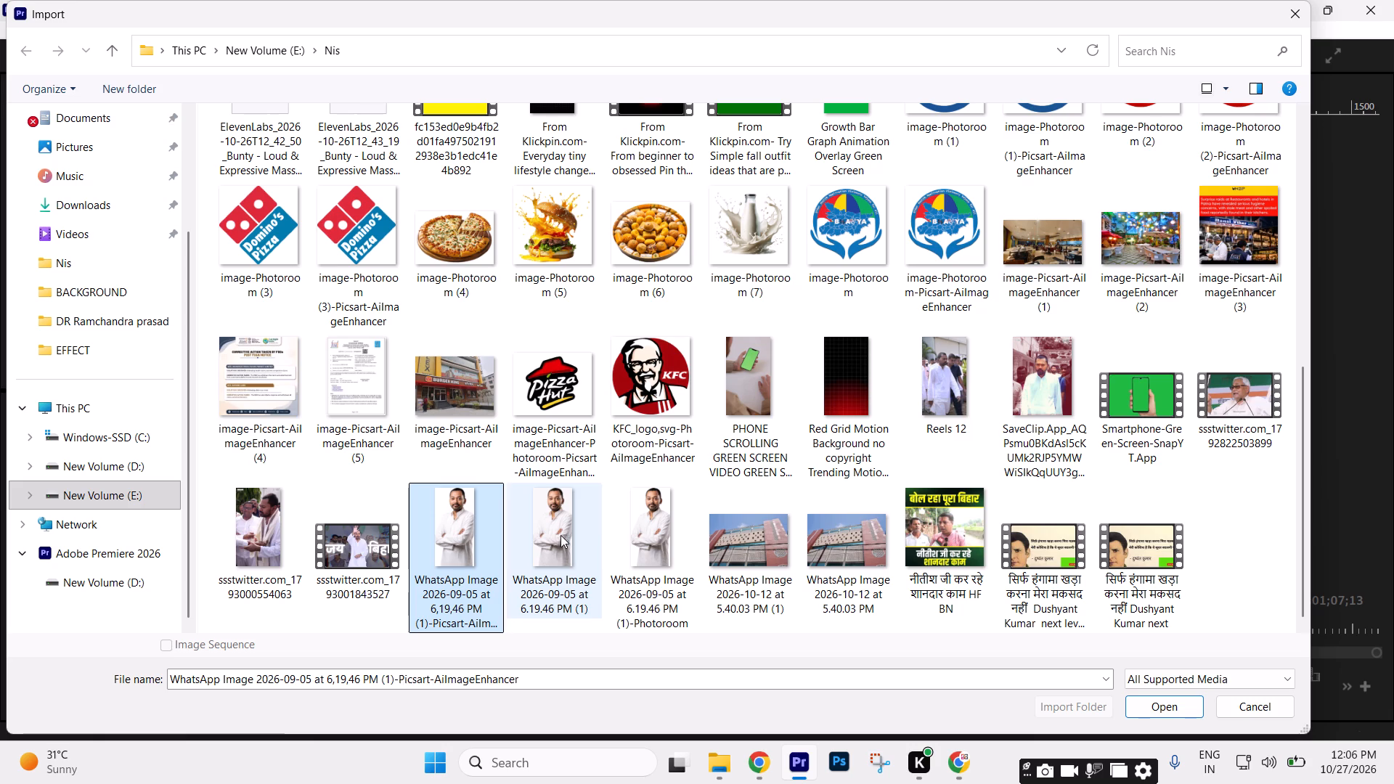
{"action": "scroll", "coordinate": [76, 186], "scroll_direction": "up", "scroll_amount": 3}
{"action": "left_click", "coordinate": [83, 236]}
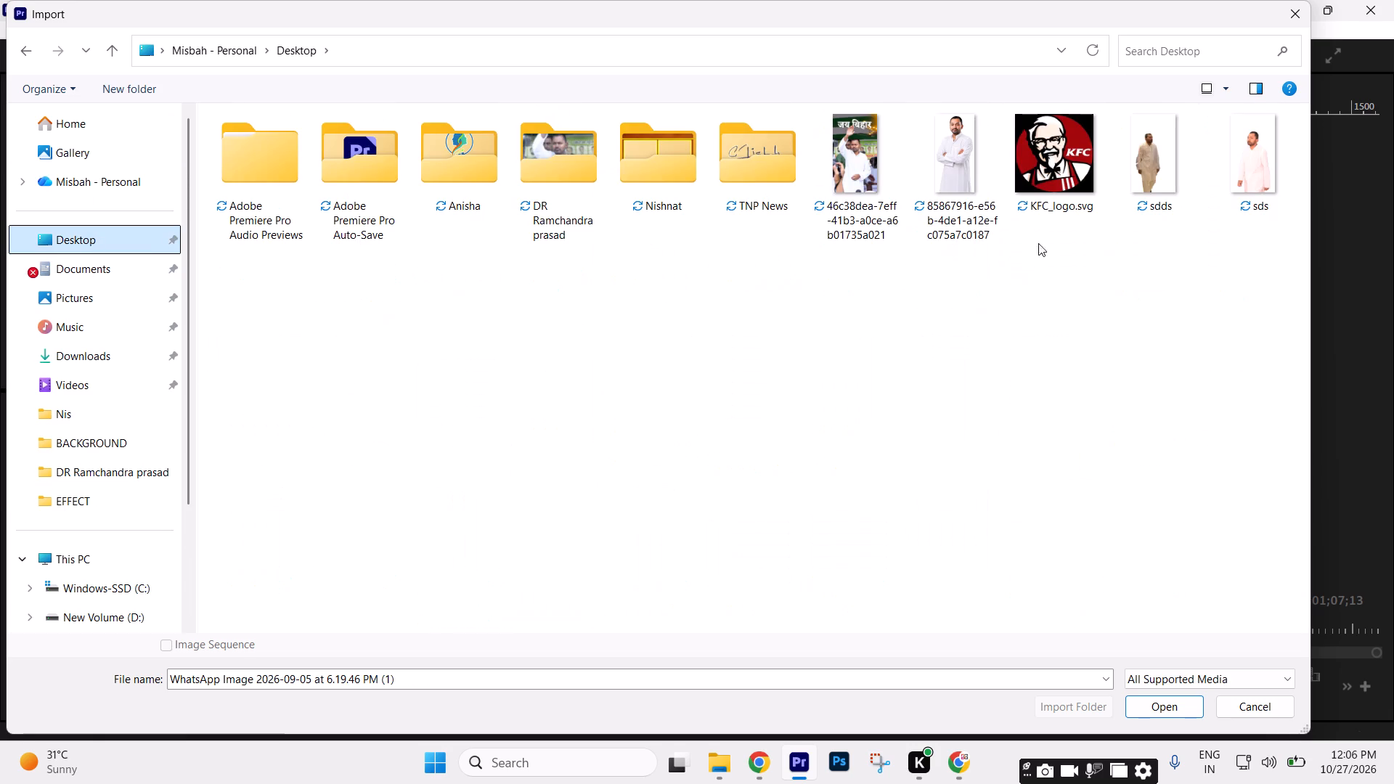
{"action": "left_click", "coordinate": [958, 213]}
{"action": "left_click", "coordinate": [1157, 719]}
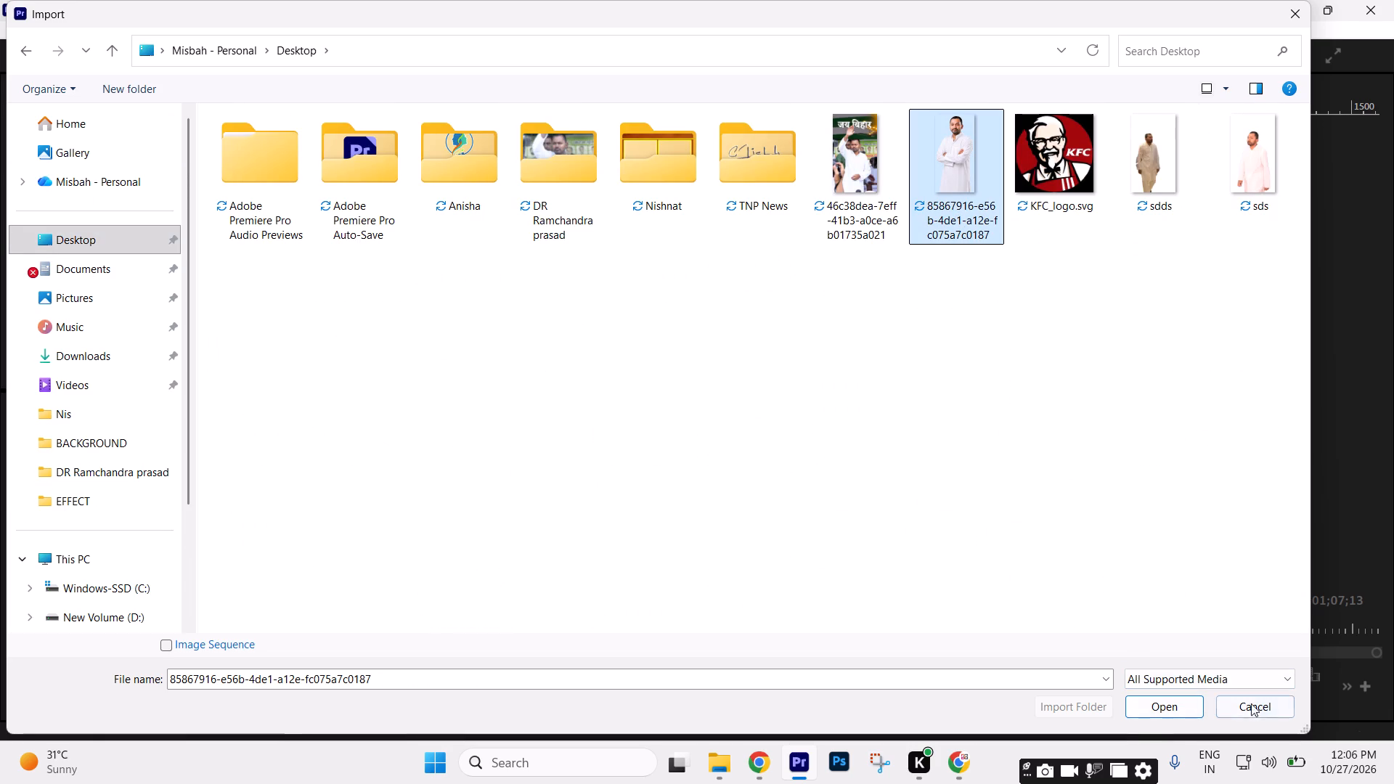
{"action": "left_click", "coordinate": [1136, 699]}
{"action": "left_click_drag", "start_coordinate": [298, 286], "coordinate": [688, 618]}
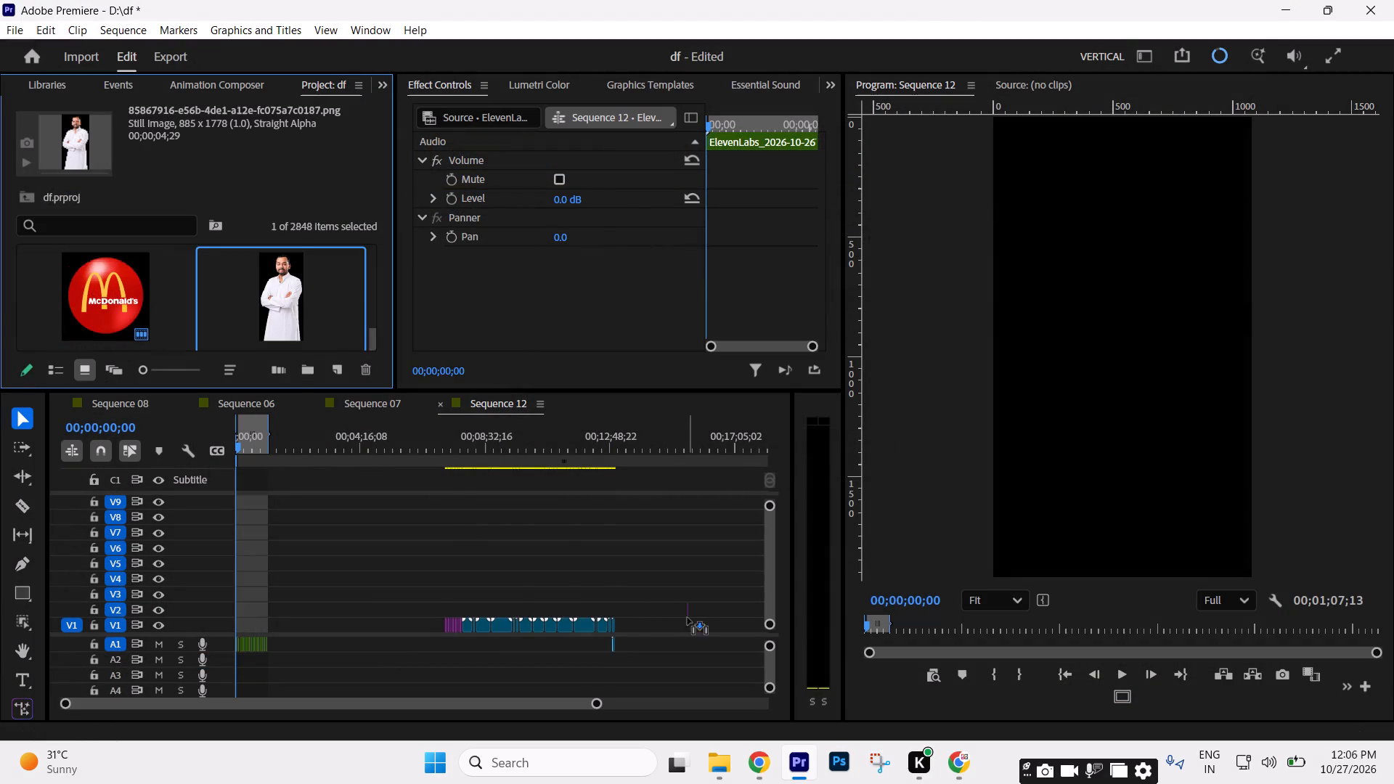
{"action": "left_click_drag", "start_coordinate": [688, 618], "coordinate": [435, 629]}
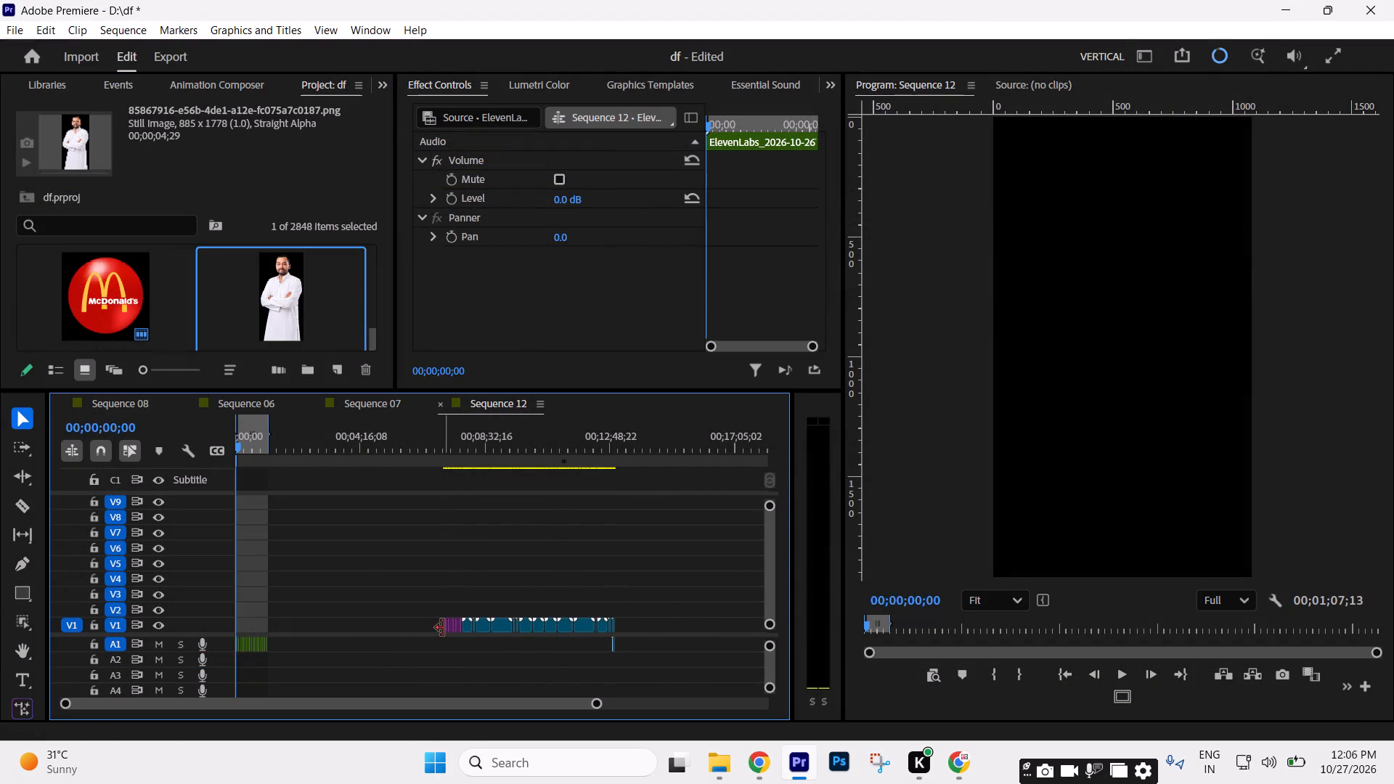
Look through the Nis folder on drive E for more footage, and import DSC_6836 and T3E_2442 from the Downloads folder.
{"action": "double_click", "coordinate": [192, 281]}
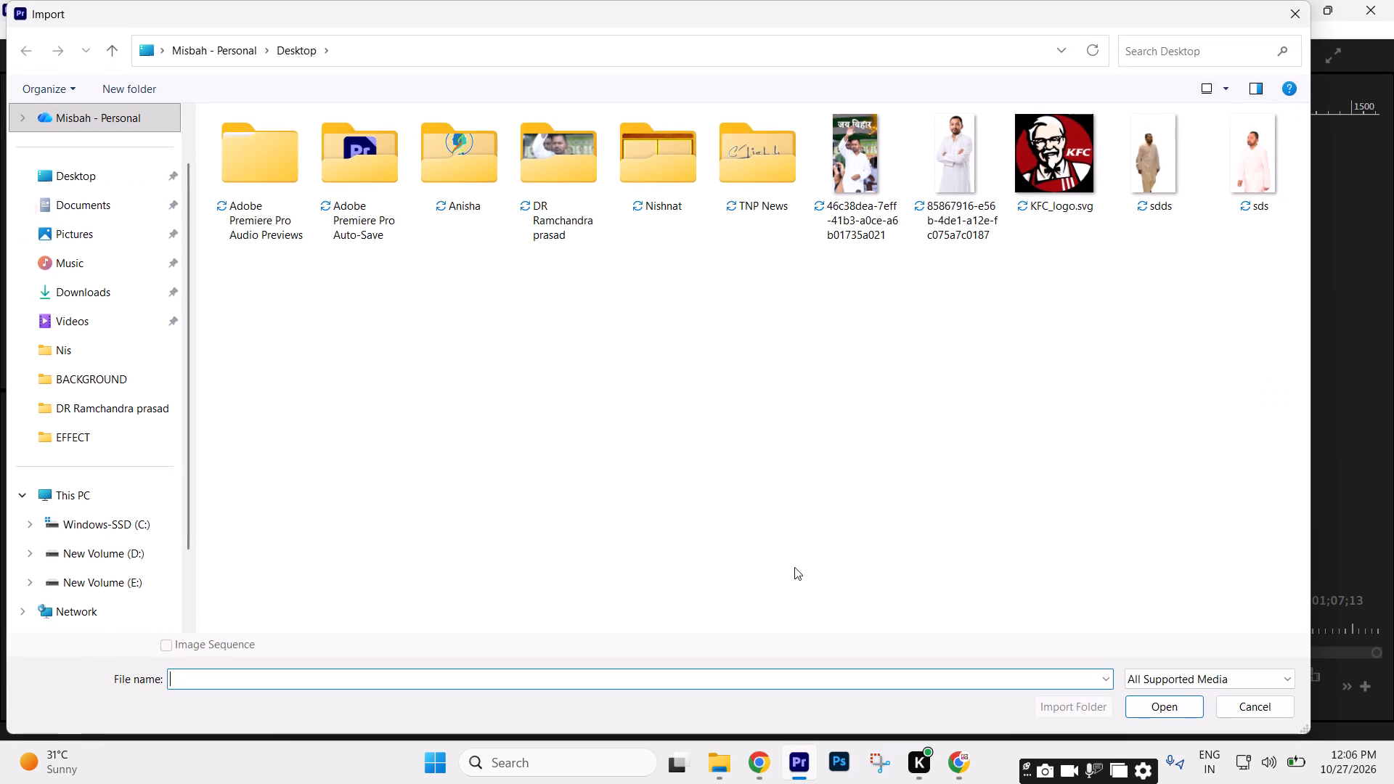
{"action": "left_click", "coordinate": [130, 577]}
{"action": "double_click", "coordinate": [574, 193]}
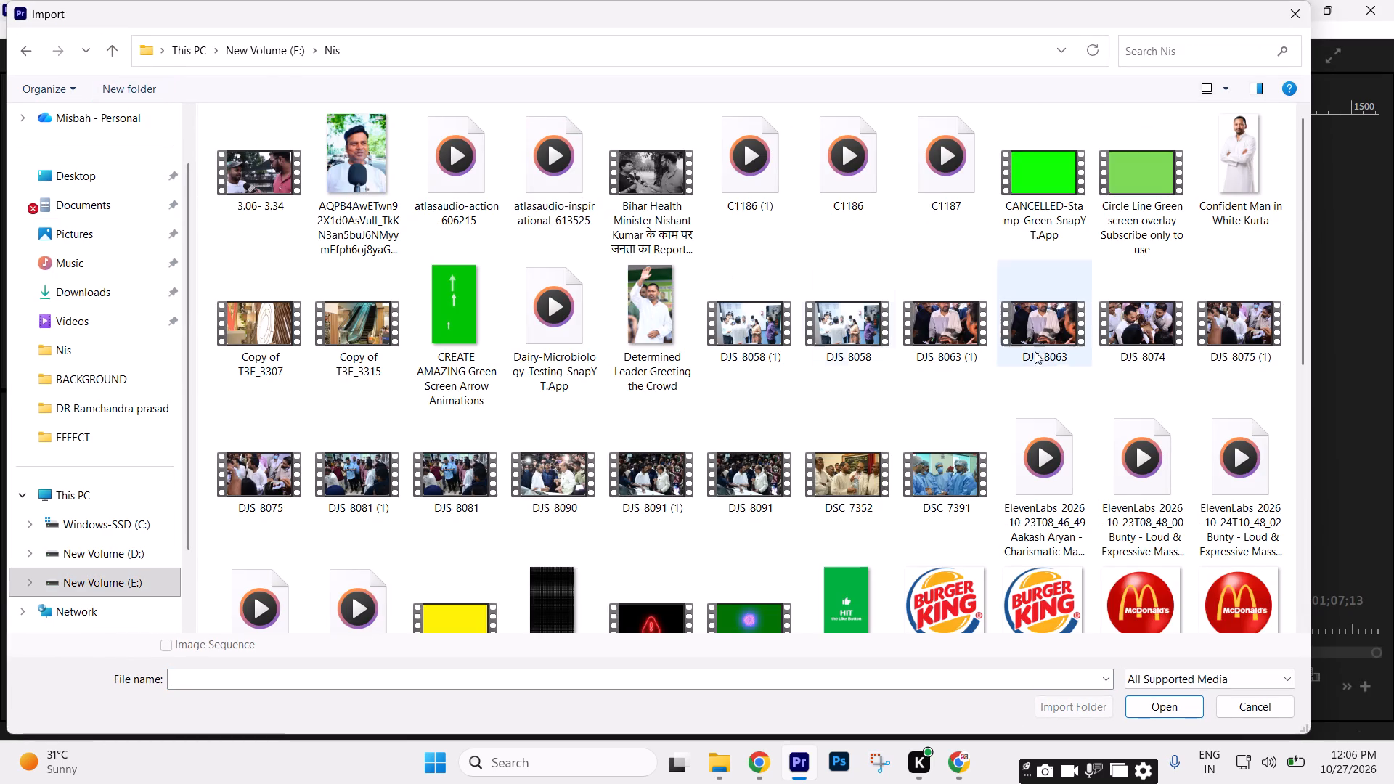
{"action": "scroll", "coordinate": [1078, 384], "scroll_direction": "down", "scroll_amount": 3}
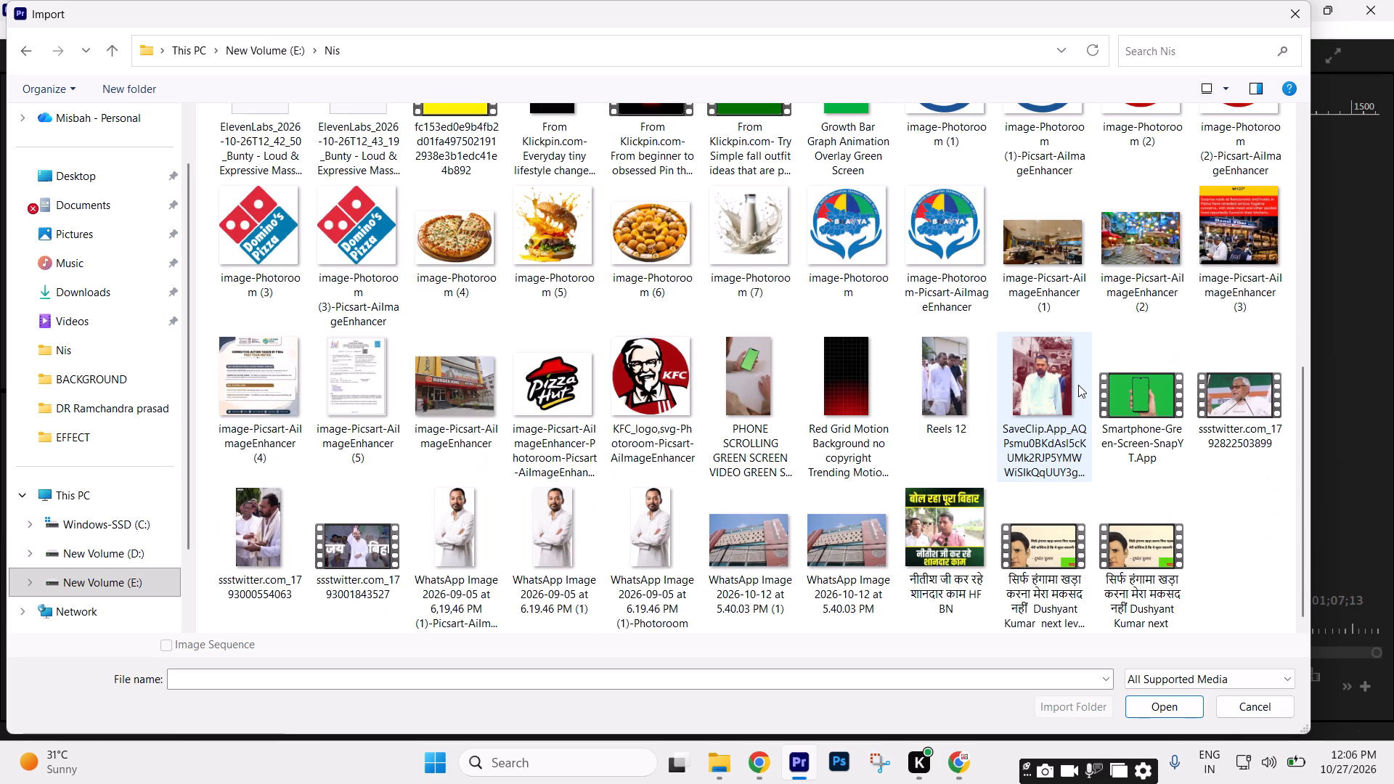
{"action": "scroll", "coordinate": [1078, 385], "scroll_direction": "down", "scroll_amount": 2}
{"action": "scroll", "coordinate": [558, 396], "scroll_direction": "up", "scroll_amount": 4}
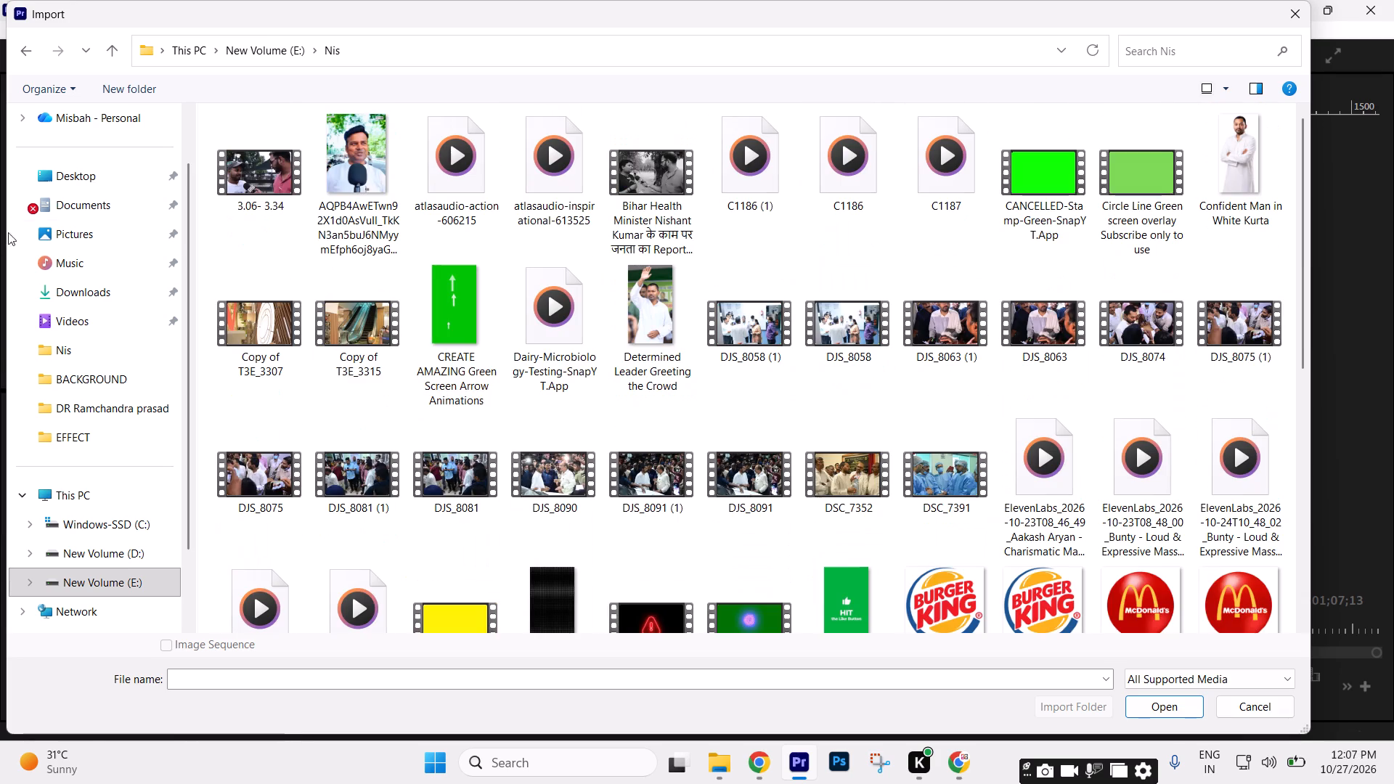
{"action": "left_click", "coordinate": [93, 287]}
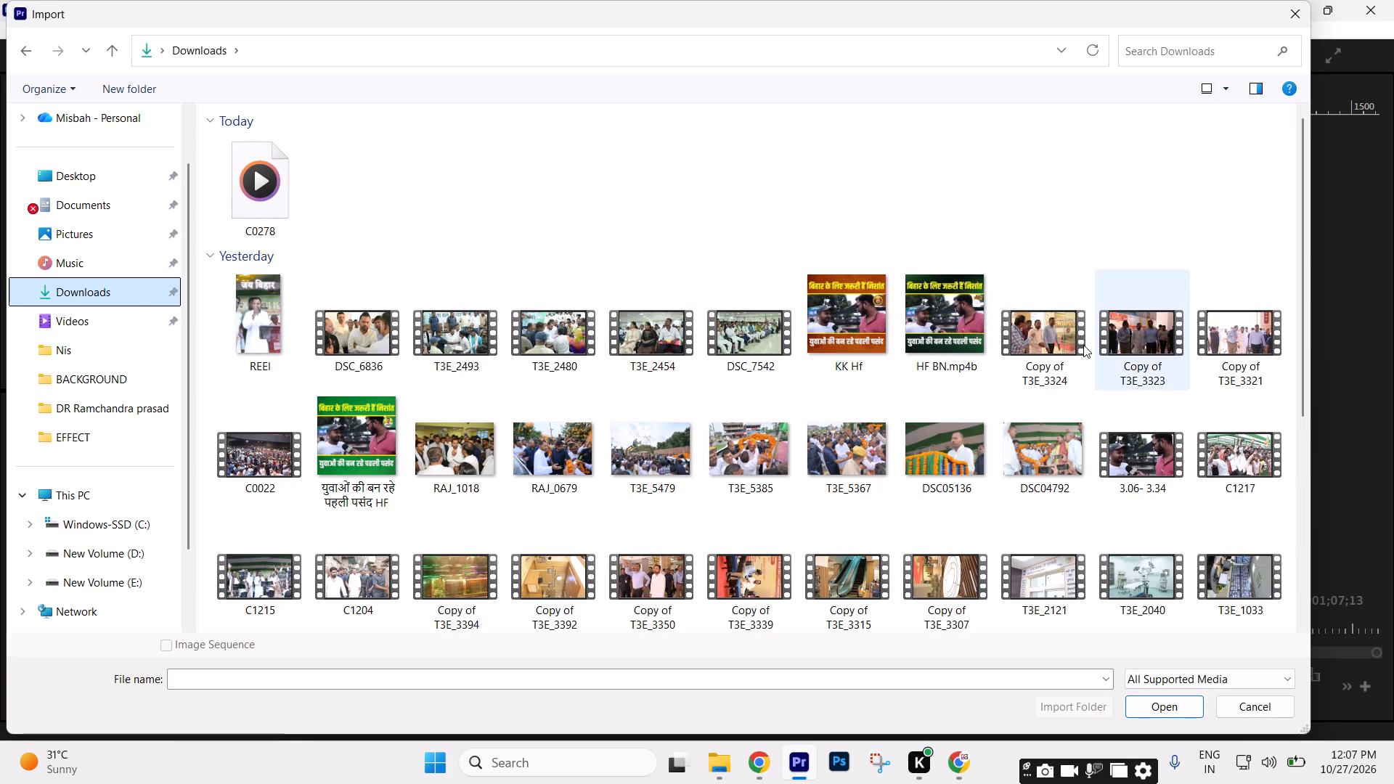
{"action": "left_click", "coordinate": [351, 335]}
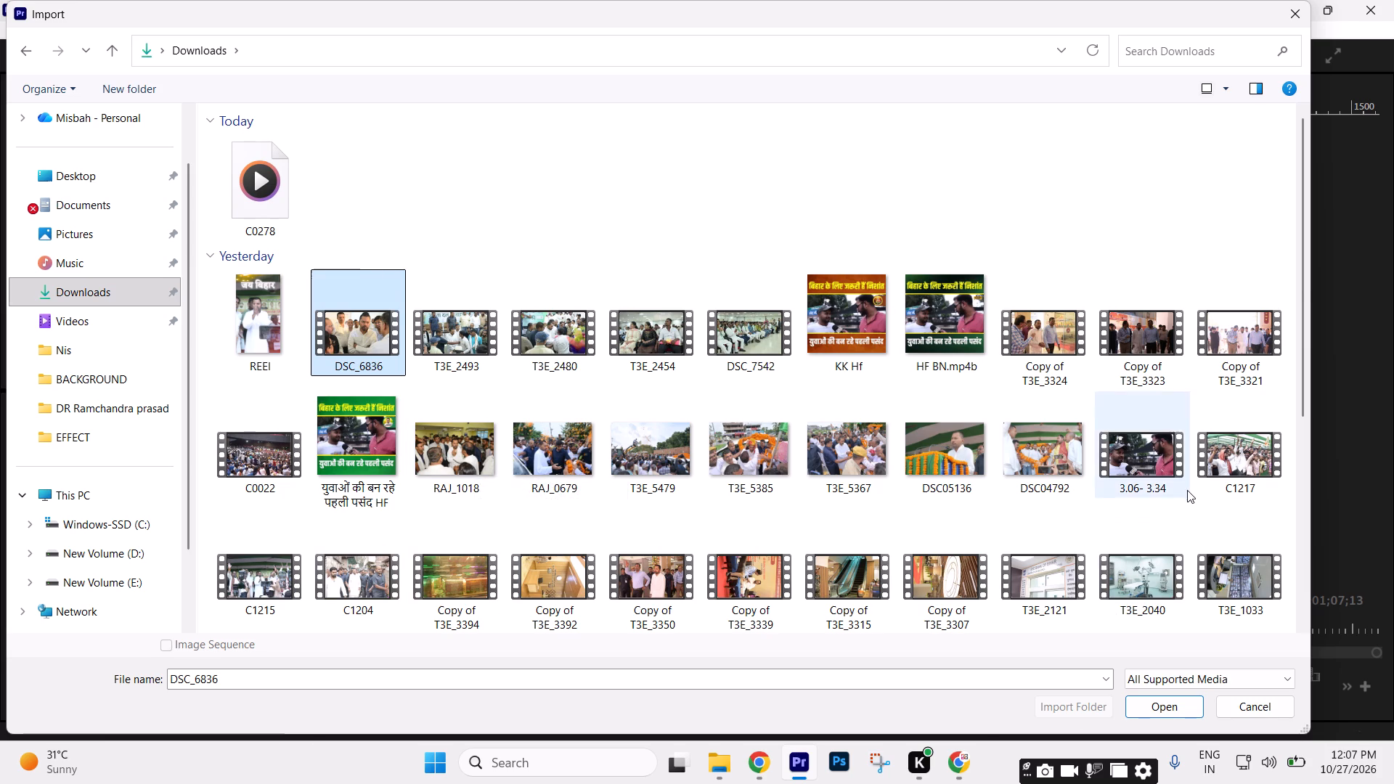
{"action": "scroll", "coordinate": [1187, 490], "scroll_direction": "down", "scroll_amount": 1}
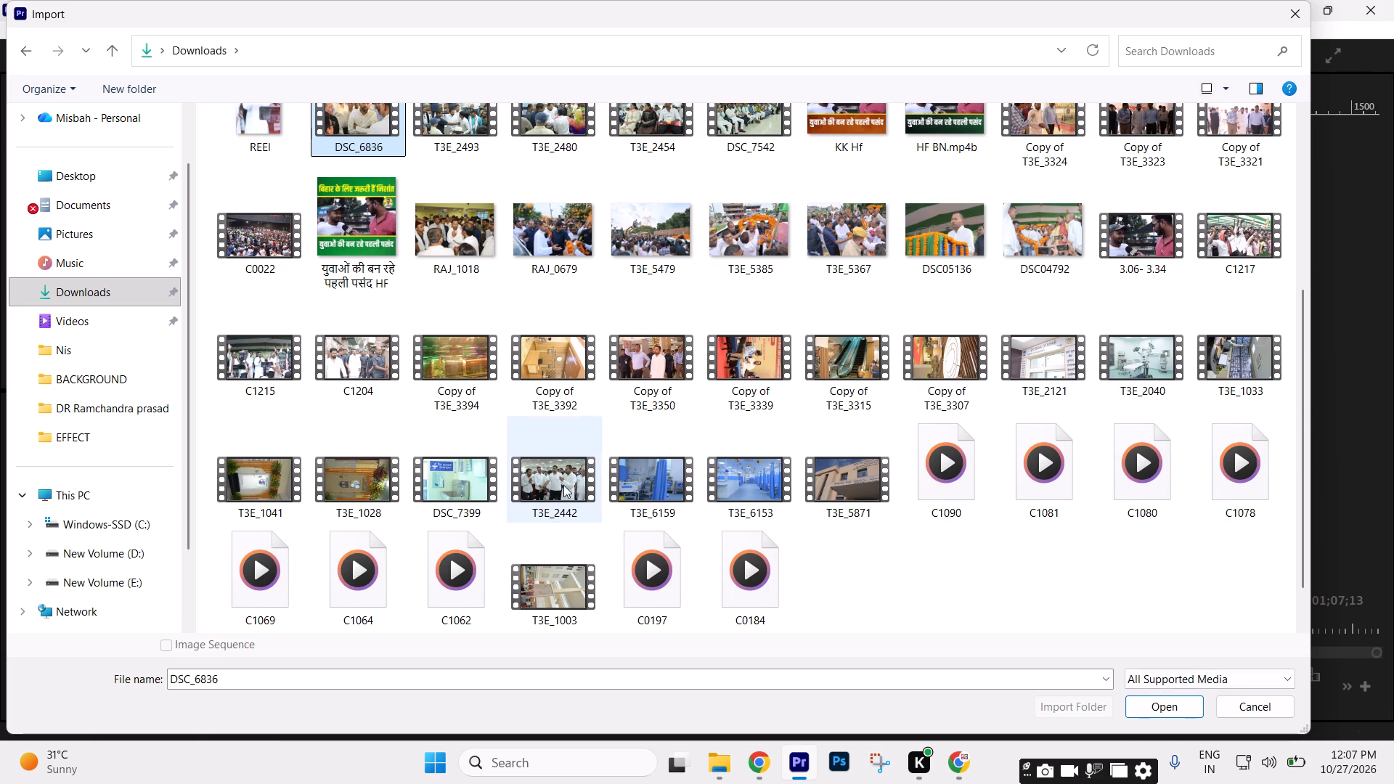
{"action": "left_click", "coordinate": [563, 485], "text": "ctrl"}
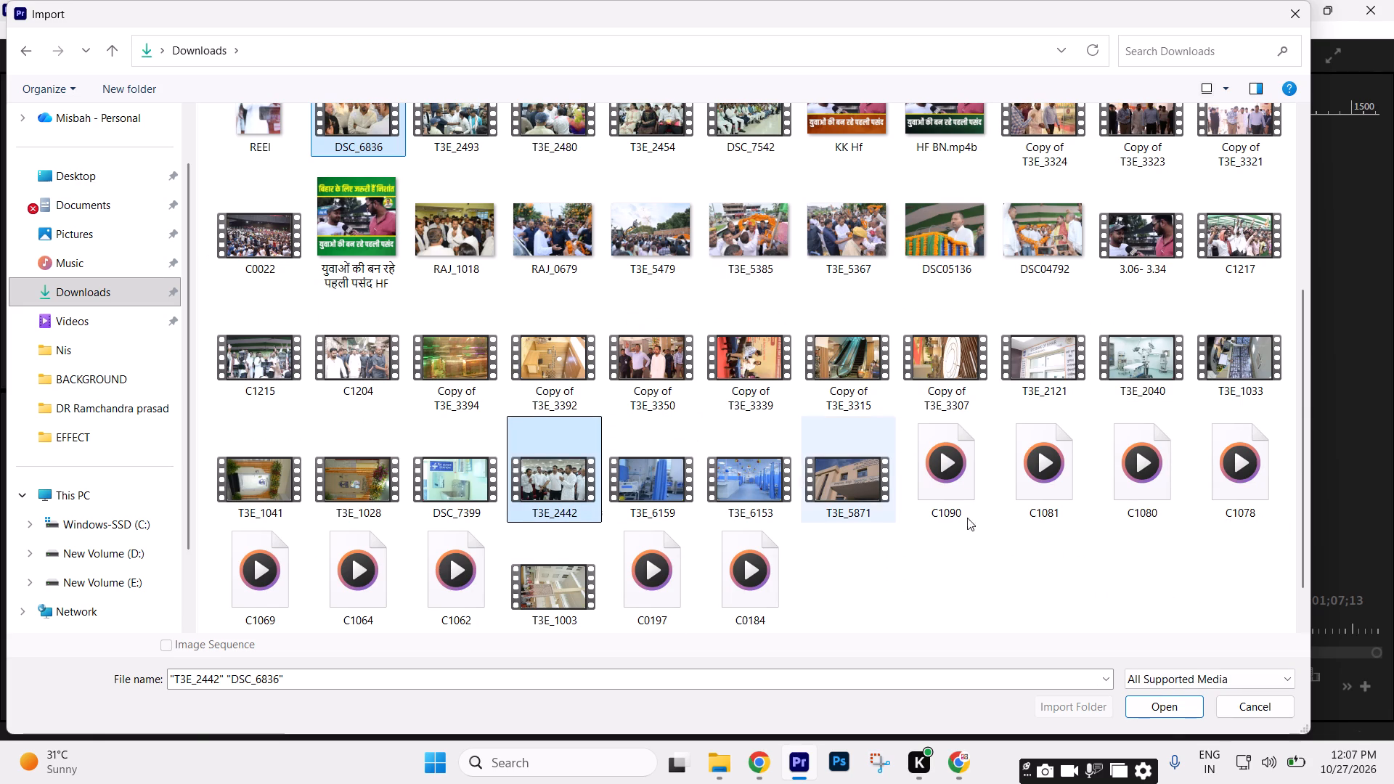
{"action": "left_click", "coordinate": [1162, 704]}
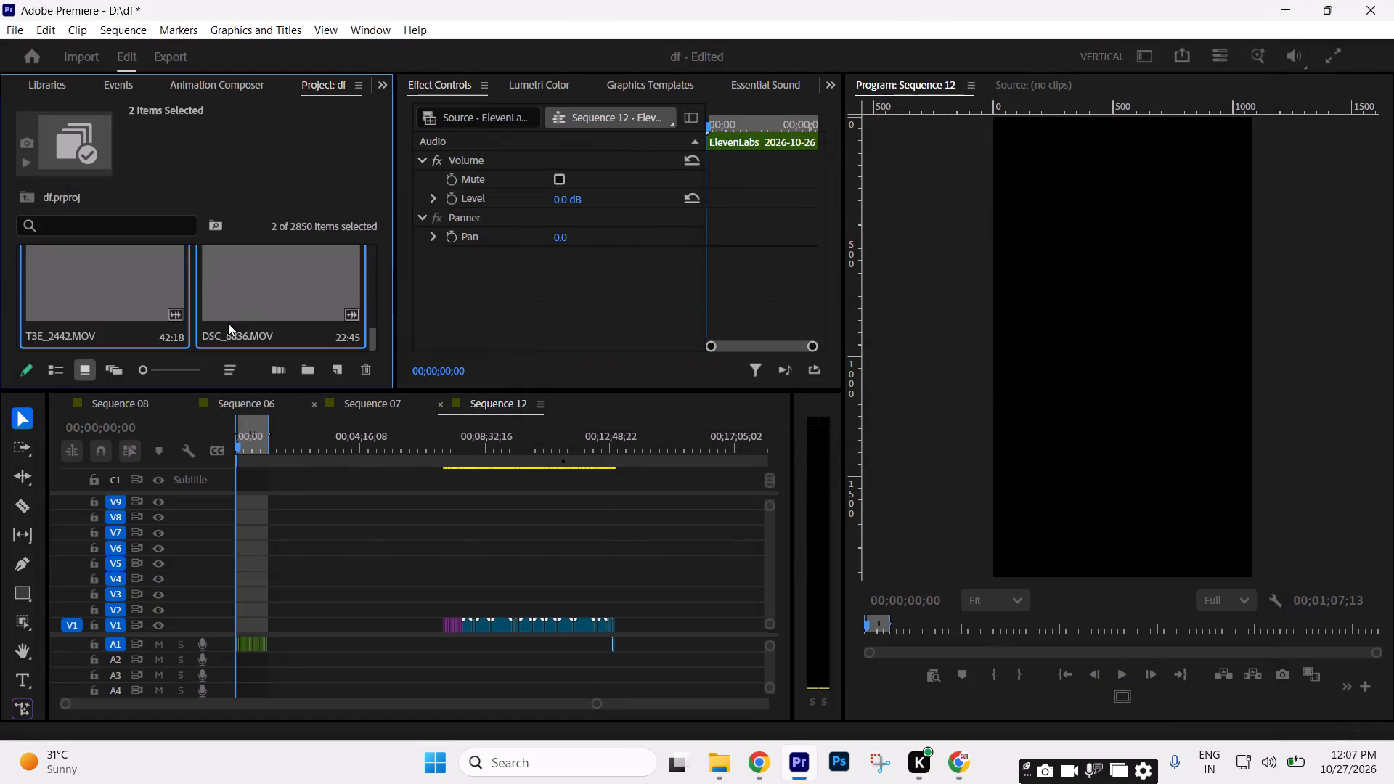
Place T3E_2442 and DSC_6836 at the end of the clips on V1.
{"action": "left_click_drag", "start_coordinate": [176, 301], "coordinate": [576, 626]}
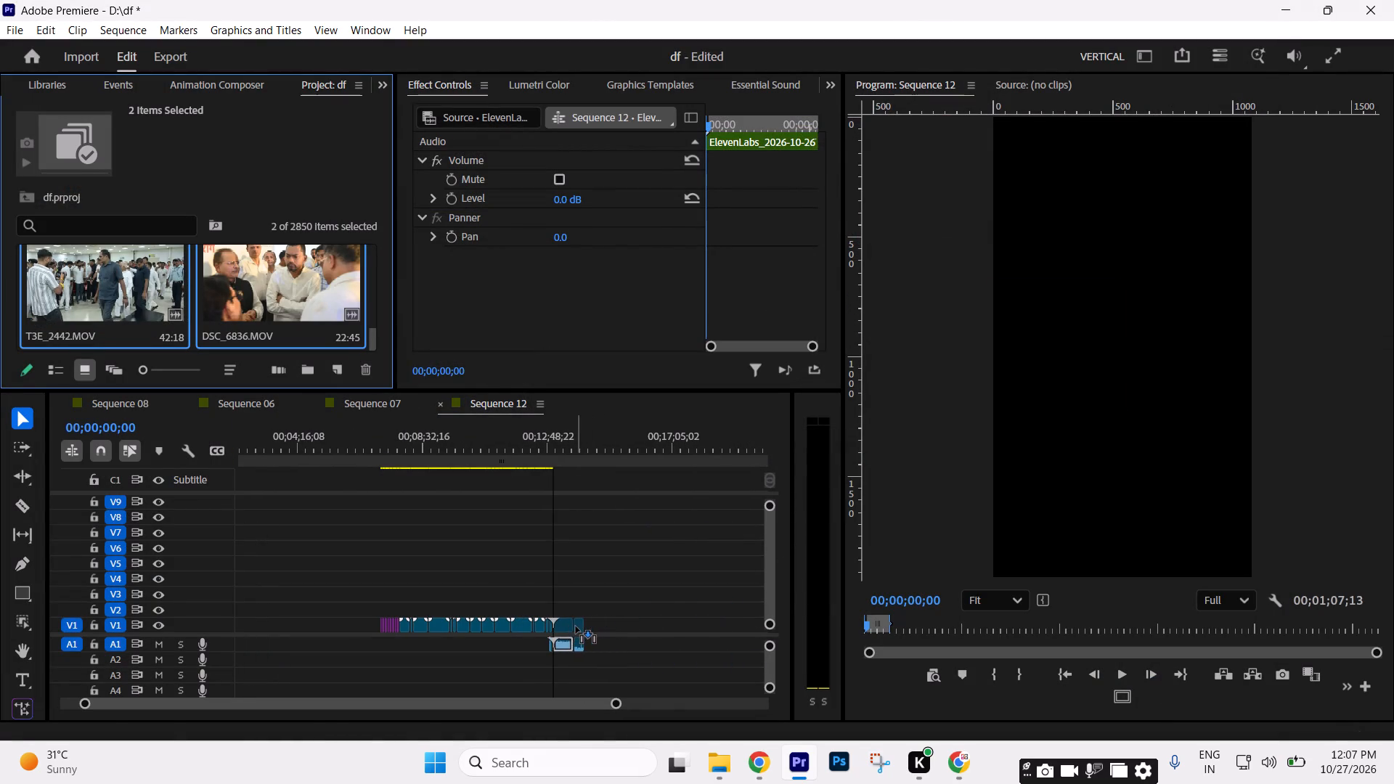
{"action": "left_click_drag", "start_coordinate": [576, 626], "coordinate": [575, 626]}
{"action": "left_click_drag", "start_coordinate": [682, 593], "coordinate": [325, 617]}
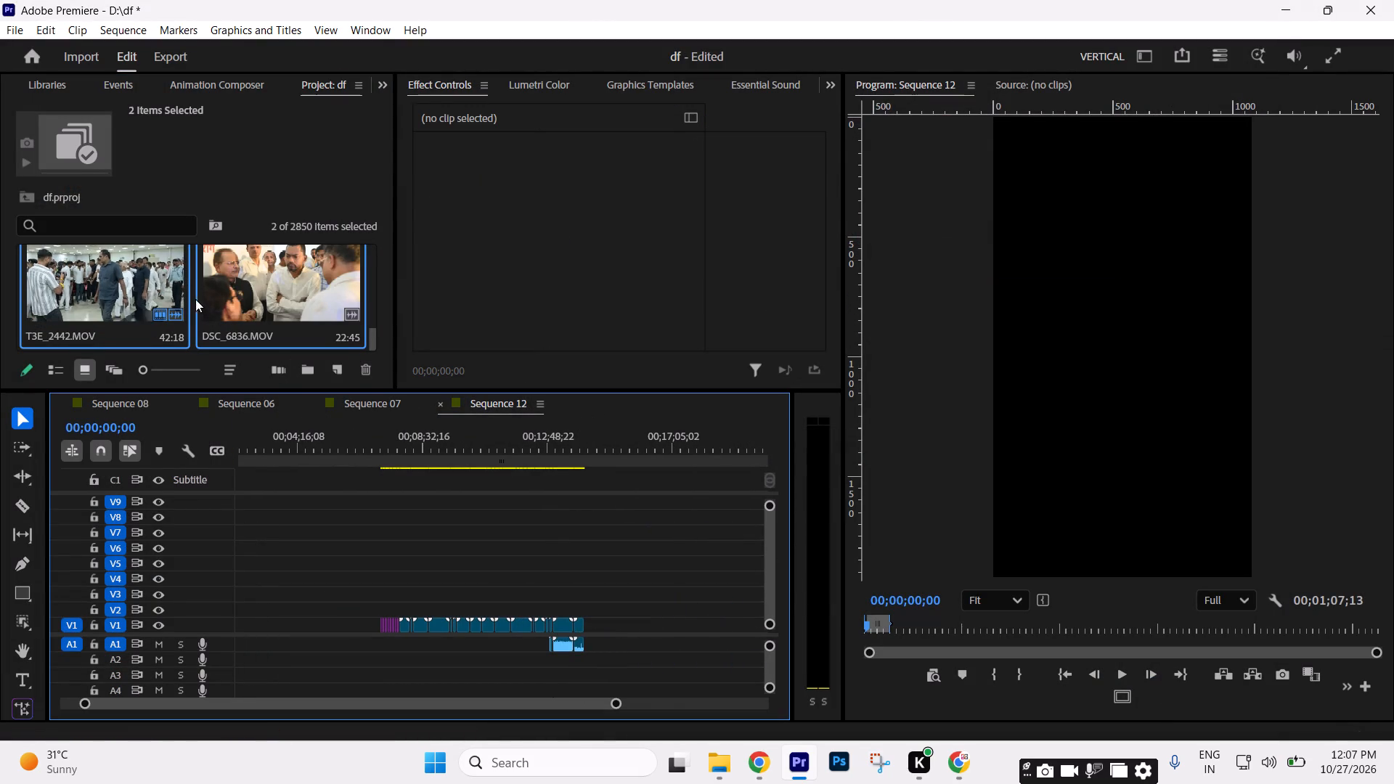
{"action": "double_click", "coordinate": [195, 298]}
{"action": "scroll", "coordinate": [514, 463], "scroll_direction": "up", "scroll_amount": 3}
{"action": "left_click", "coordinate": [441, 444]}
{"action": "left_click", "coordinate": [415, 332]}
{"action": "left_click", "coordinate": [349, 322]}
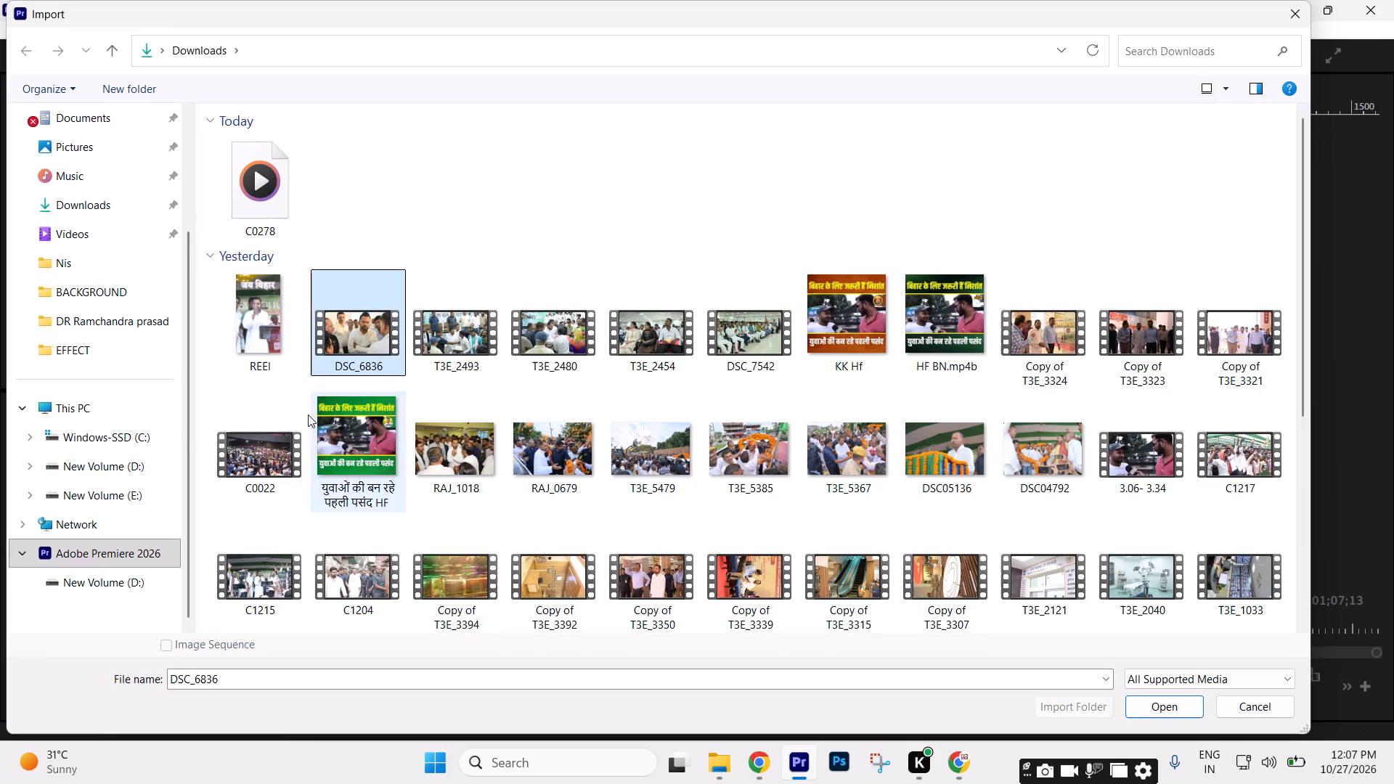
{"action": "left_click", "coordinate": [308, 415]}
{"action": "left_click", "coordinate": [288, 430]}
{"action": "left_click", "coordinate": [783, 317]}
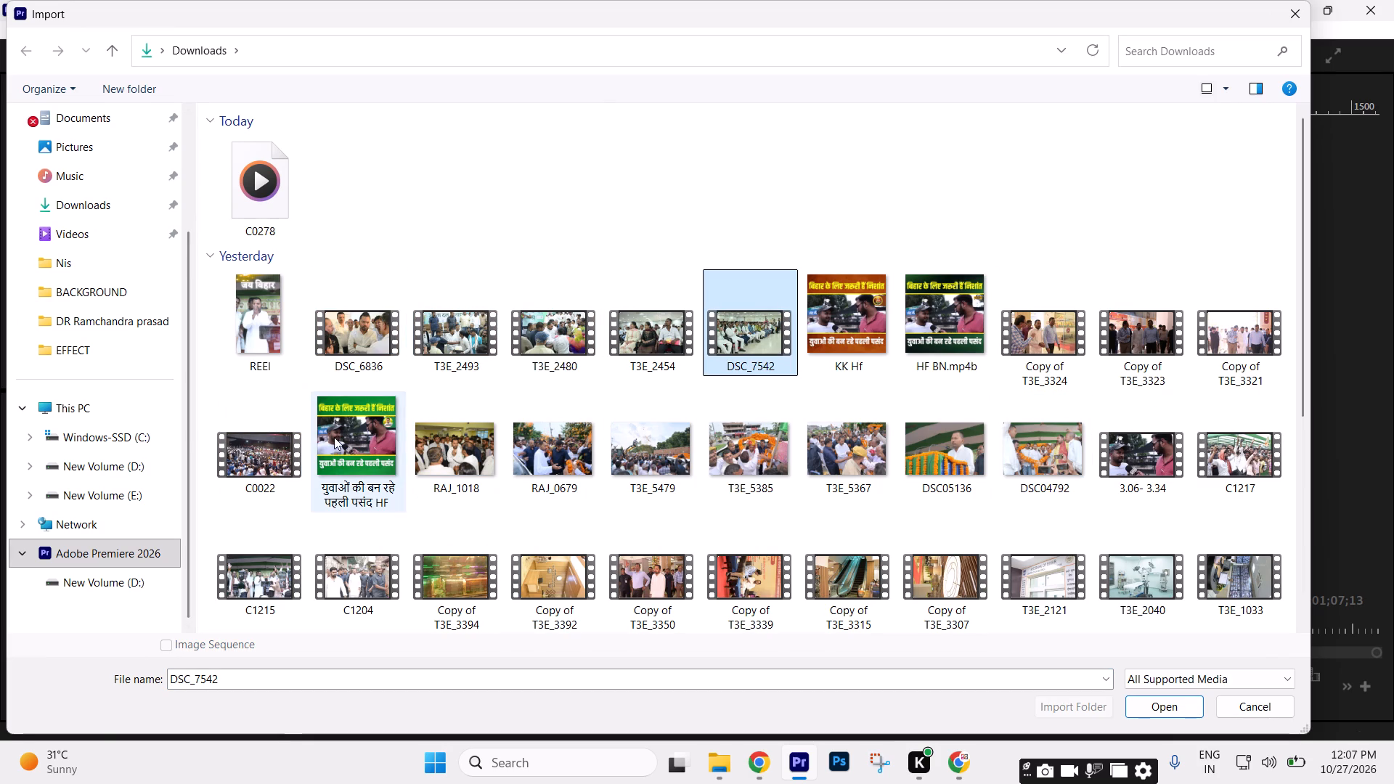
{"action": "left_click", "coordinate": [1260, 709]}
Scrub through the gathered images and footage, and apply Fit to frame to all of those clips.
{"action": "left_click_drag", "start_coordinate": [379, 447], "coordinate": [401, 452]}
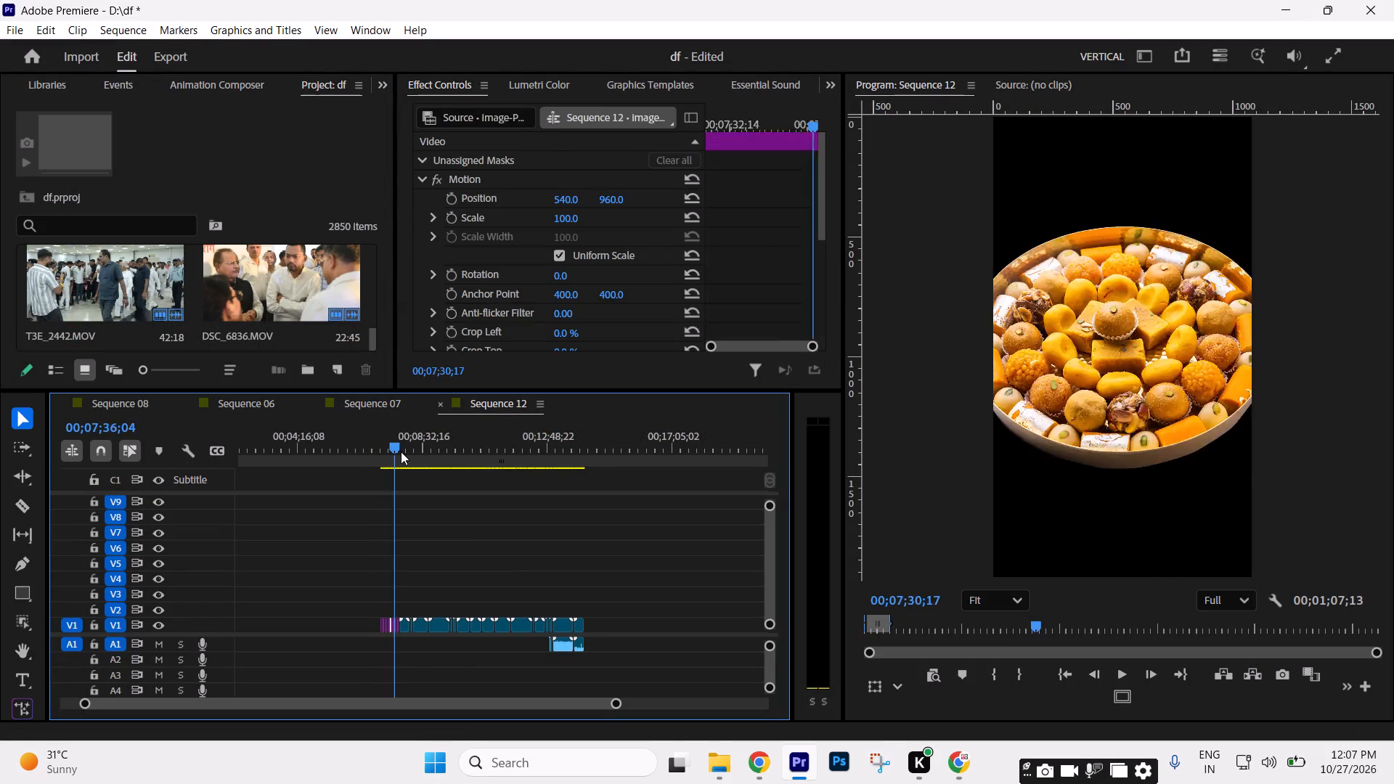
{"action": "left_click_drag", "start_coordinate": [401, 452], "coordinate": [528, 473]}
{"action": "left_click_drag", "start_coordinate": [652, 553], "coordinate": [347, 628]}
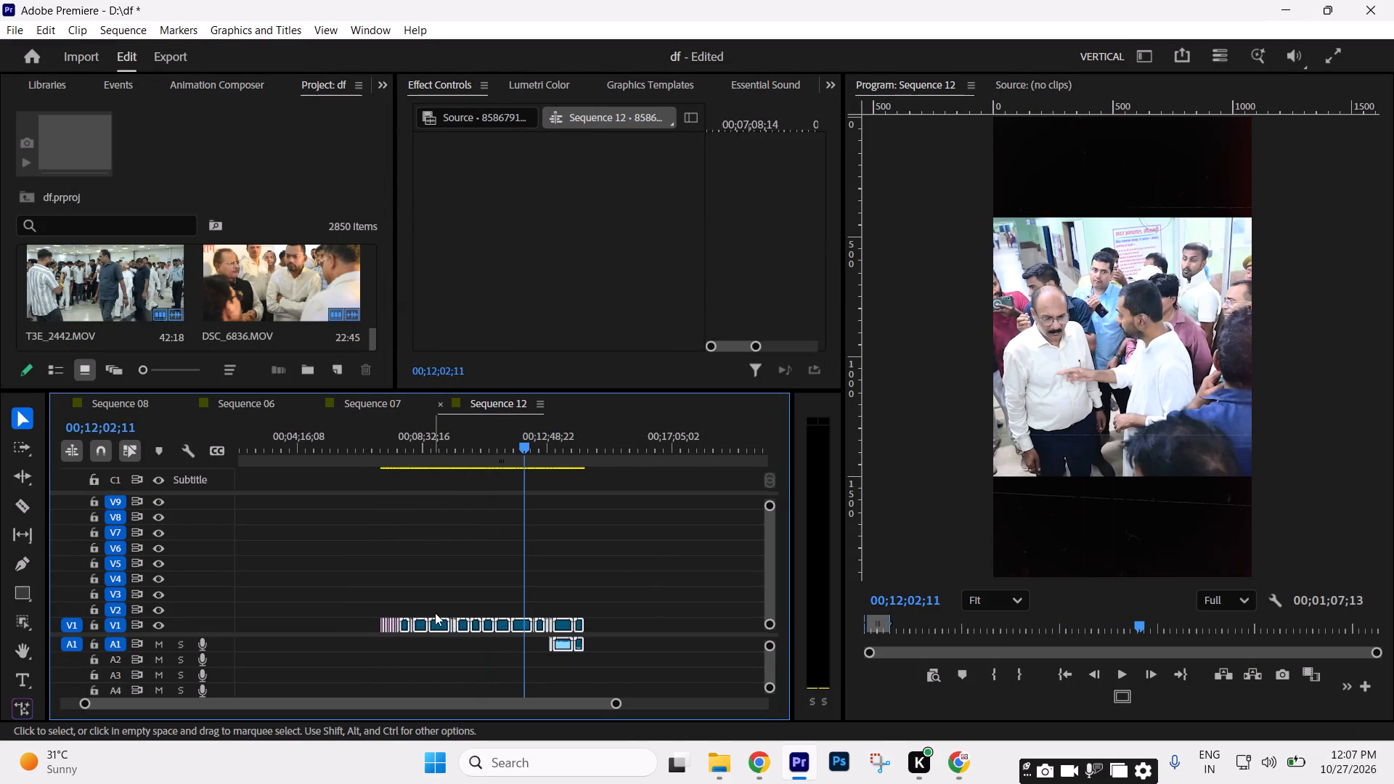
{"action": "right_click", "coordinate": [436, 613]}
{"action": "right_click", "coordinate": [432, 624]}
{"action": "left_click_drag", "start_coordinate": [756, 557], "coordinate": [327, 641]}
{"action": "right_click", "coordinate": [423, 624]}
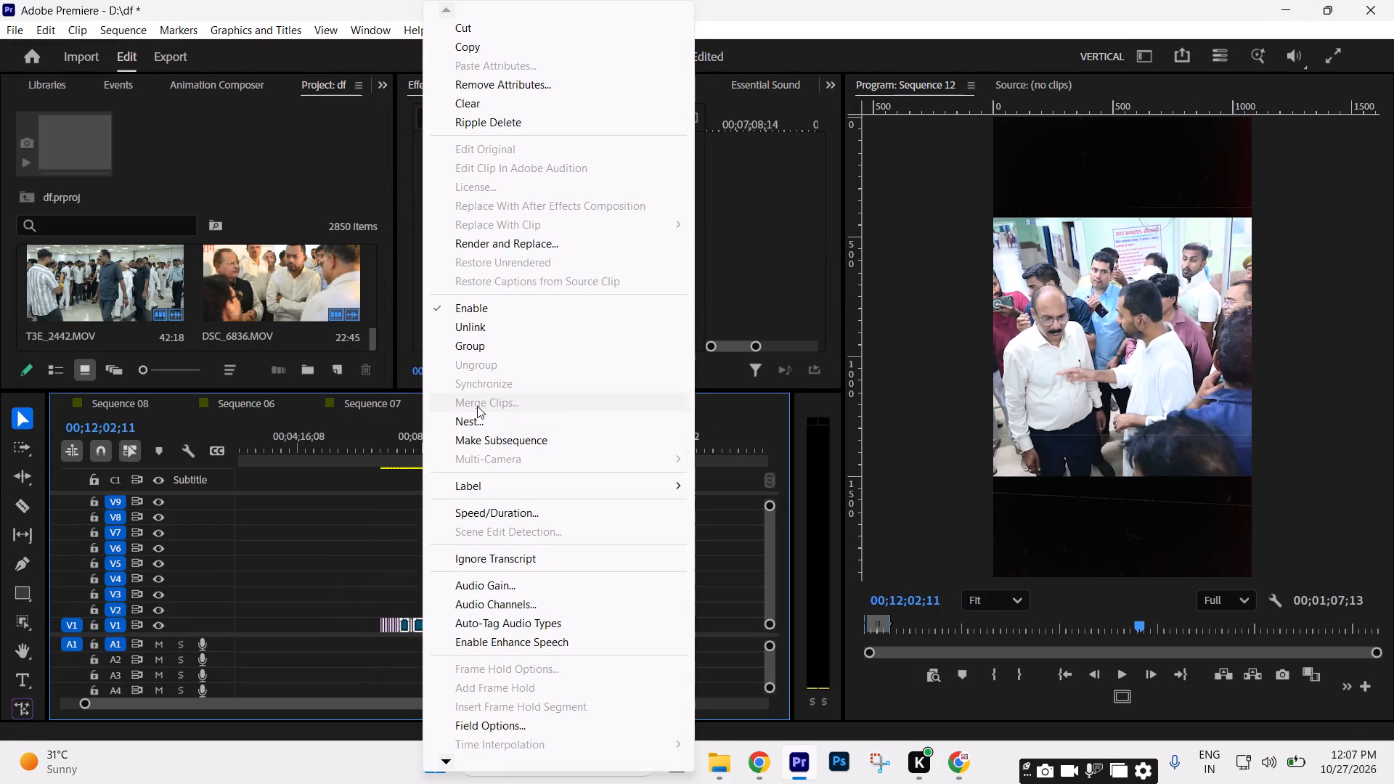
{"action": "left_click", "coordinate": [441, 764]}
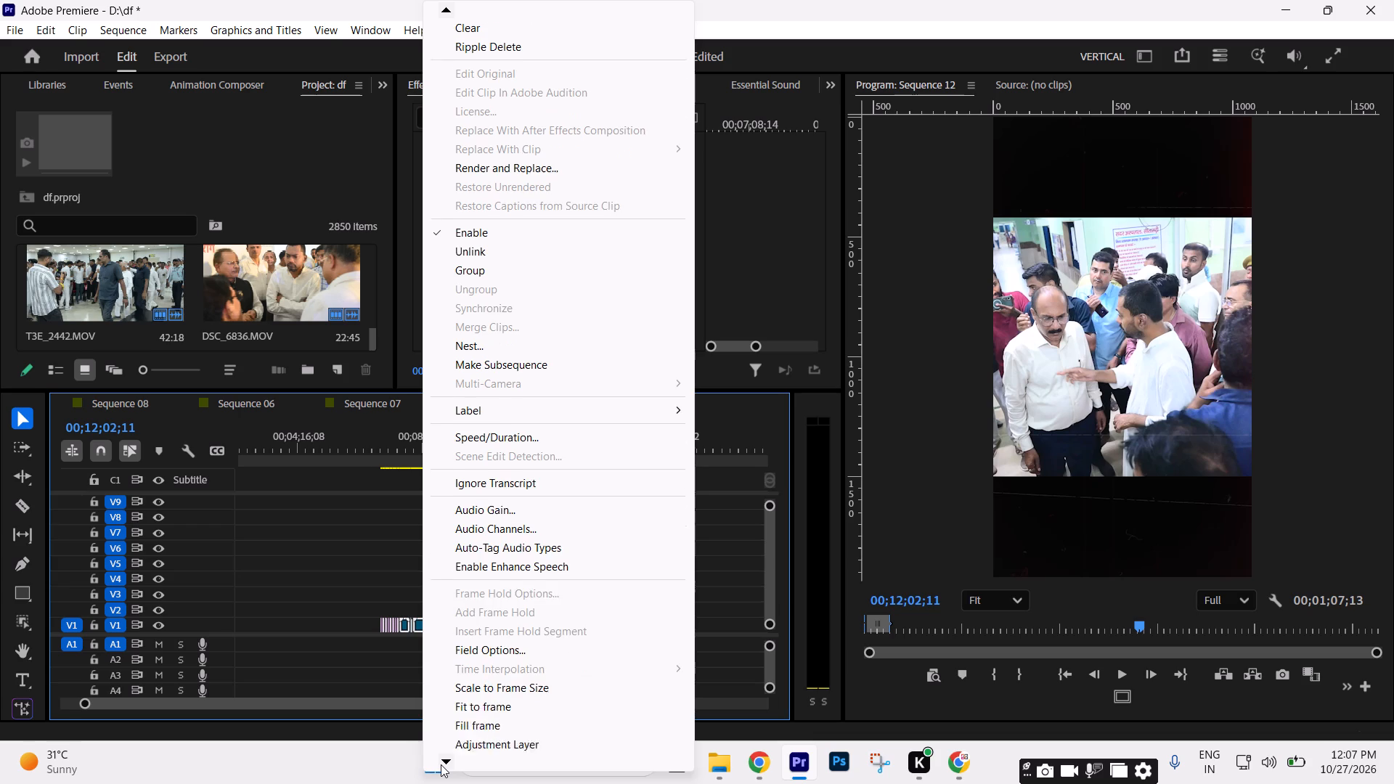
{"action": "left_click", "coordinate": [499, 659]}
{"action": "left_click", "coordinate": [648, 531]}
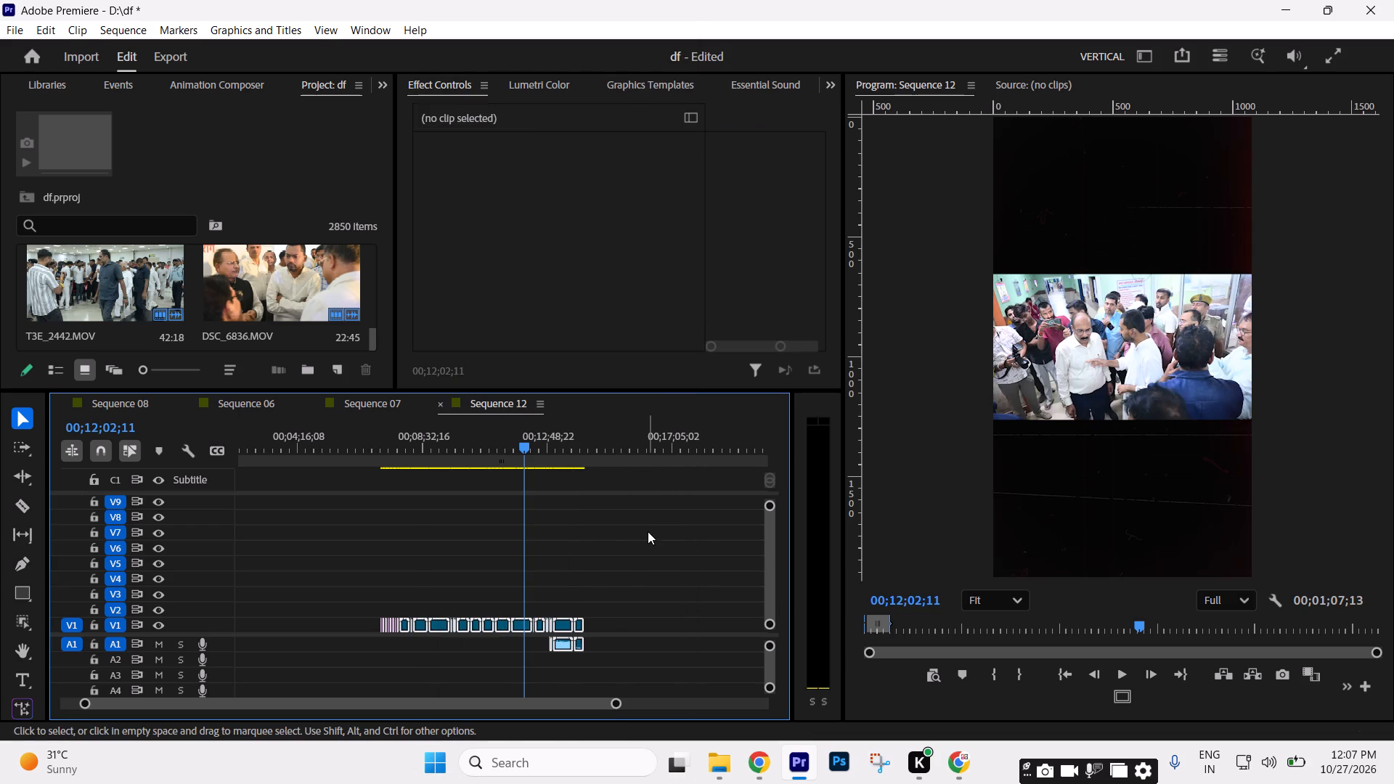
Save the project.
{"action": "key", "text": "ctrl+s"}
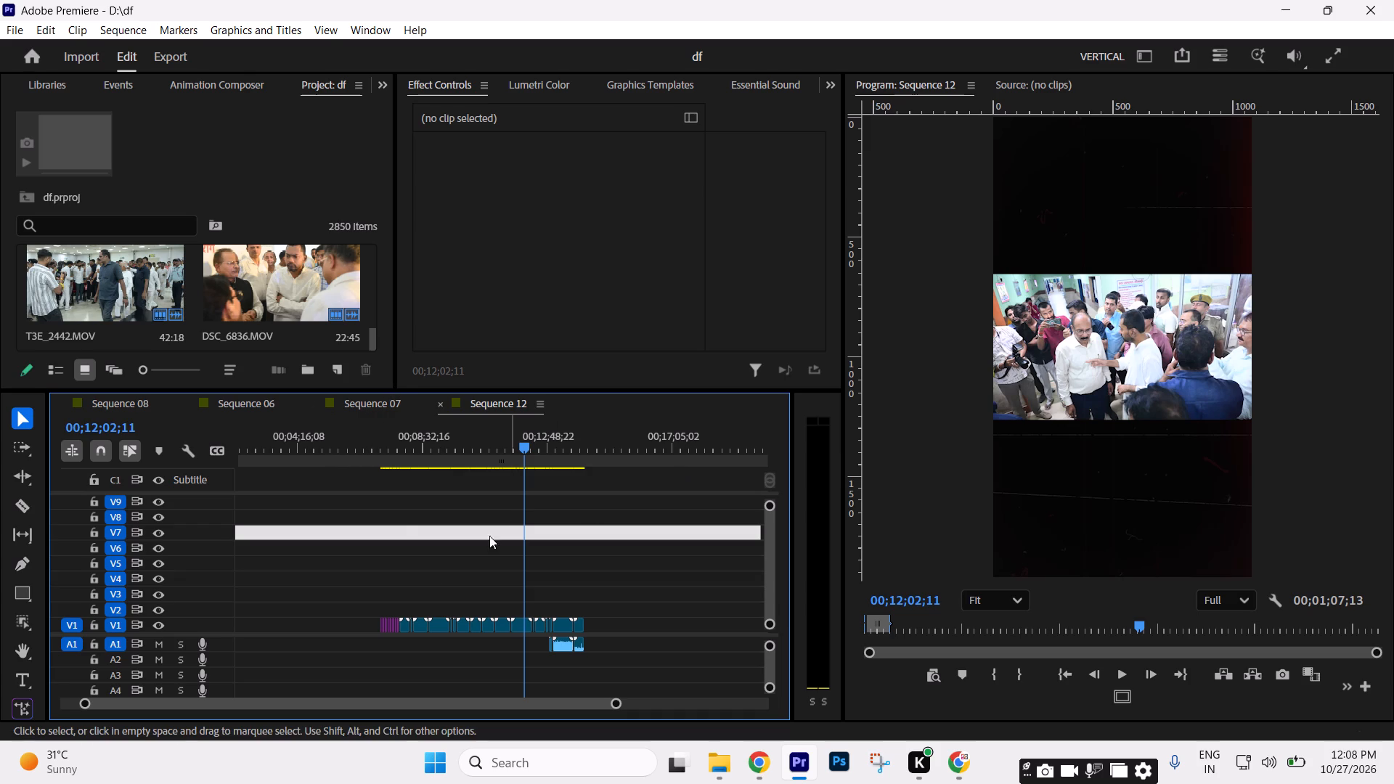
Scrub through the gathered clips on V1 to check how they fit the vertical frame.
{"action": "left_click_drag", "start_coordinate": [378, 463], "coordinate": [583, 496]}
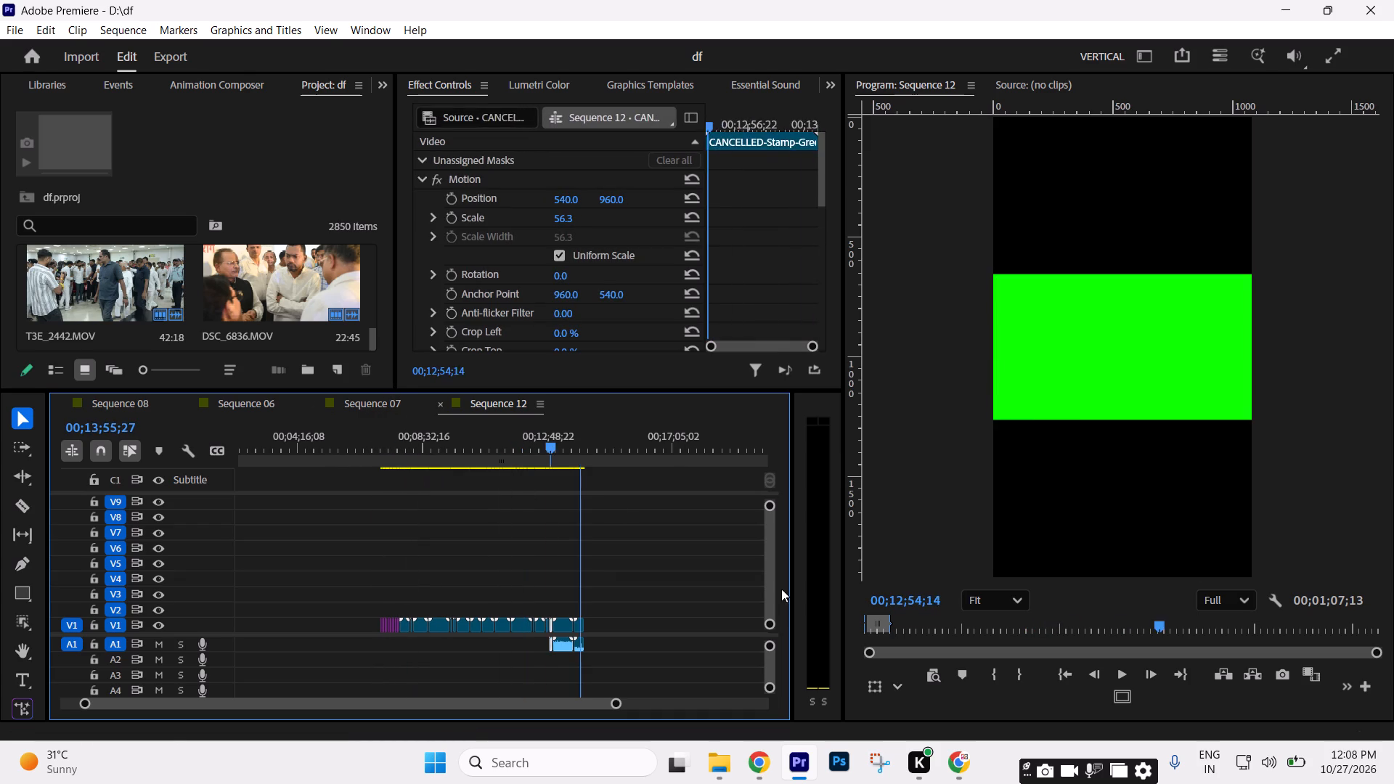
Import T3E_2480 from the Downloads folder and place it at the end of the clips on V1.
{"action": "double_click", "coordinate": [192, 278]}
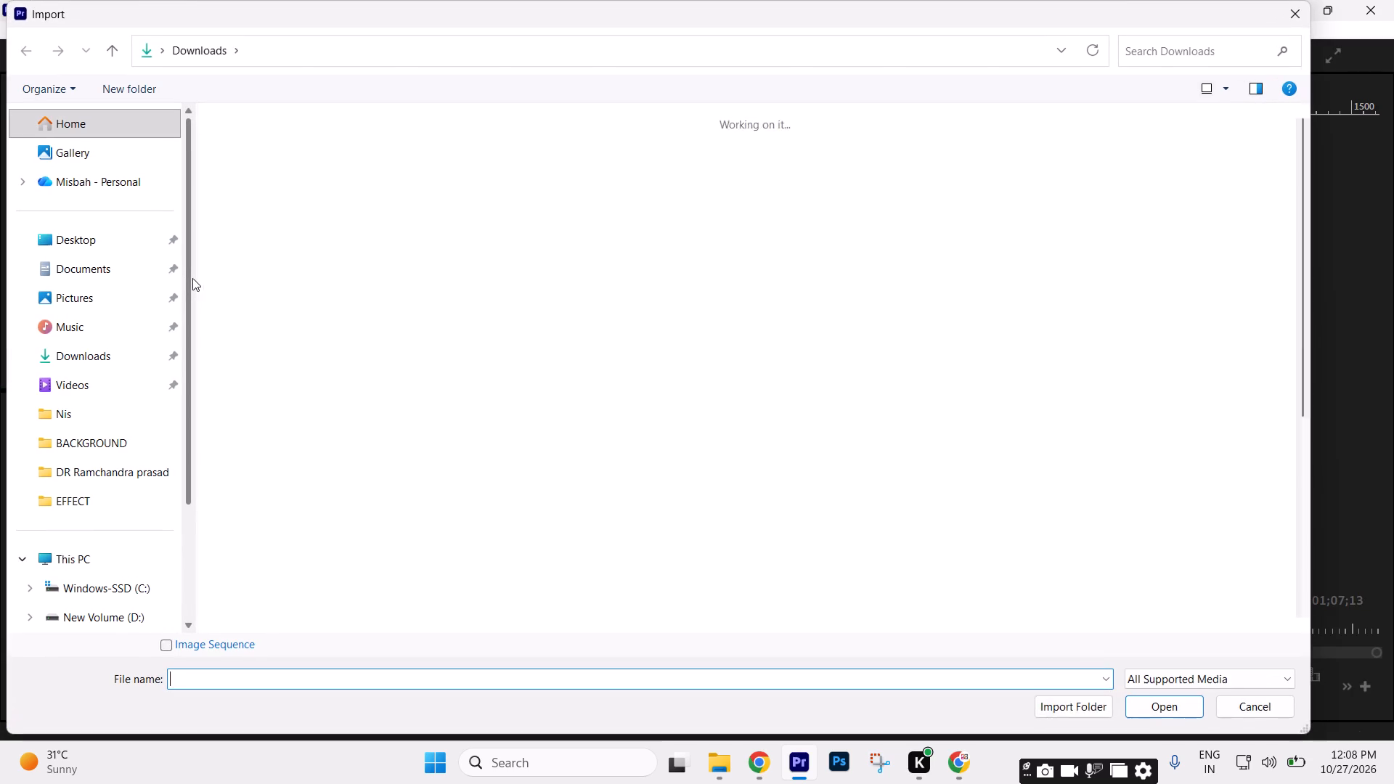
{"action": "scroll", "coordinate": [613, 455], "scroll_direction": "down", "scroll_amount": 2}
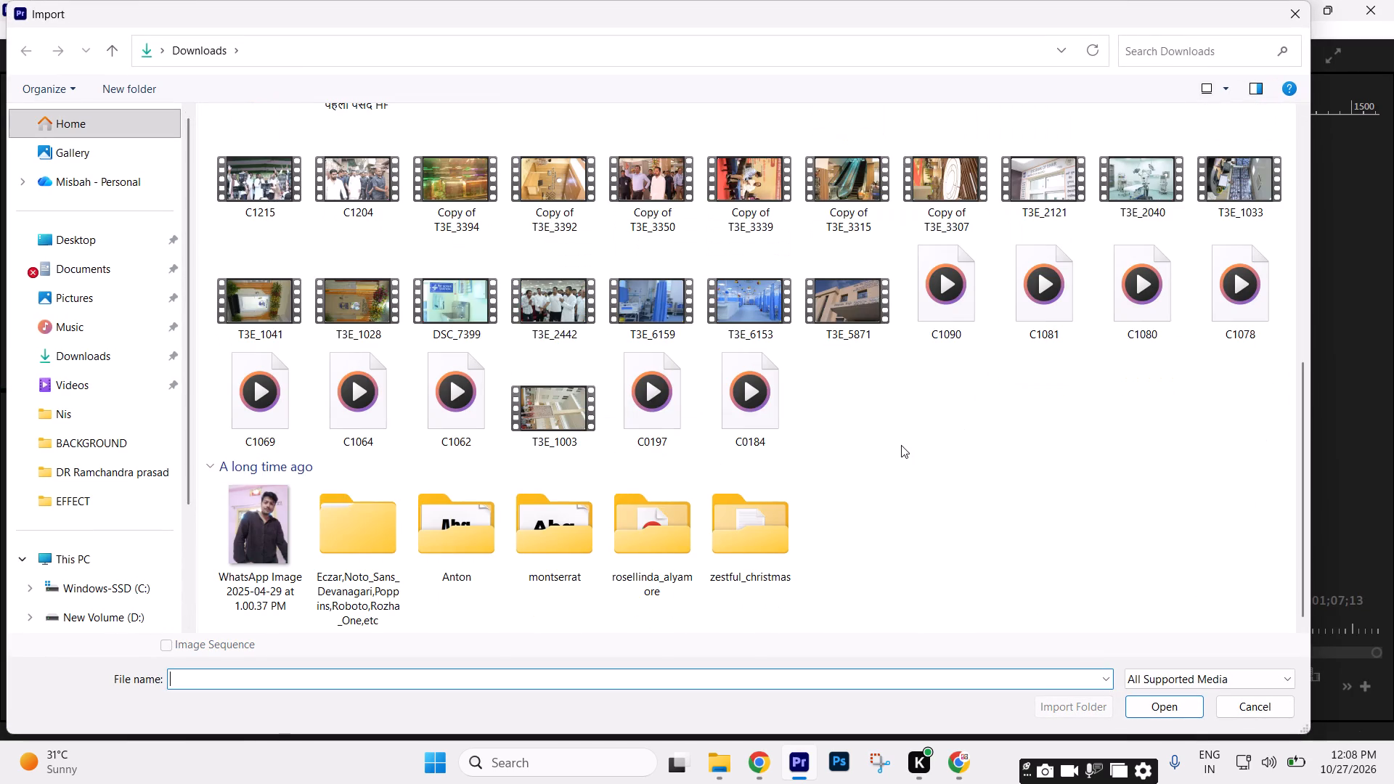
{"action": "scroll", "coordinate": [901, 445], "scroll_direction": "up", "scroll_amount": 1}
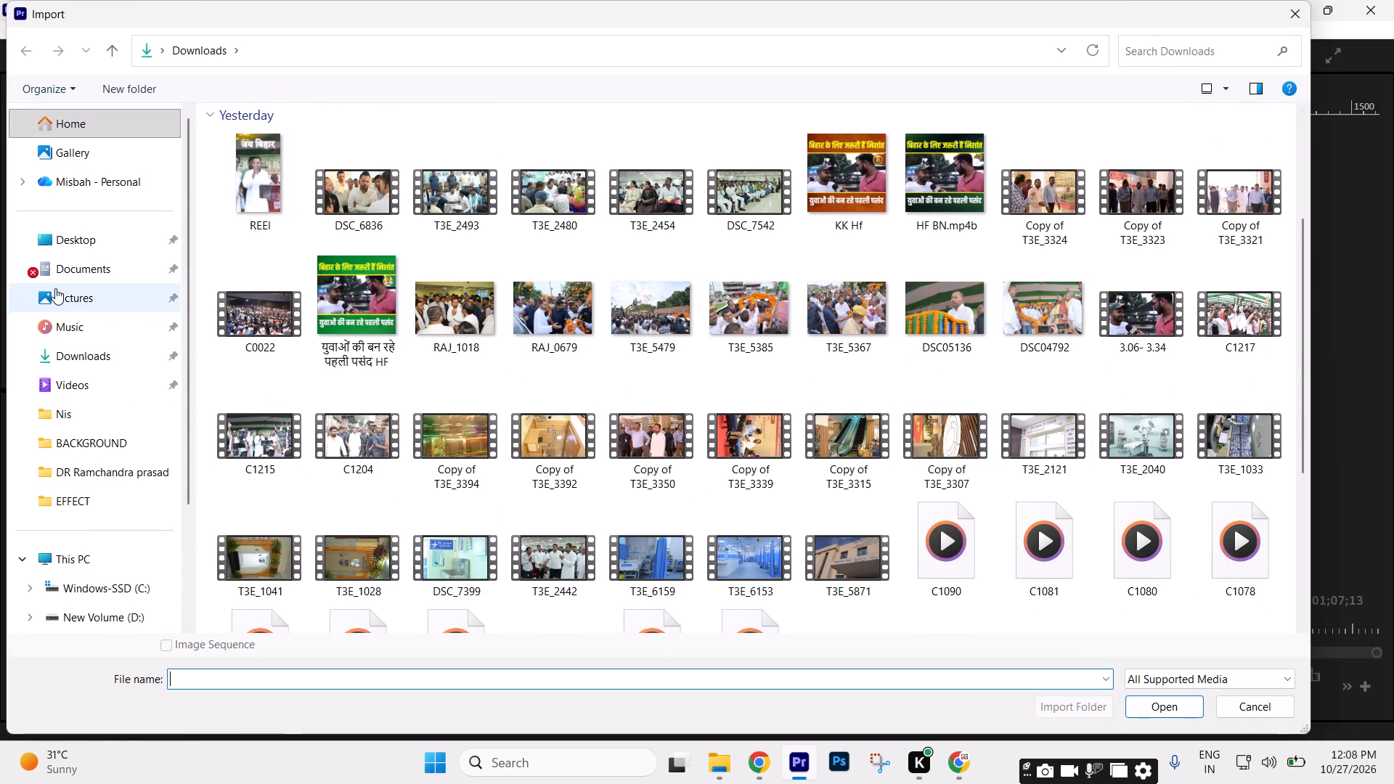
{"action": "left_click", "coordinate": [85, 353]}
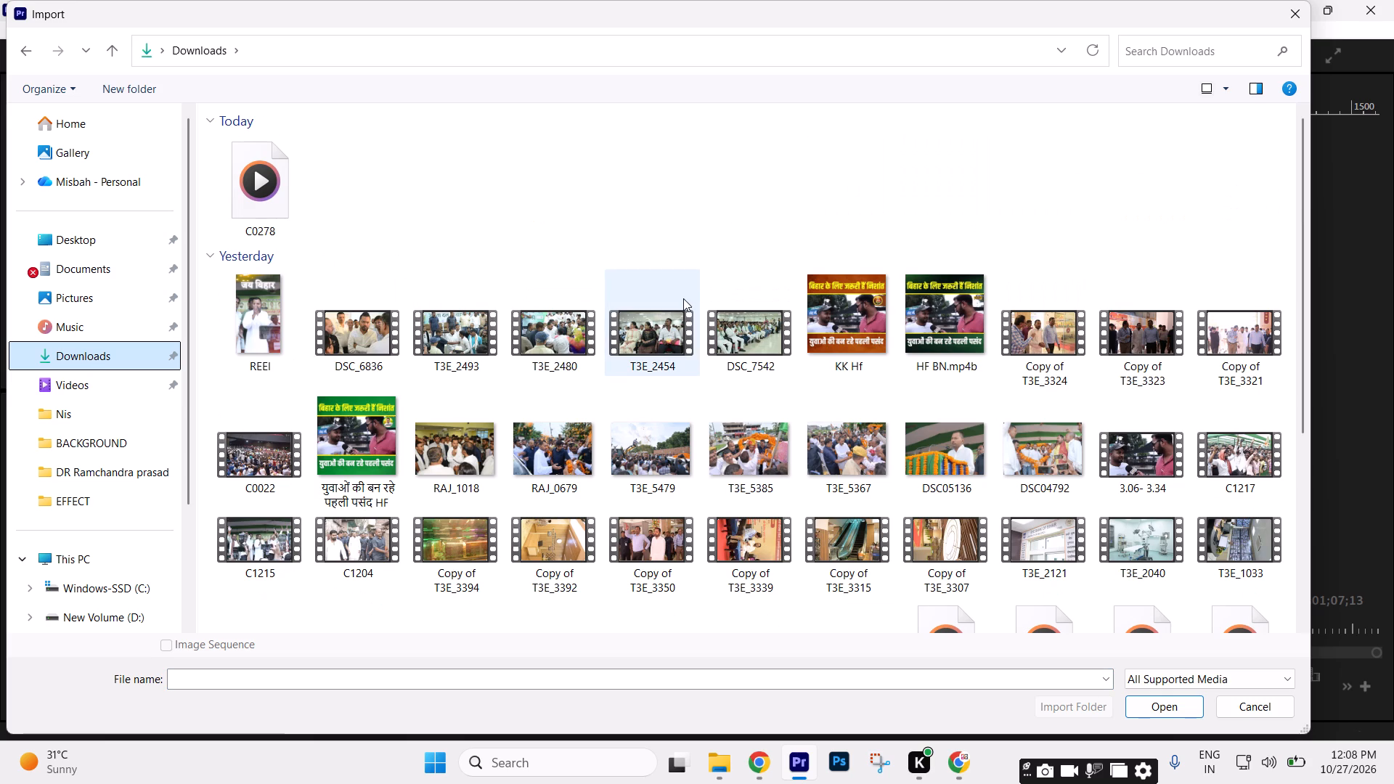
{"action": "left_click", "coordinate": [555, 365]}
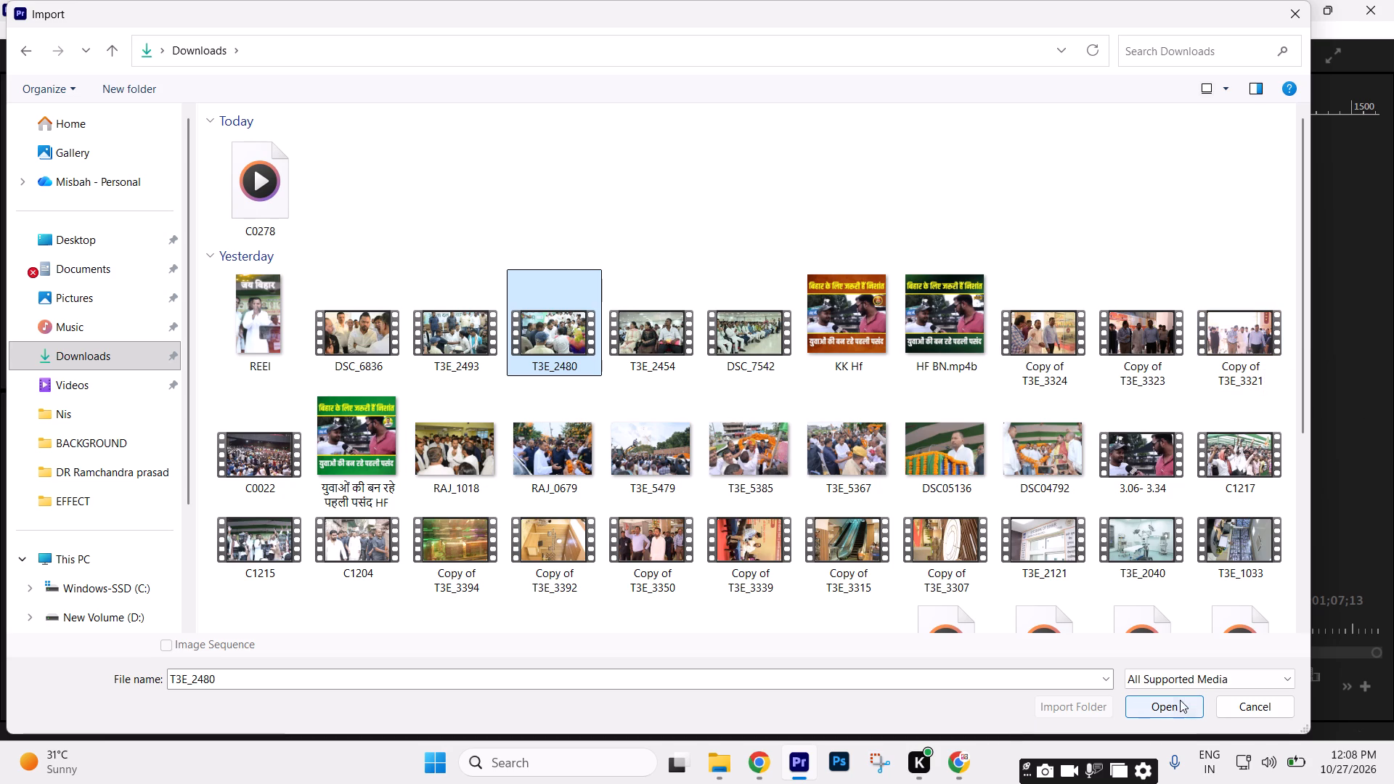
{"action": "left_click", "coordinate": [1165, 710]}
{"action": "left_click_drag", "start_coordinate": [87, 297], "coordinate": [636, 610]}
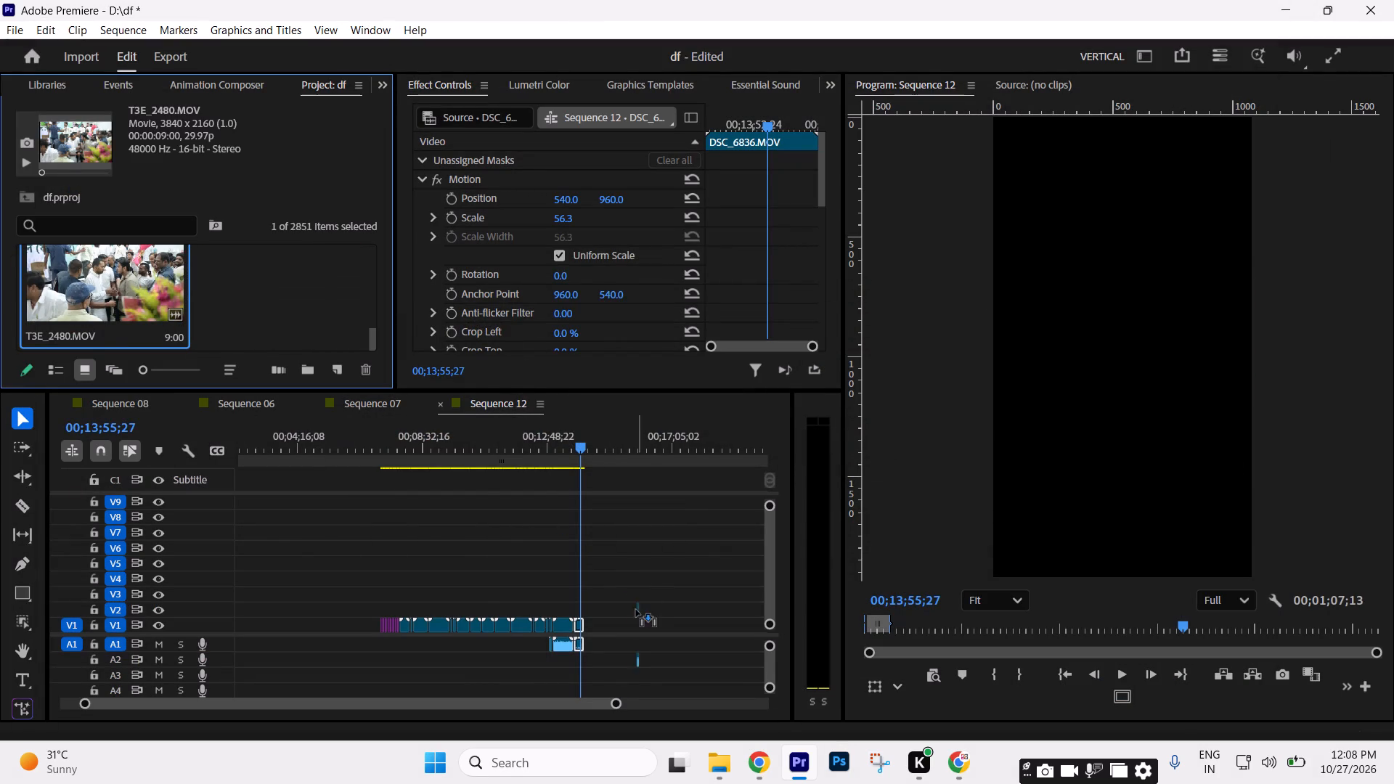
{"action": "left_click_drag", "start_coordinate": [636, 610], "coordinate": [593, 632]}
Import C1204 from the Downloads folder and place it after T3E_2480 at the end of the clips on V1.
{"action": "double_click", "coordinate": [280, 315]}
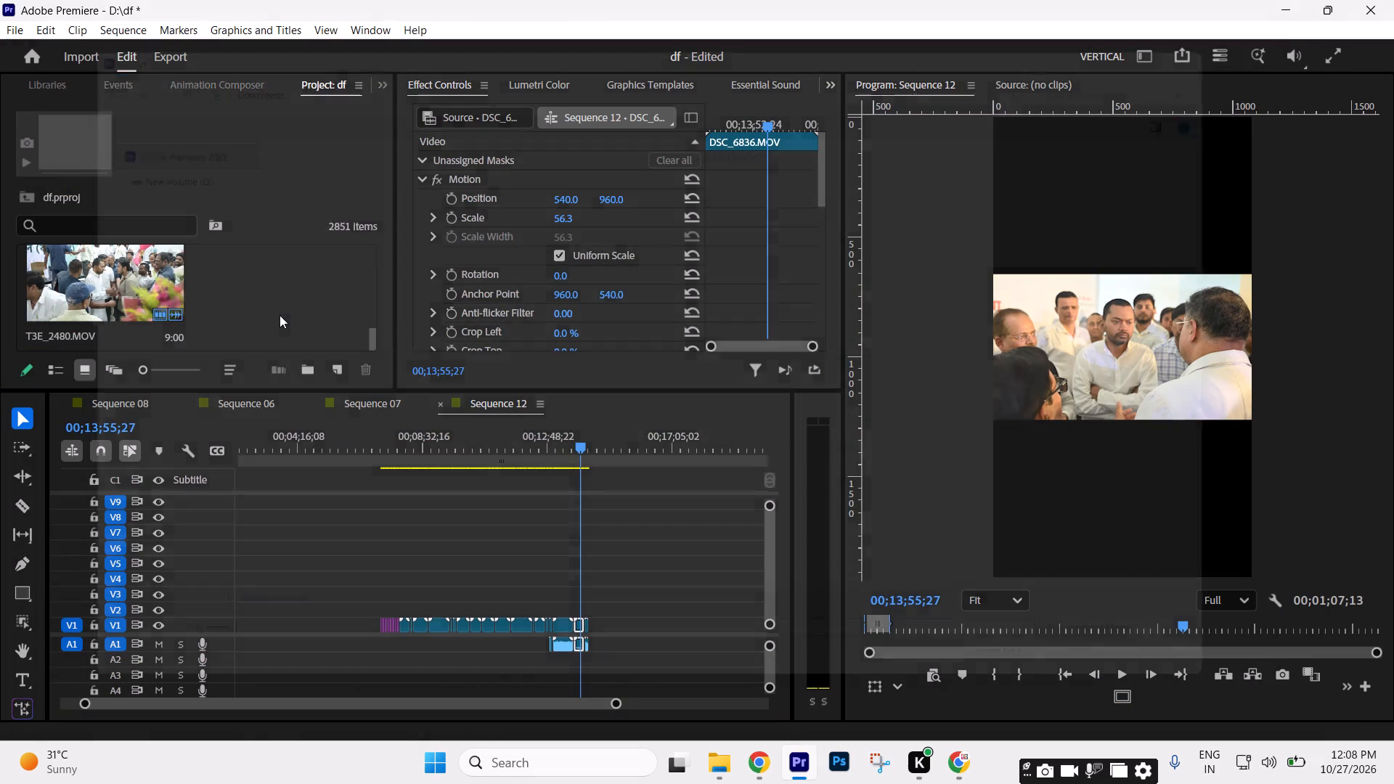
{"action": "scroll", "coordinate": [351, 349], "scroll_direction": "down", "scroll_amount": 4}
{"action": "scroll", "coordinate": [375, 380], "scroll_direction": "up", "scroll_amount": 1}
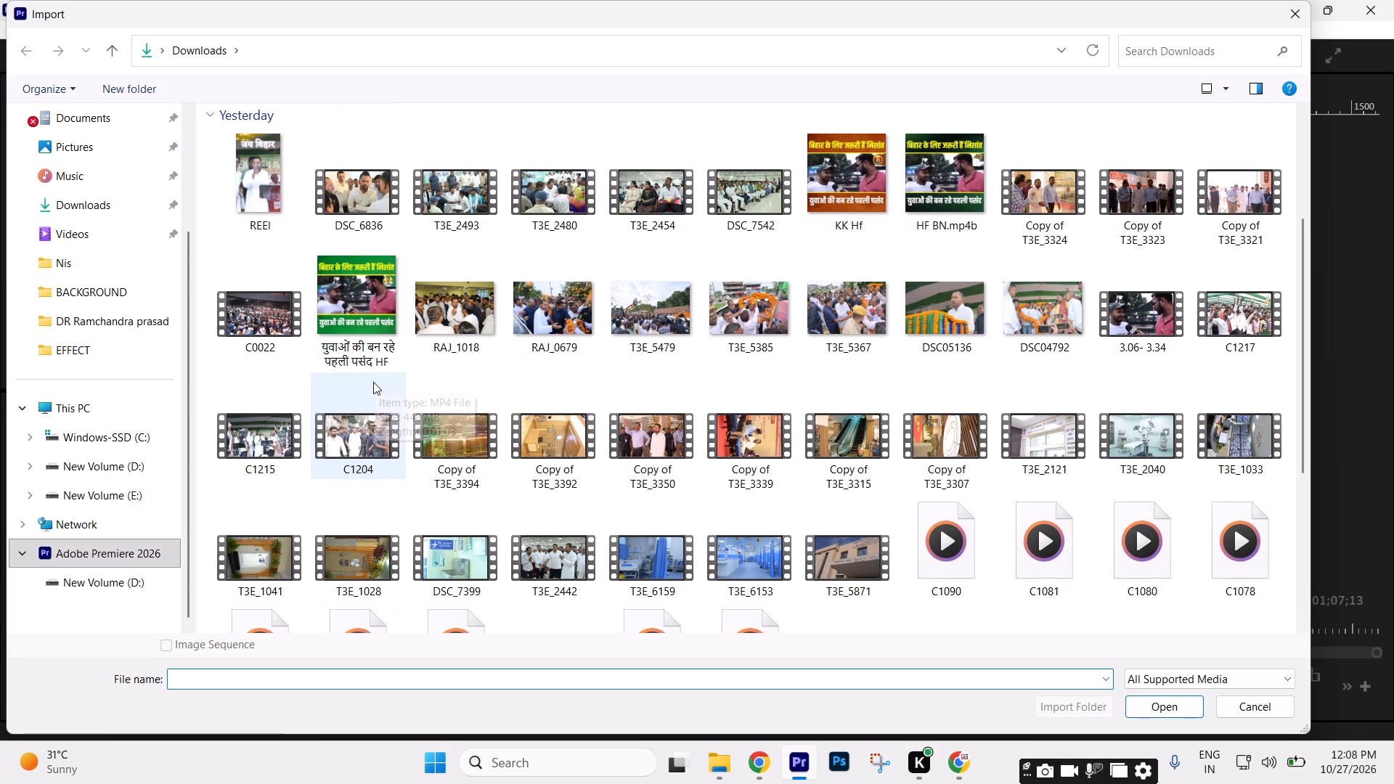
{"action": "left_click", "coordinate": [248, 314]}
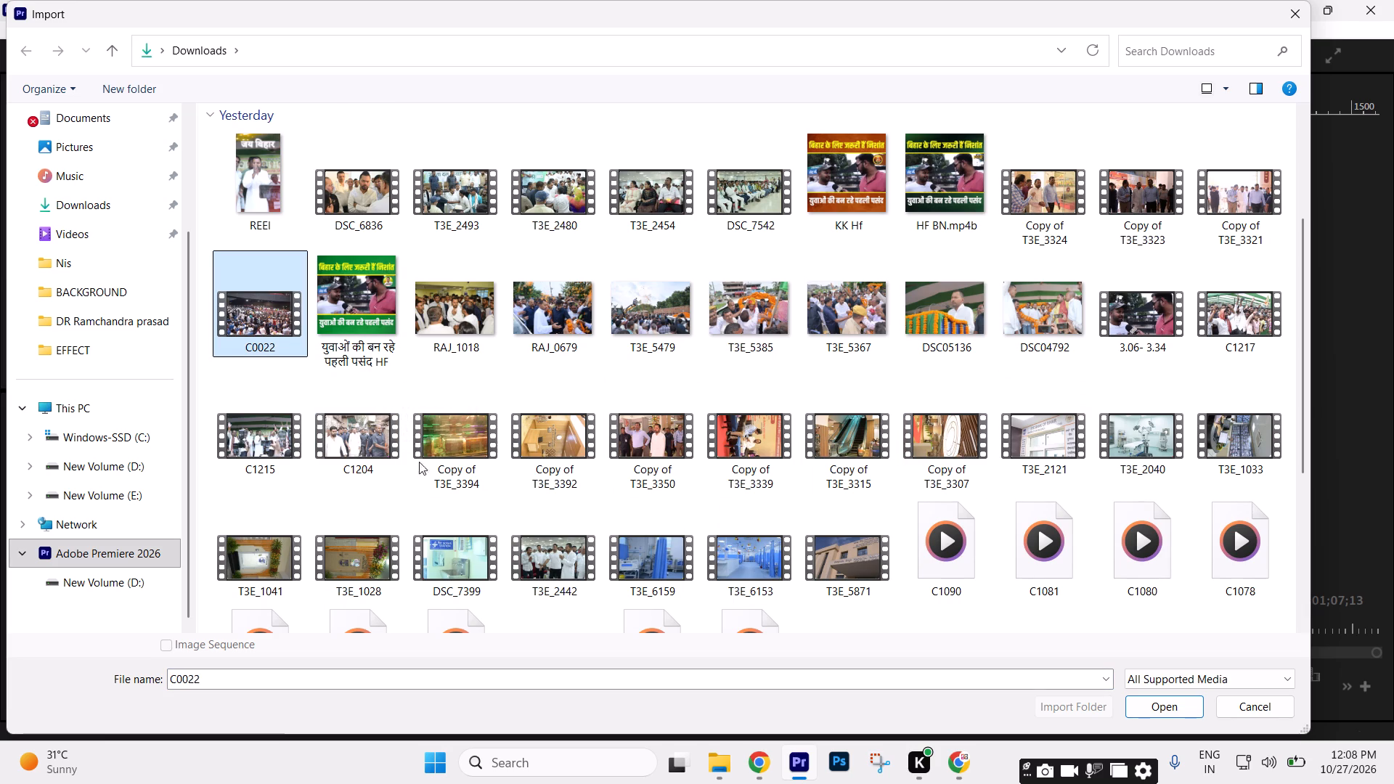
{"action": "left_click", "coordinate": [369, 454]}
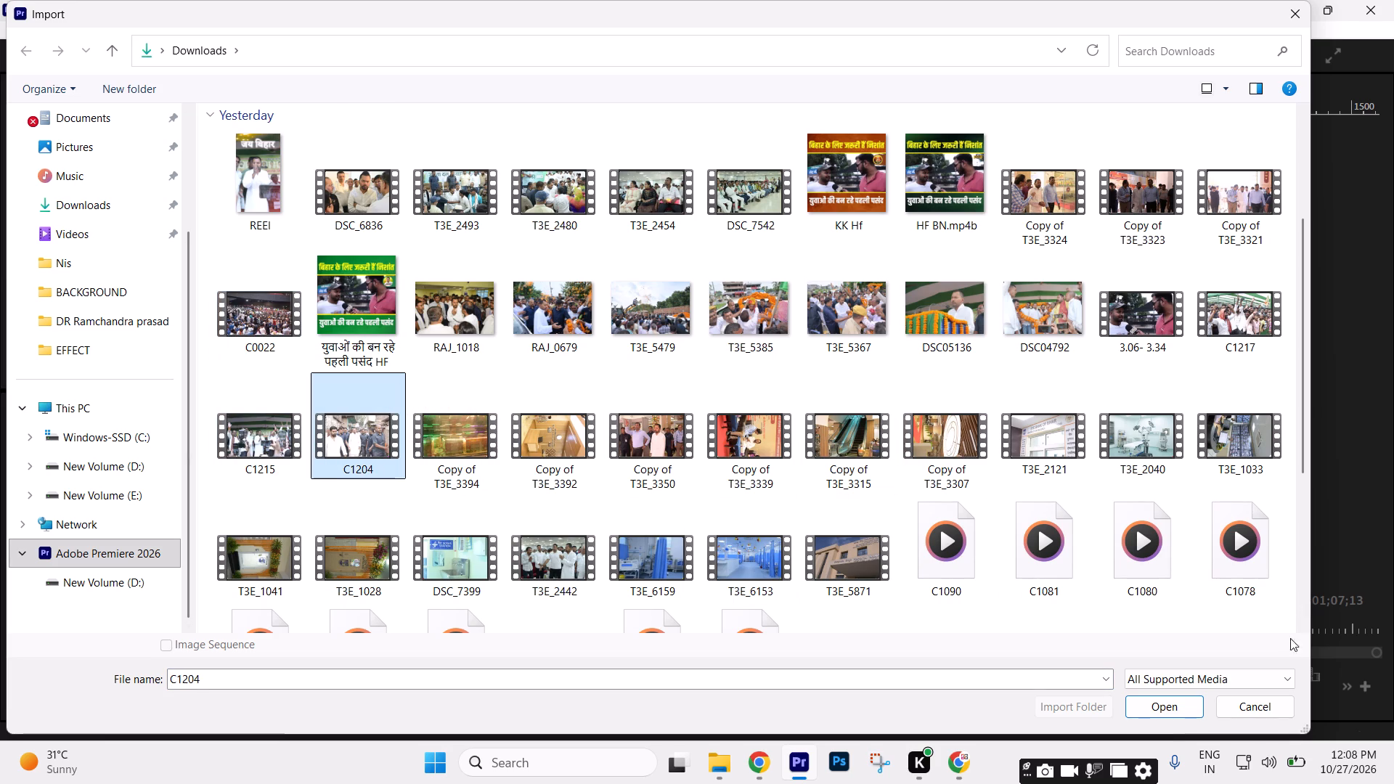
{"action": "left_click", "coordinate": [1178, 714]}
{"action": "left_click_drag", "start_coordinate": [297, 290], "coordinate": [447, 404]}
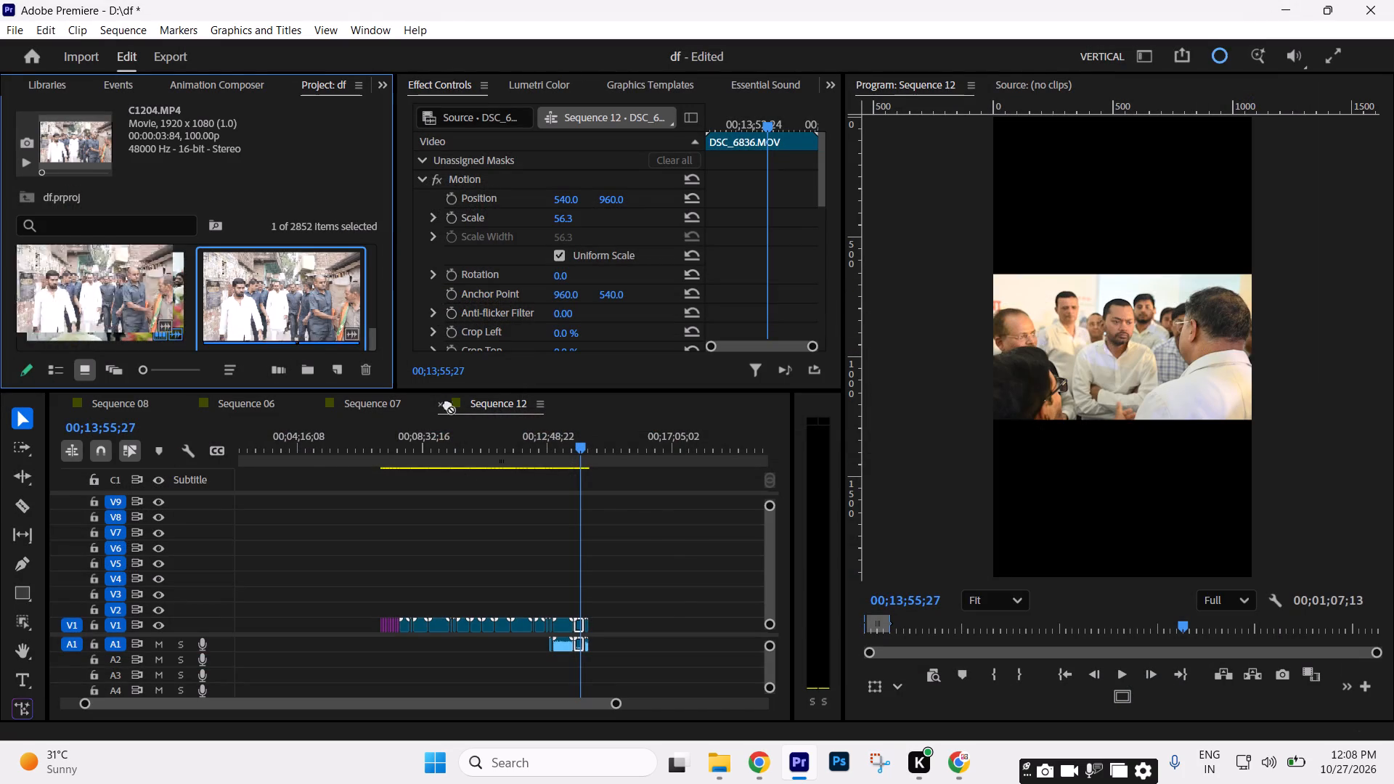
{"action": "left_click_drag", "start_coordinate": [447, 404], "coordinate": [594, 632]}
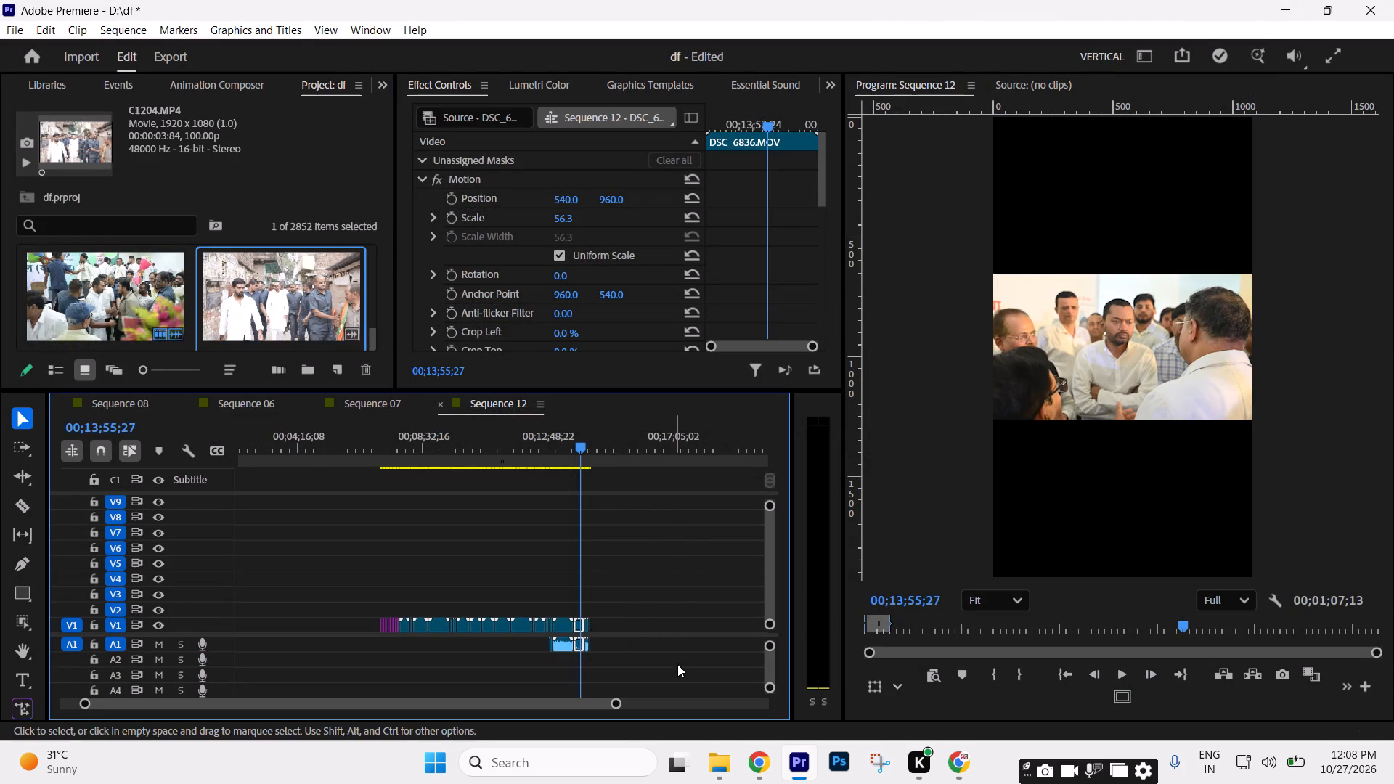
{"action": "left_click", "coordinate": [677, 665]}
Open the media import browser at the Downloads folder.
{"action": "double_click", "coordinate": [192, 301]}
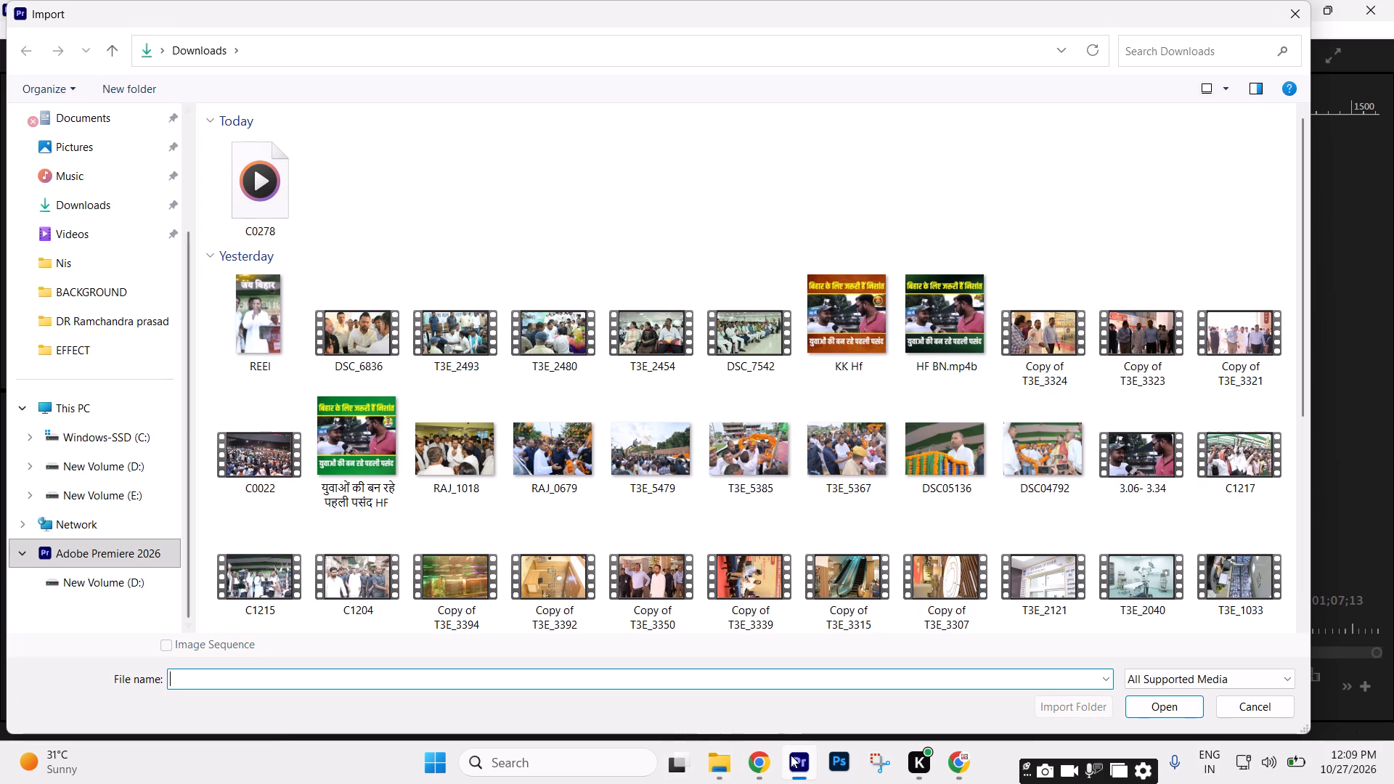
{"action": "left_click", "coordinate": [788, 756]}
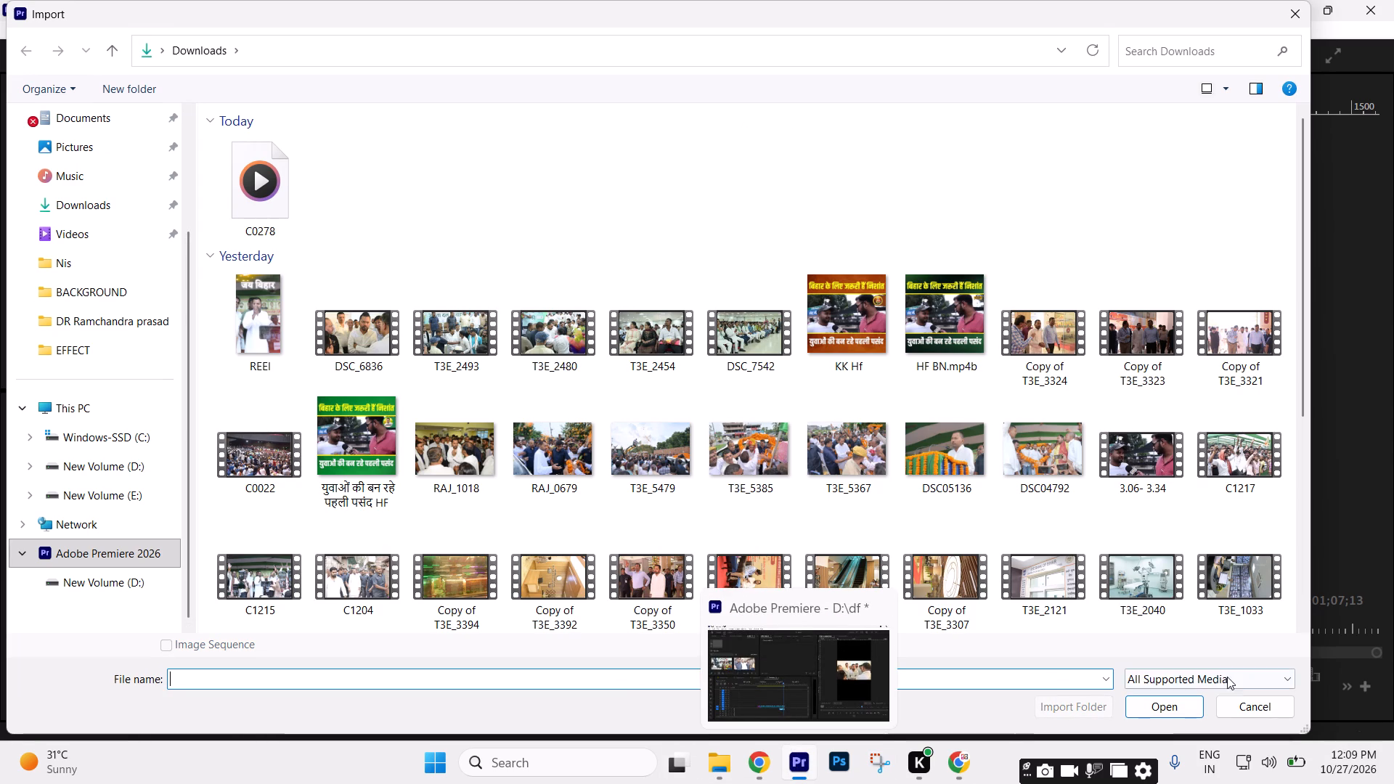
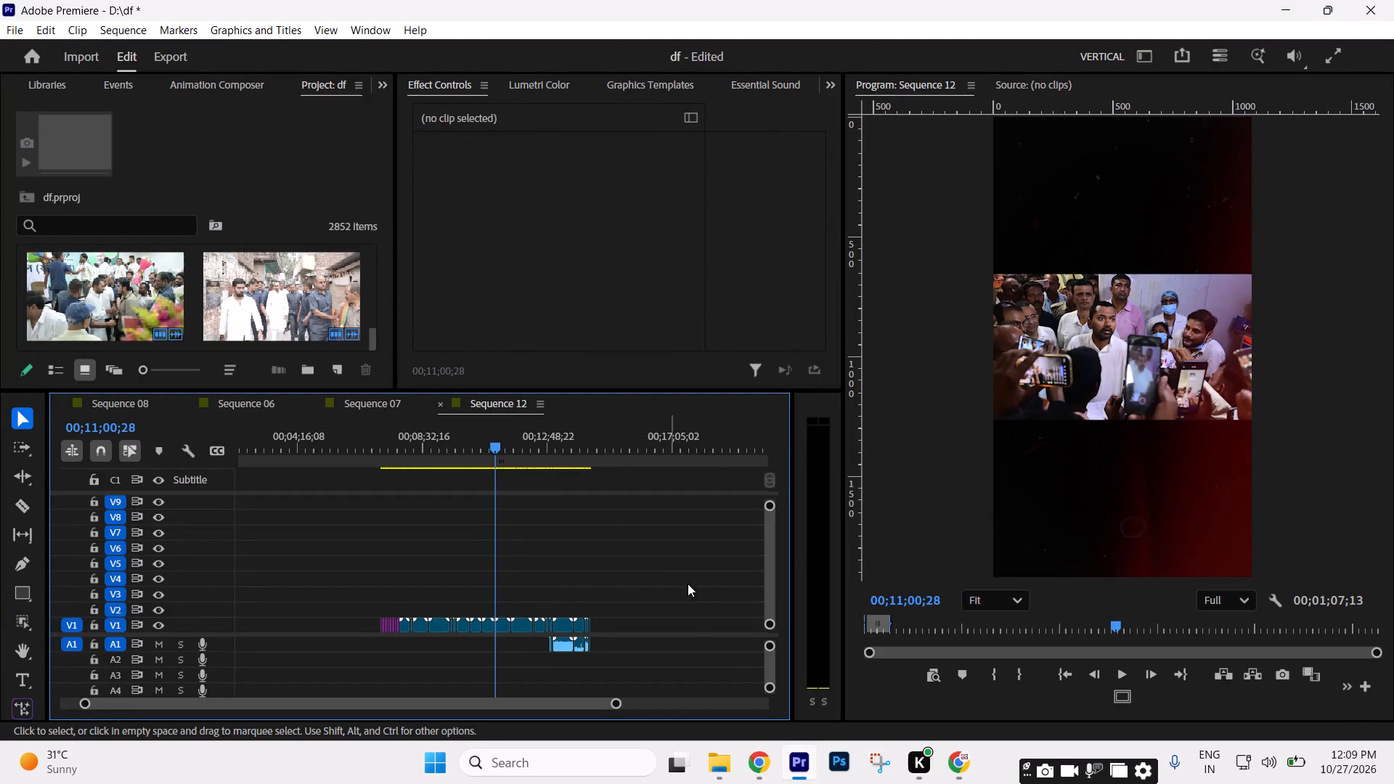
Unlink all the gathered clips in Sequence 12 and delete their audio from A1.
{"action": "left_click_drag", "start_coordinate": [698, 600], "coordinate": [341, 644]}
{"action": "key", "text": "ctrl+l"}
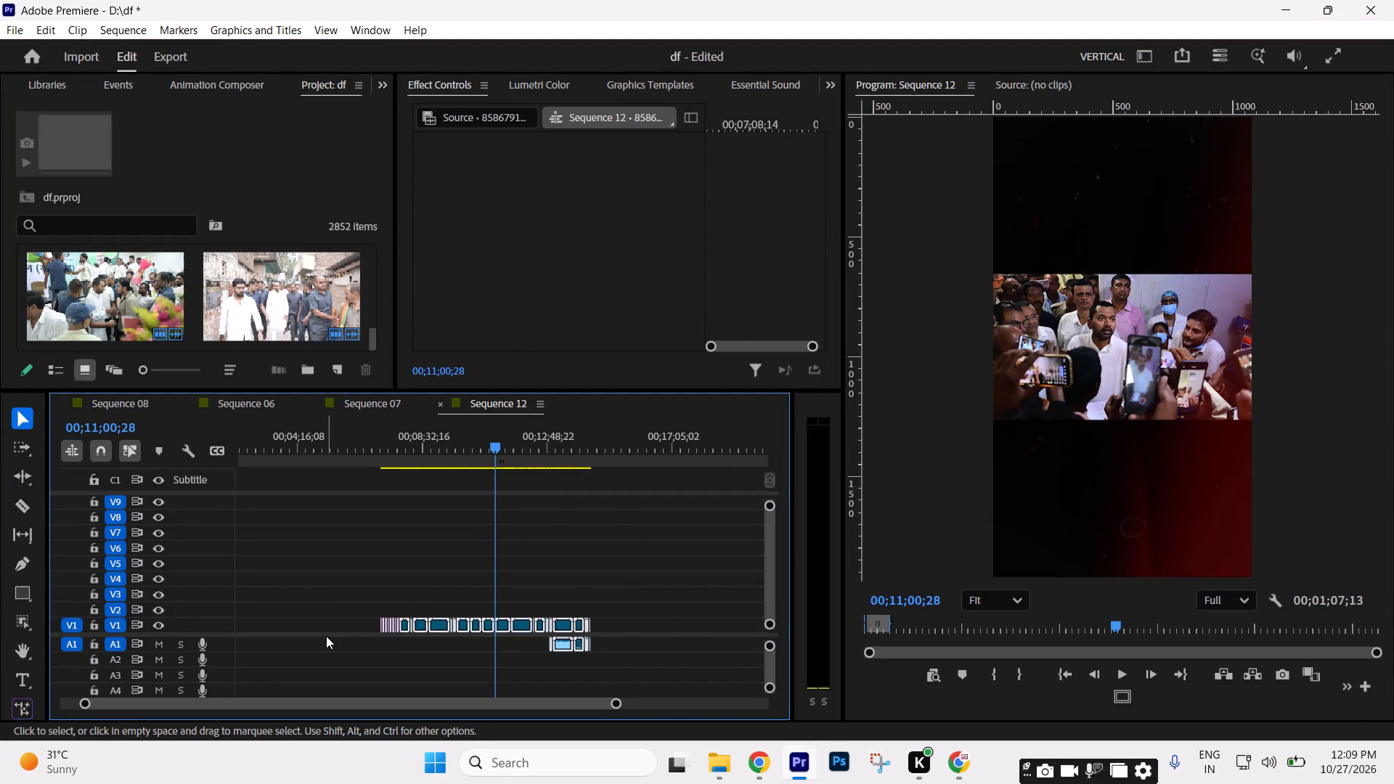
{"action": "left_click_drag", "start_coordinate": [653, 671], "coordinate": [513, 645]}
{"action": "key", "text": "Delete"}
Import the Video-824 background from the BACKGROUND folder inside Transition on drive E.
{"action": "left_click_drag", "start_coordinate": [492, 437], "coordinate": [526, 444]}
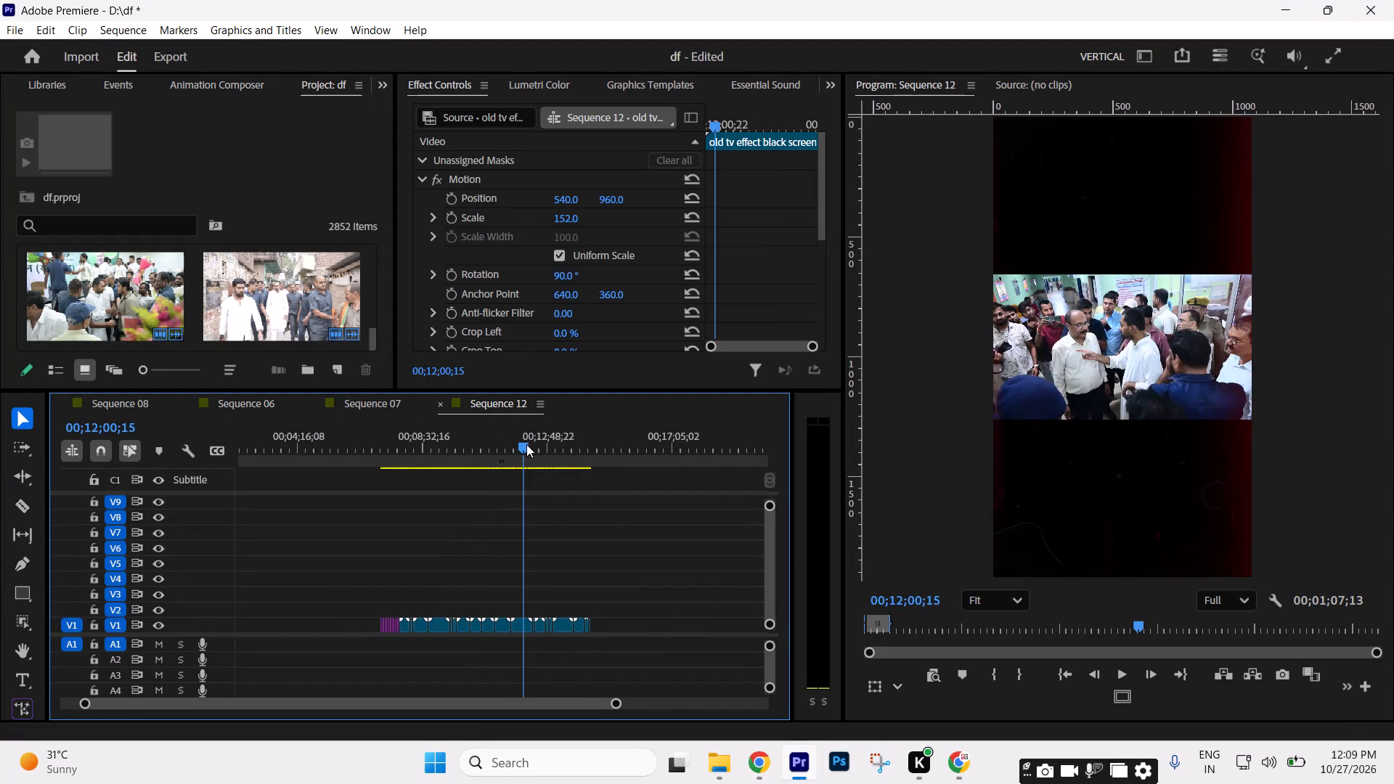
{"action": "left_click_drag", "start_coordinate": [526, 444], "coordinate": [424, 441]}
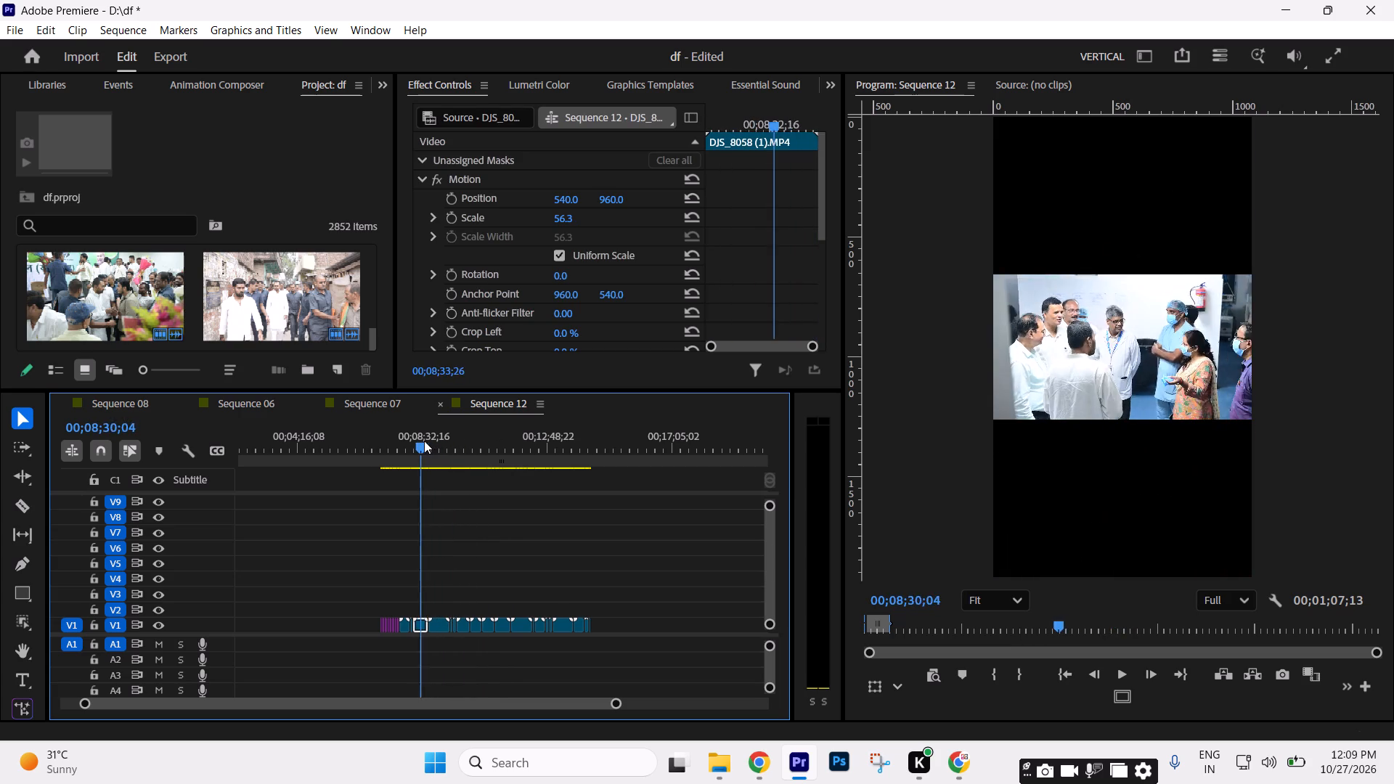
{"action": "left_click_drag", "start_coordinate": [424, 441], "coordinate": [171, 463]}
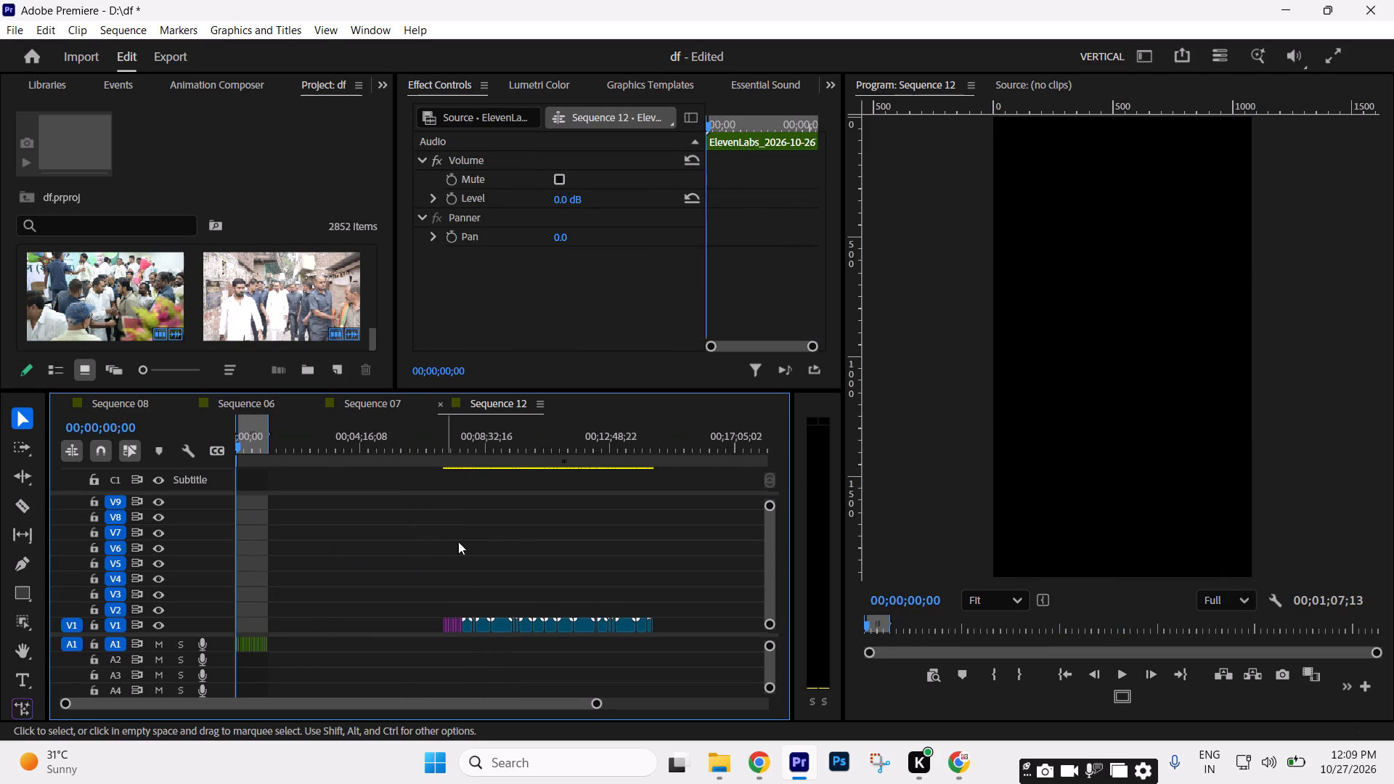
{"action": "left_click_drag", "start_coordinate": [598, 702], "coordinate": [453, 700]}
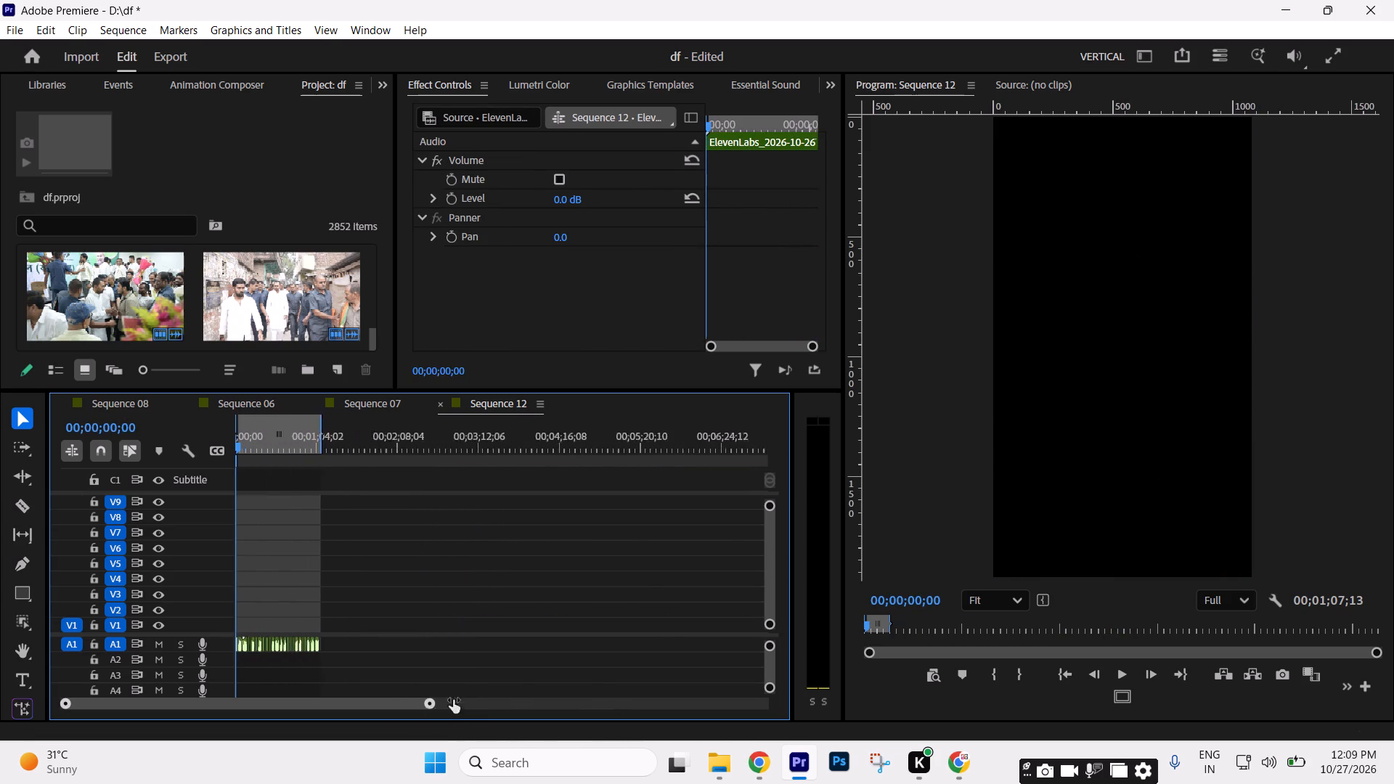
{"action": "left_click_drag", "start_coordinate": [453, 700], "coordinate": [298, 679]}
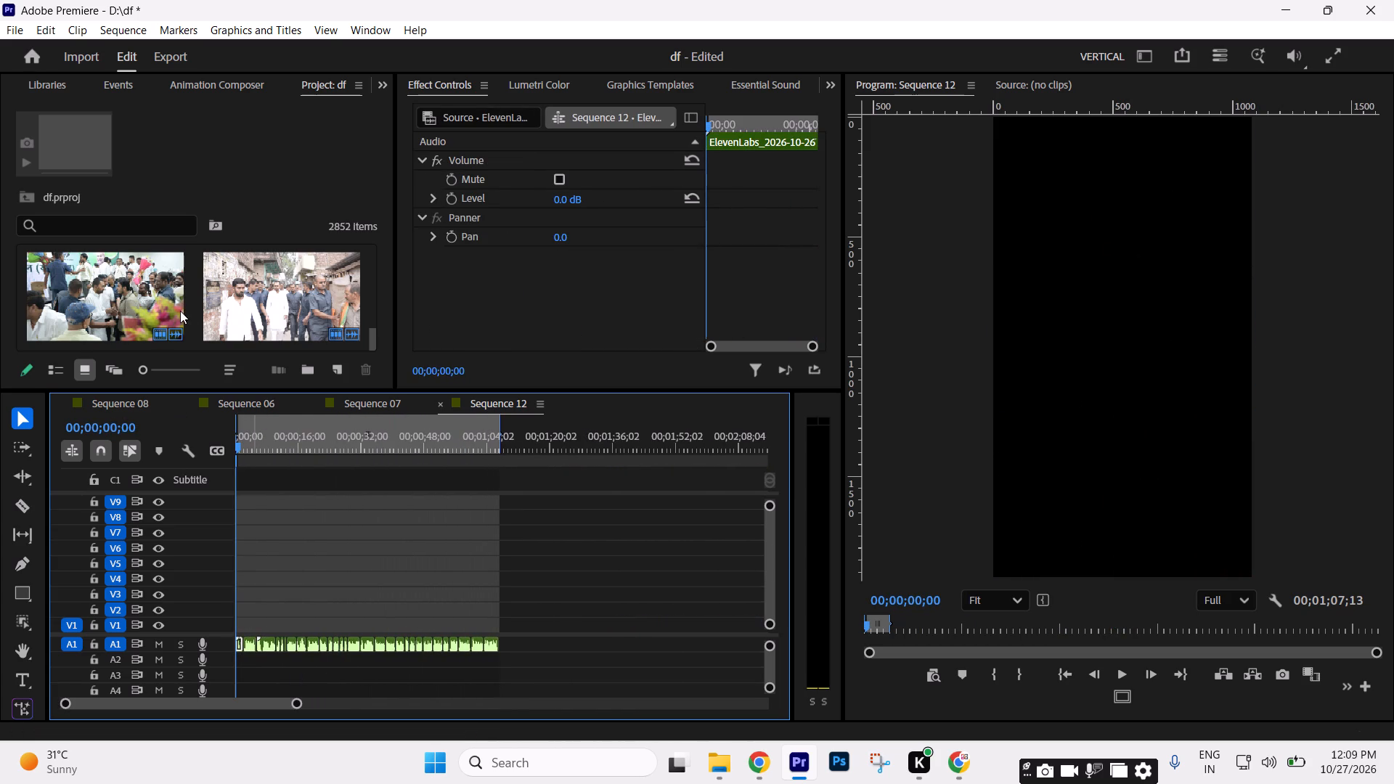
{"action": "double_click", "coordinate": [191, 305]}
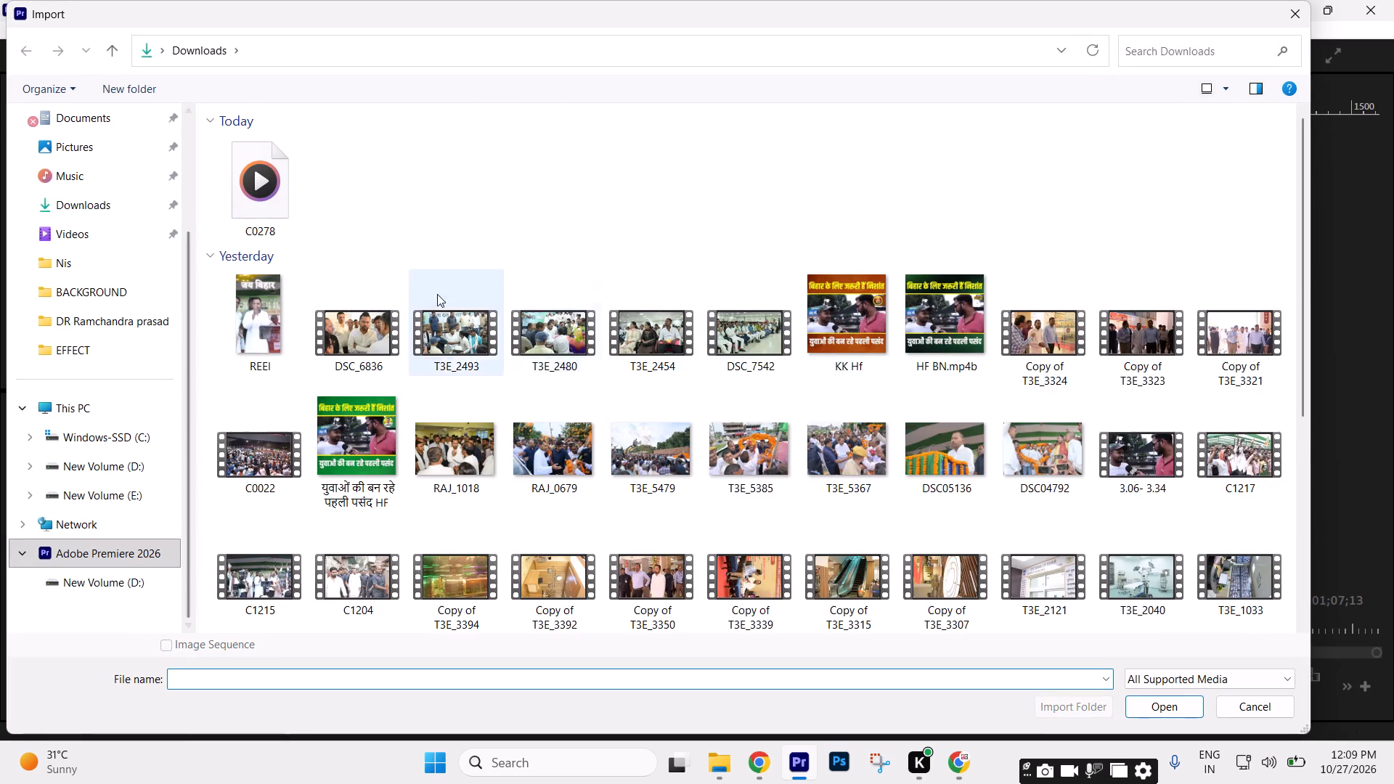
{"action": "scroll", "coordinate": [421, 299], "scroll_direction": "down", "scroll_amount": 1}
{"action": "left_click", "coordinate": [144, 504]}
{"action": "double_click", "coordinate": [531, 160]}
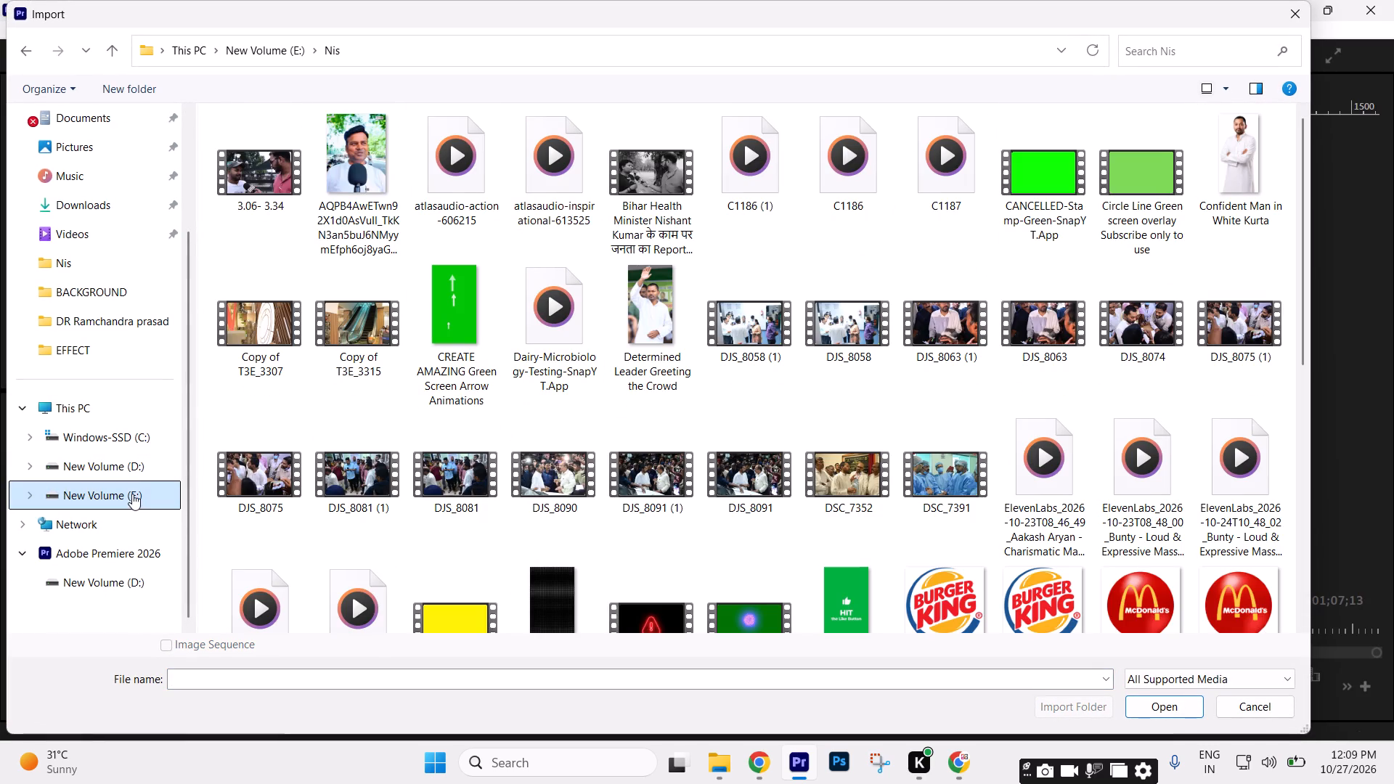
{"action": "left_click", "coordinate": [132, 494]}
{"action": "left_click", "coordinate": [132, 467]}
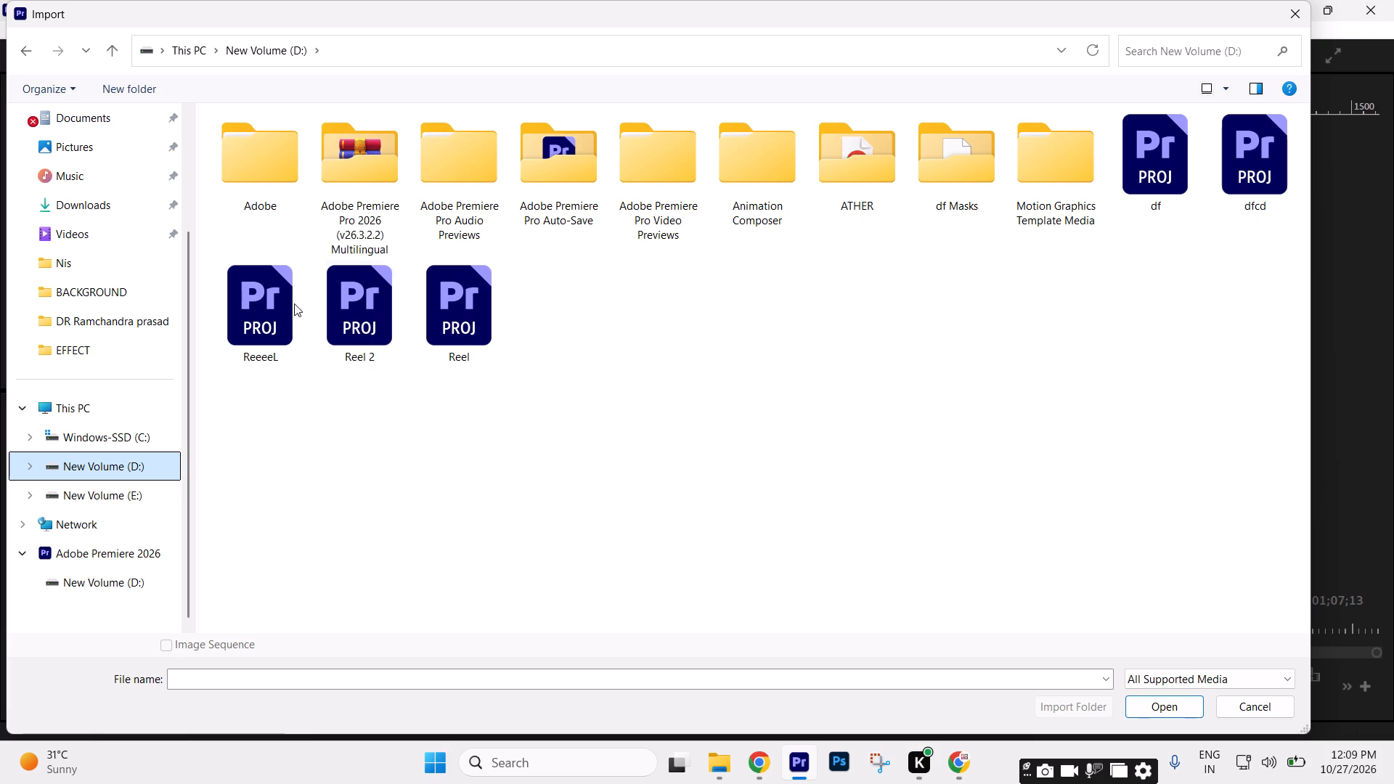
{"action": "left_click", "coordinate": [120, 494]}
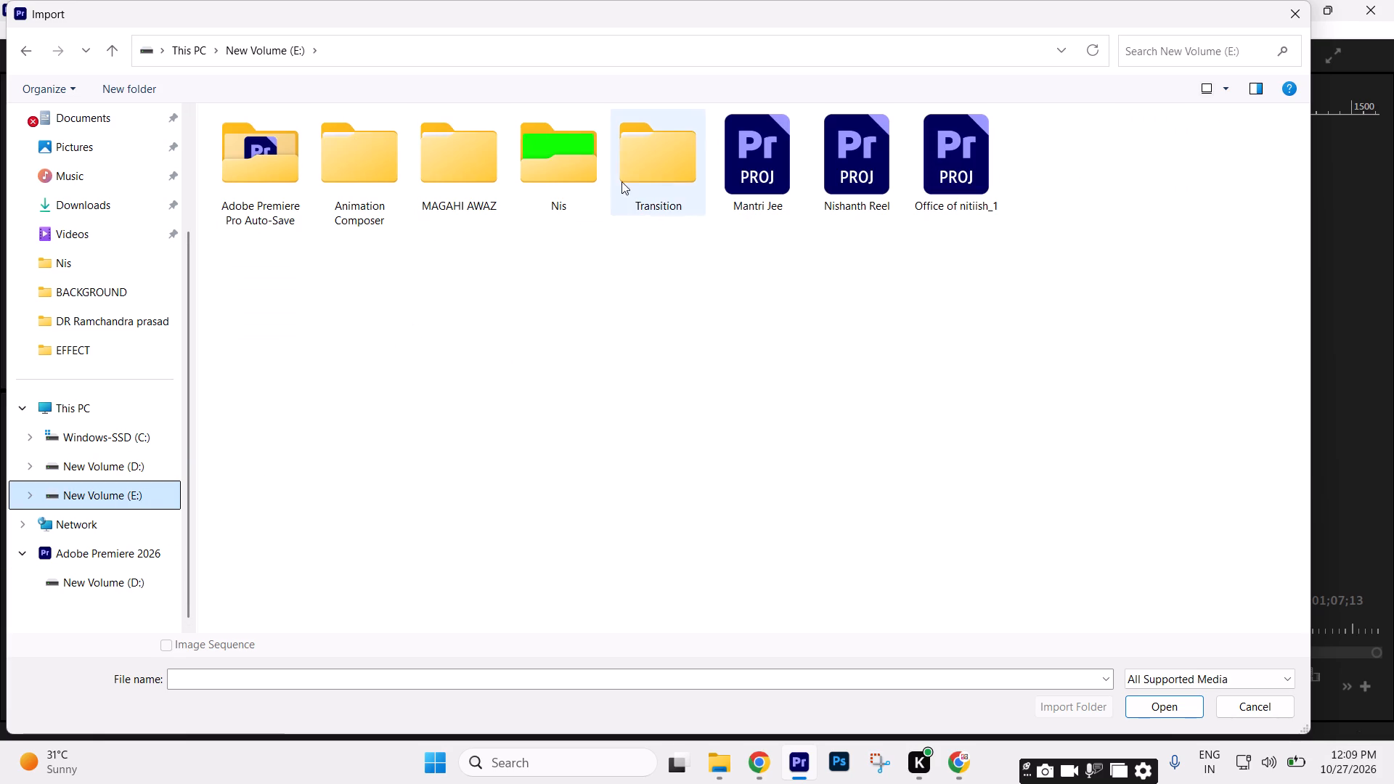
{"action": "double_click", "coordinate": [562, 176]}
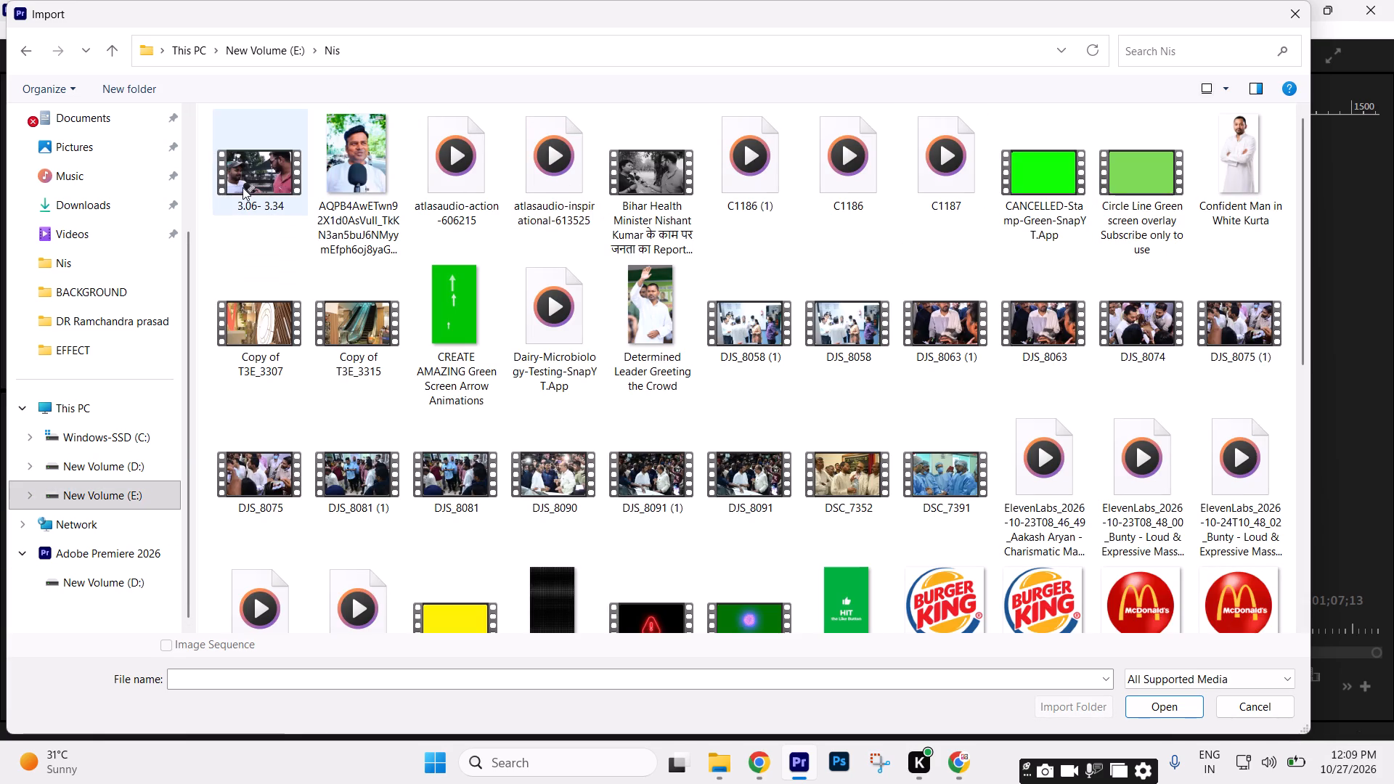
{"action": "scroll", "coordinate": [817, 382], "scroll_direction": "down", "scroll_amount": 3}
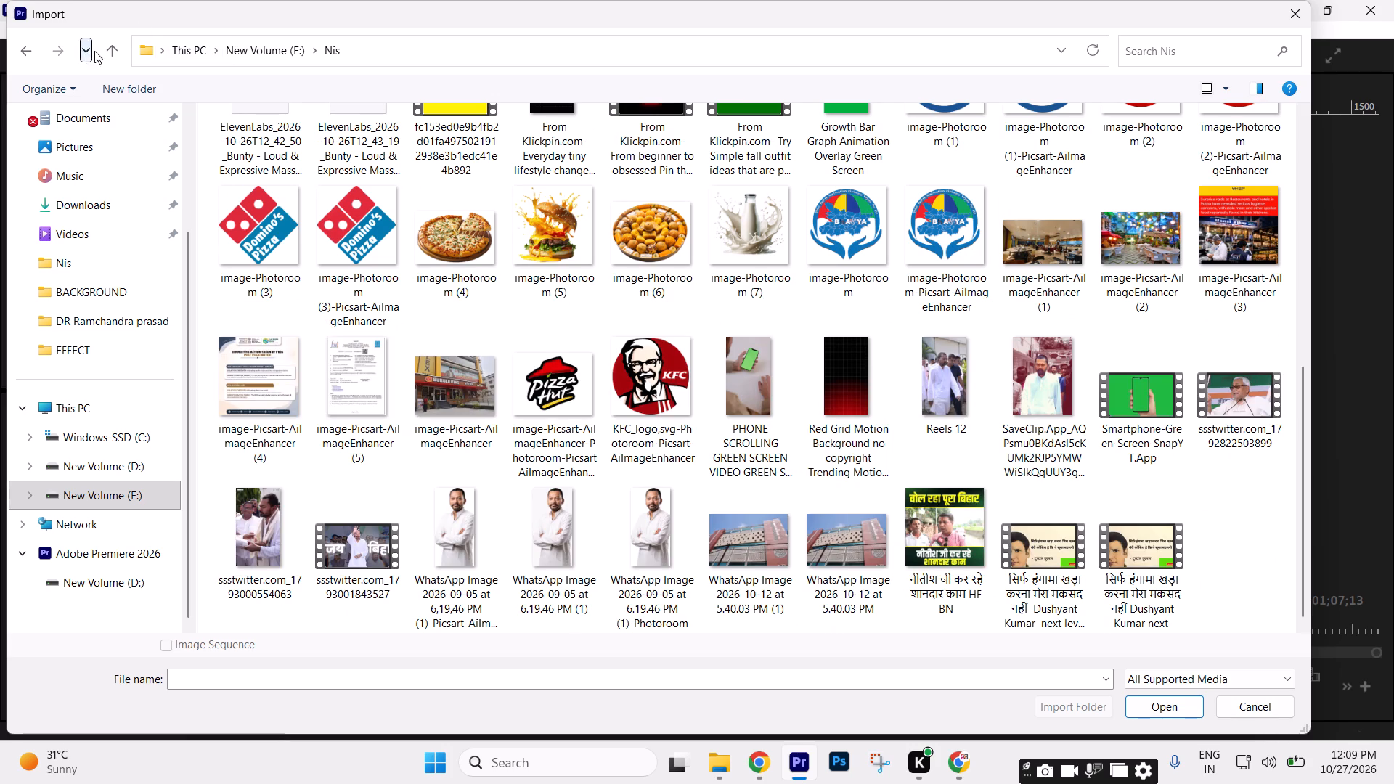
{"action": "left_click", "coordinate": [101, 44]}
{"action": "double_click", "coordinate": [659, 166]}
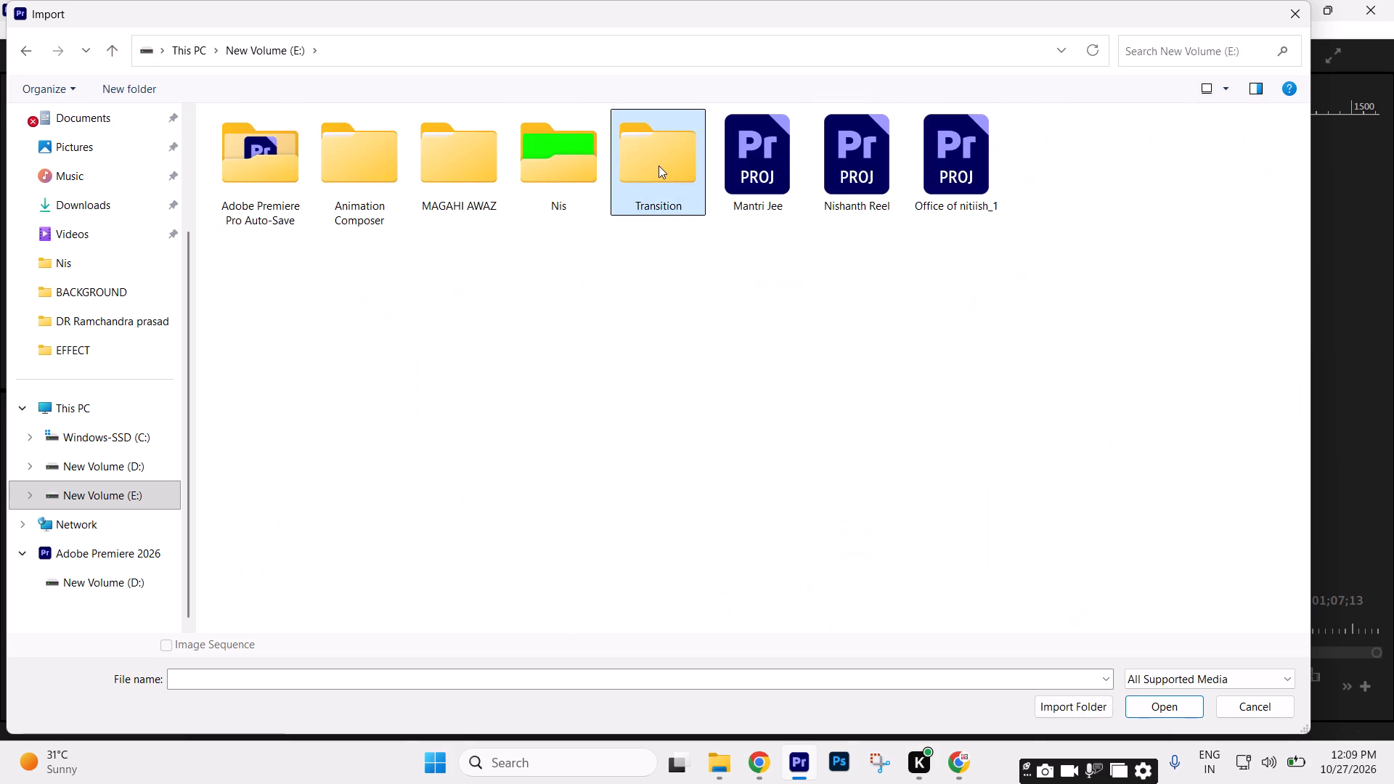
{"action": "double_click", "coordinate": [236, 169]}
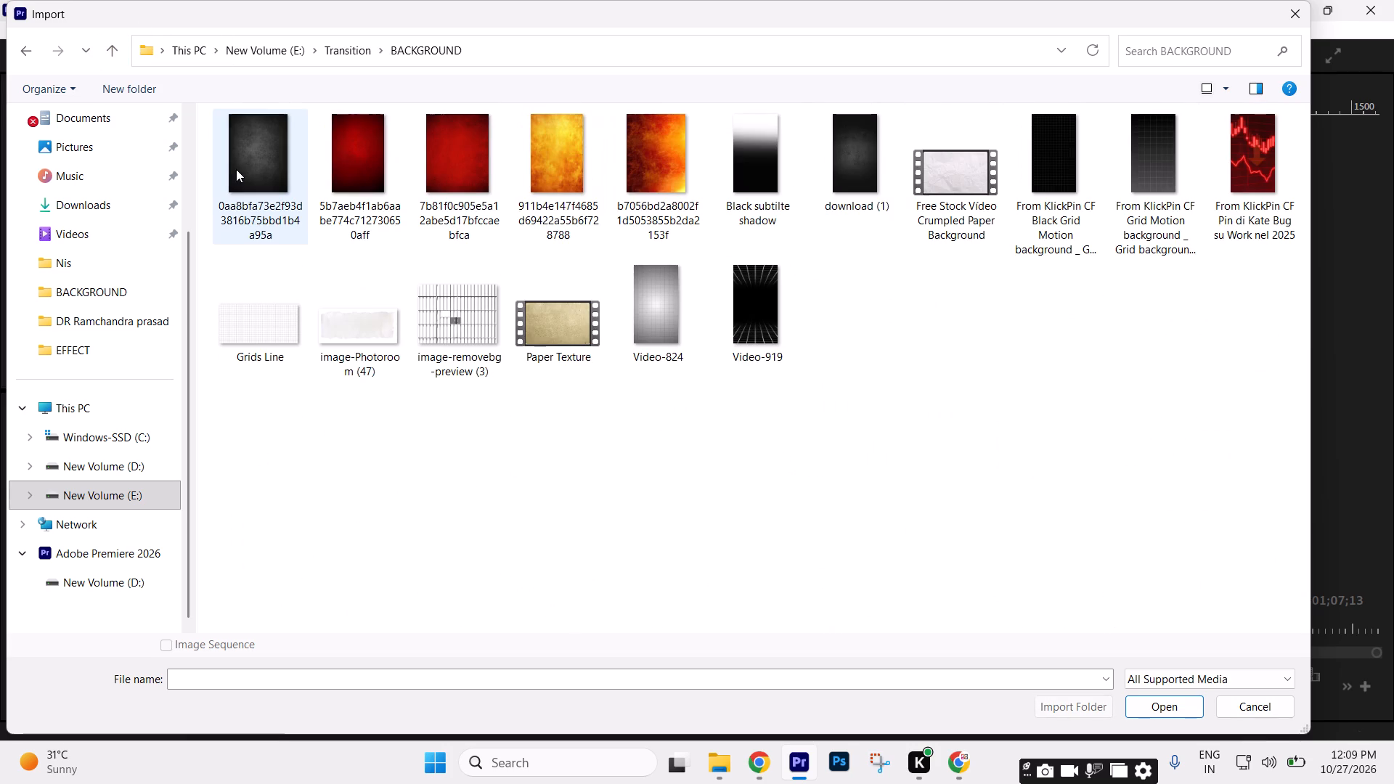
{"action": "left_click", "coordinate": [664, 333]}
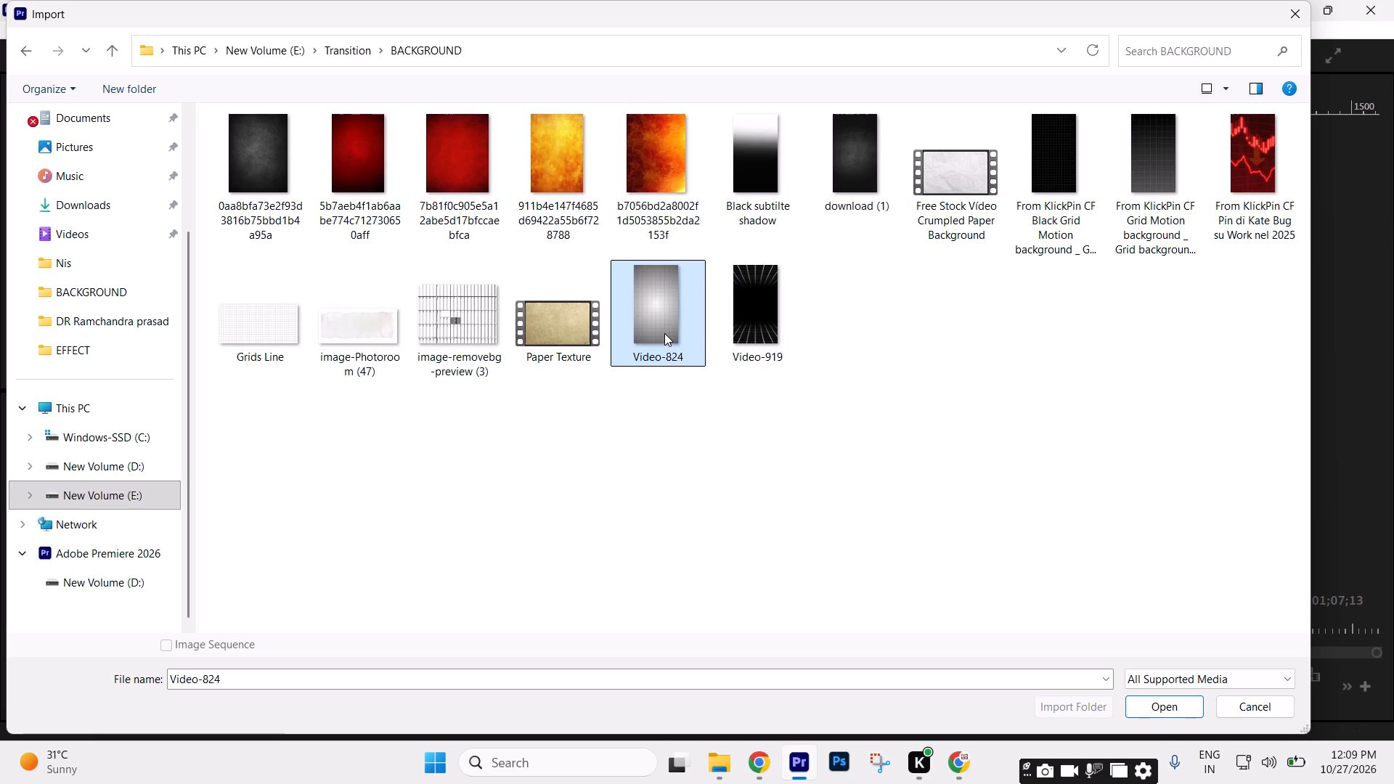
{"action": "key", "text": "Return"}
Place Video-824 at the very start of V1 above the voice-over and fit it to the frame.
{"action": "left_click_drag", "start_coordinate": [83, 285], "coordinate": [512, 518]}
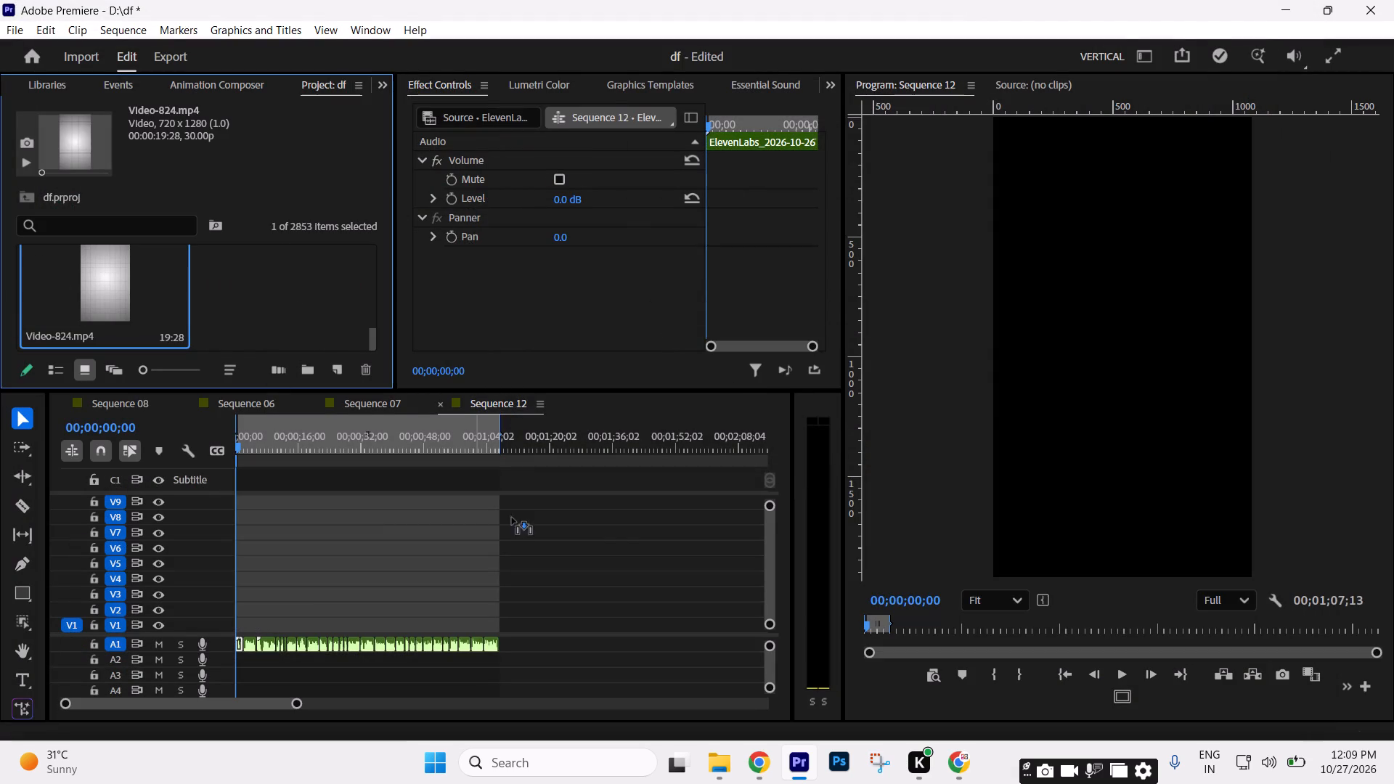
{"action": "left_click_drag", "start_coordinate": [512, 518], "coordinate": [566, 630]}
{"action": "left_click_drag", "start_coordinate": [614, 624], "coordinate": [333, 593]}
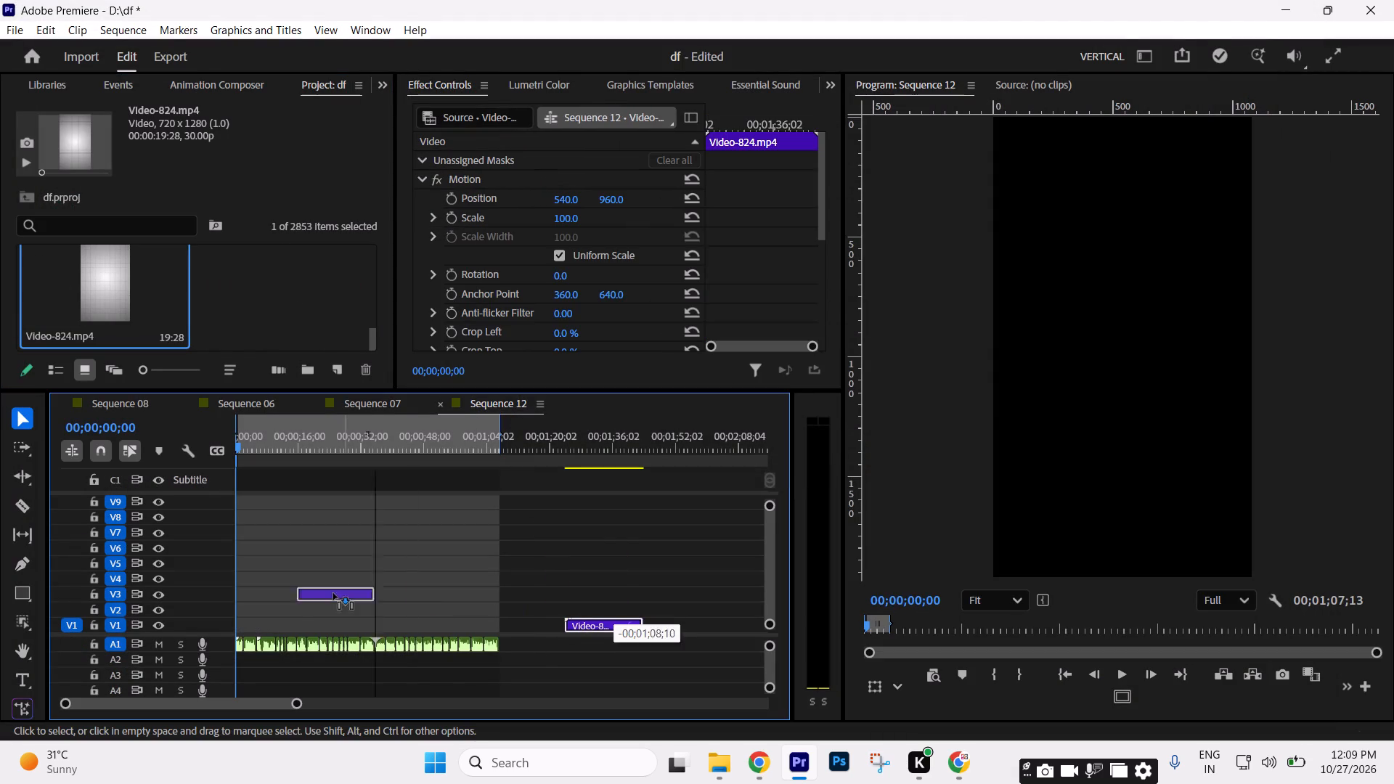
{"action": "left_click_drag", "start_coordinate": [333, 593], "coordinate": [246, 626]}
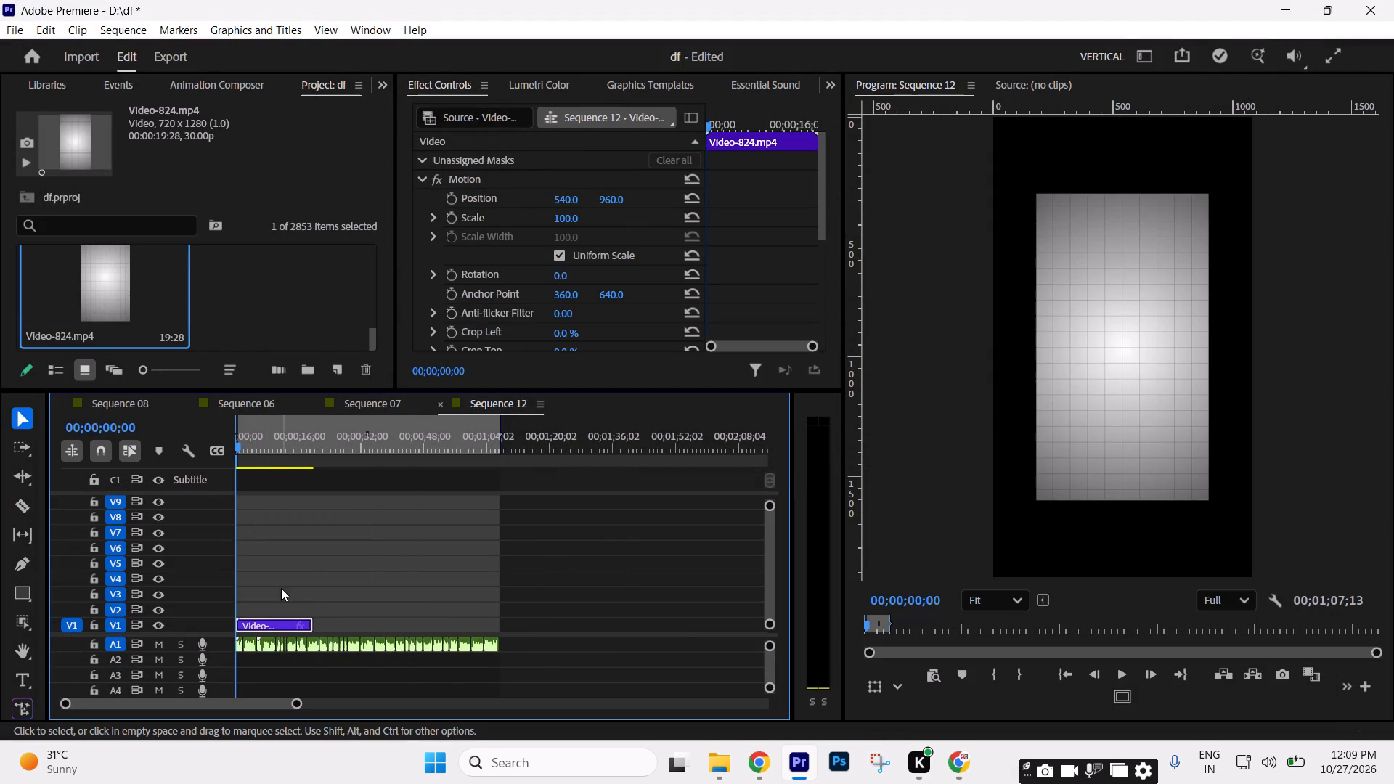
{"action": "right_click", "coordinate": [279, 622]}
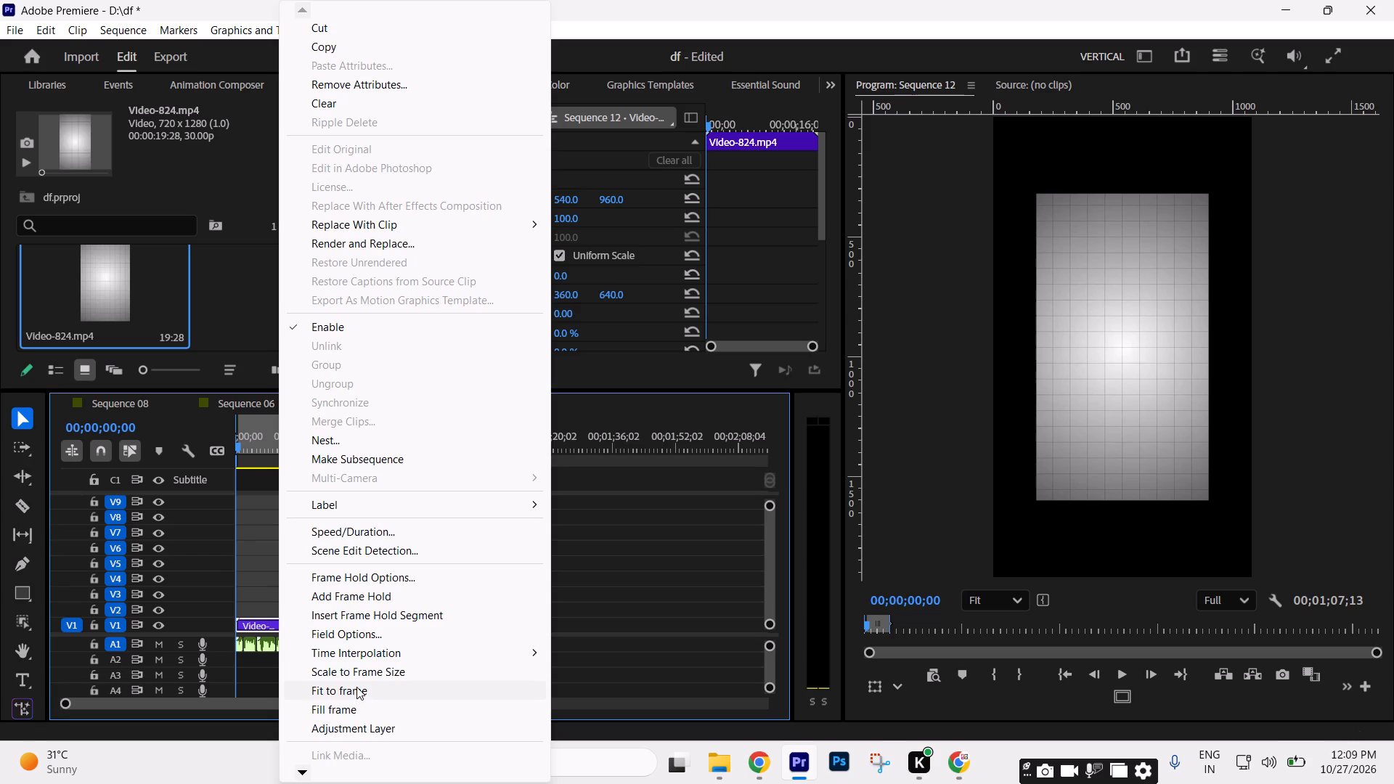
{"action": "left_click", "coordinate": [356, 687]}
{"action": "left_click", "coordinate": [628, 572]}
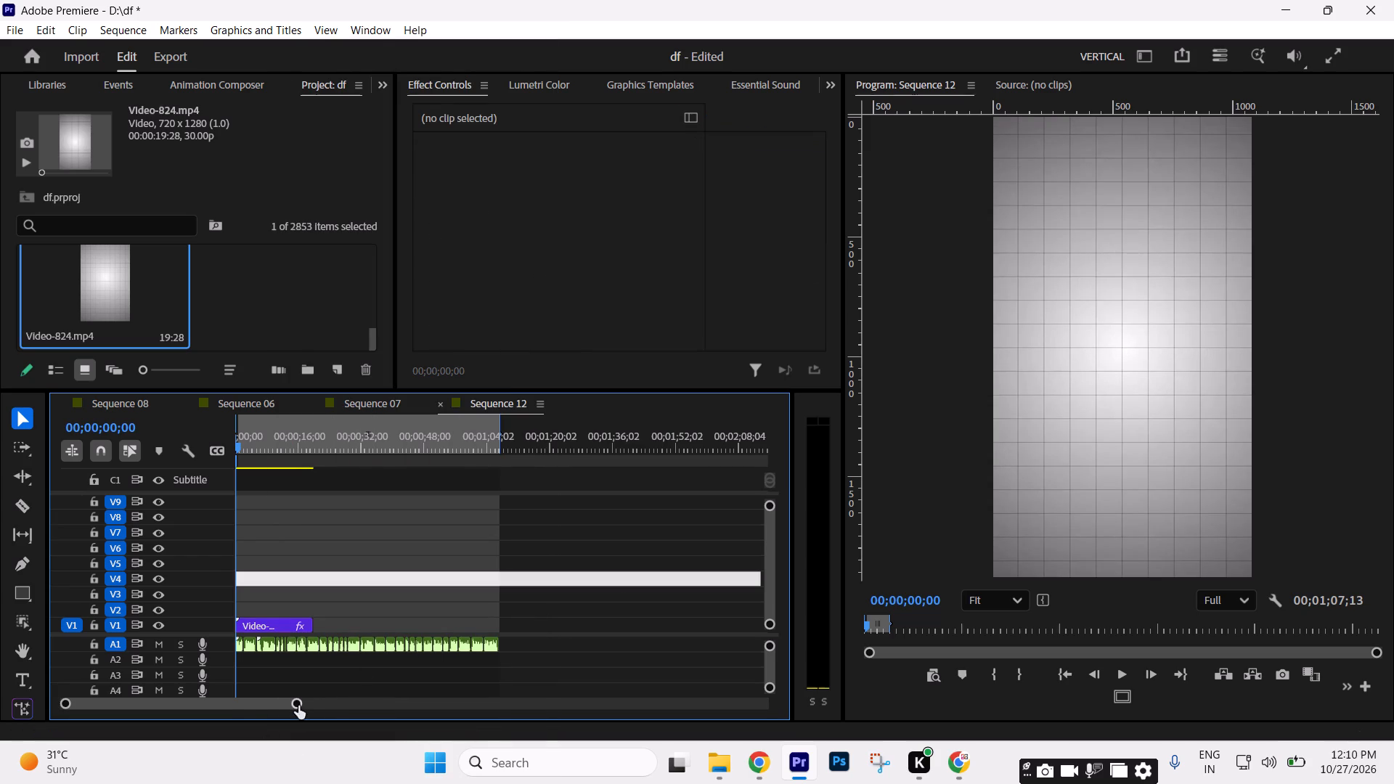
Play the opening seconds of the voice-over with the Video-824 background to check the start of the sequence.
{"action": "left_click_drag", "start_coordinate": [298, 706], "coordinate": [501, 691]}
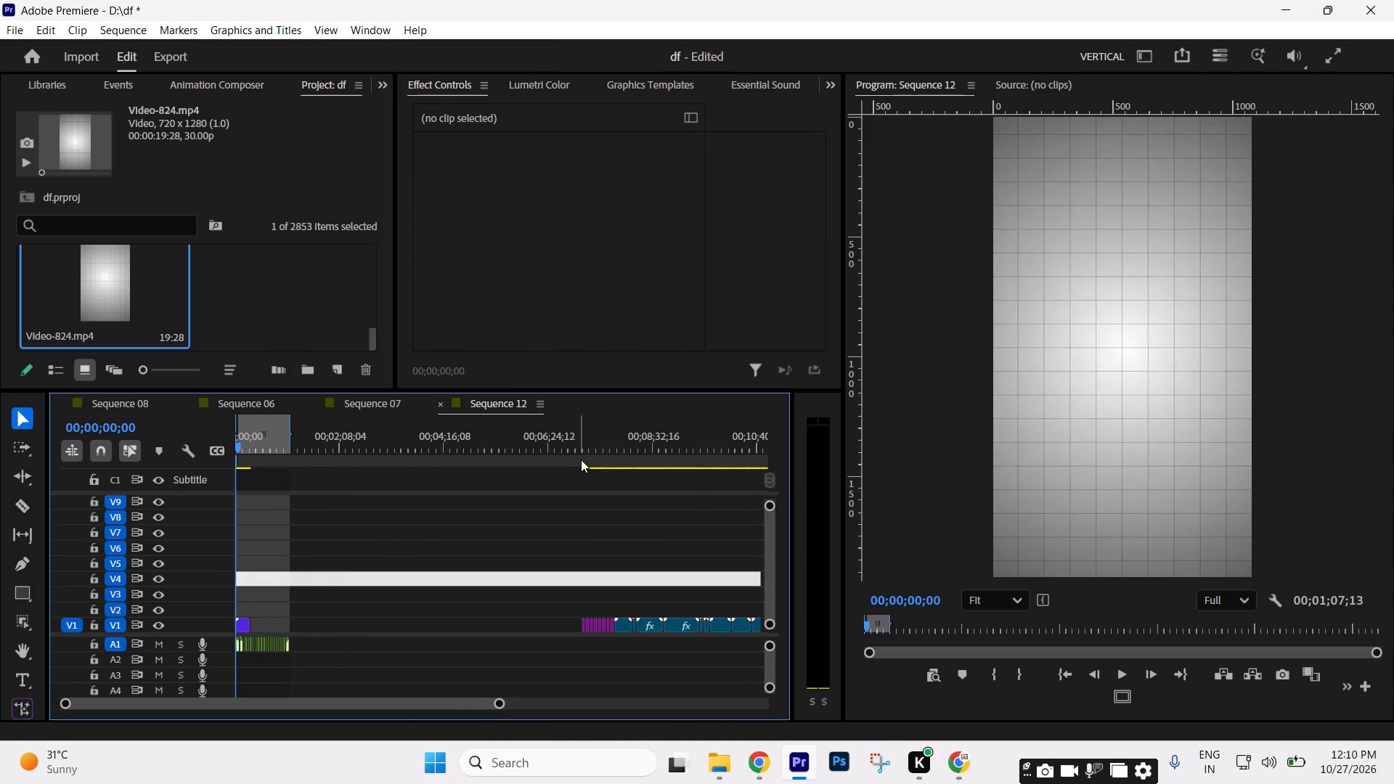
{"action": "left_click_drag", "start_coordinate": [581, 458], "coordinate": [205, 497]}
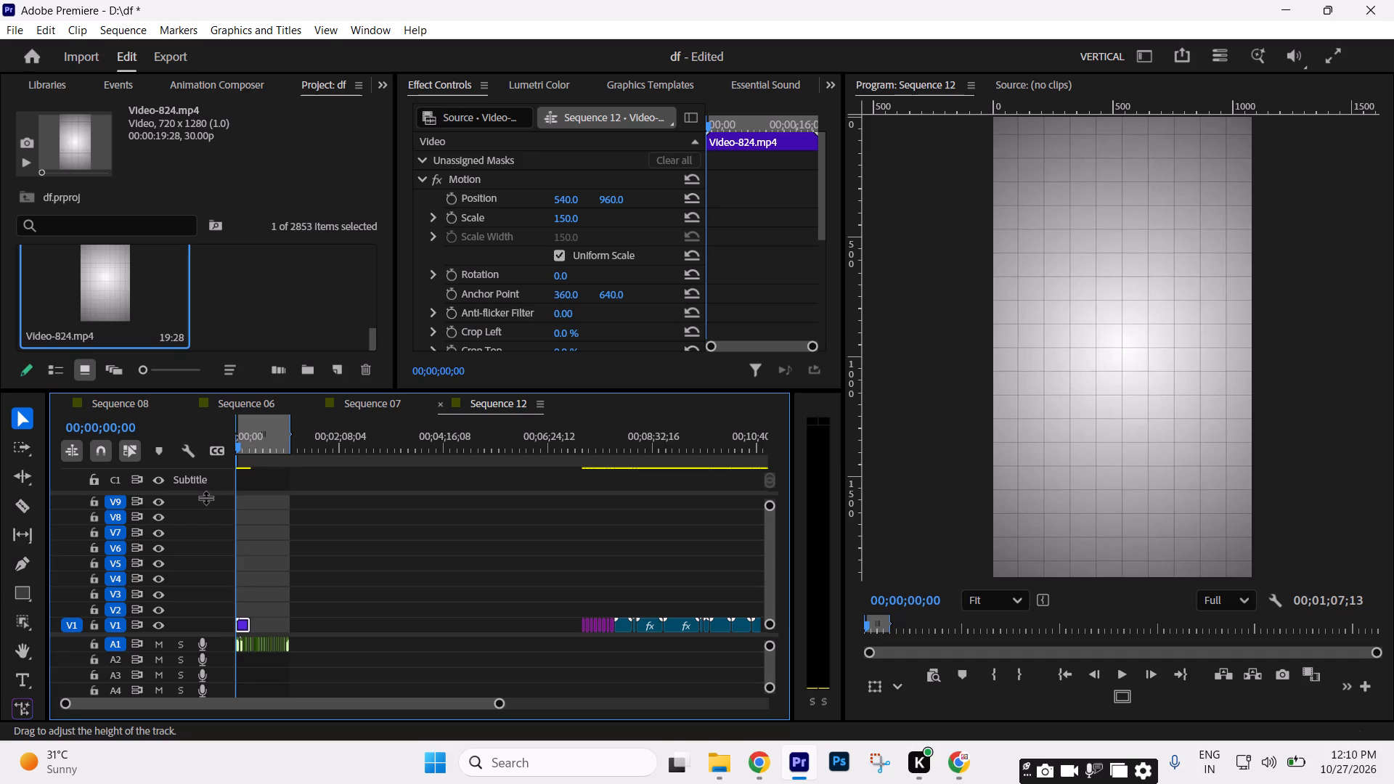
{"action": "key", "text": "Up"}
{"action": "key", "text": "space"}
{"action": "key", "text": "Up"}
{"action": "type", "text": "====="}
{"action": "key", "text": "Up"}
{"action": "key", "text": "space"}
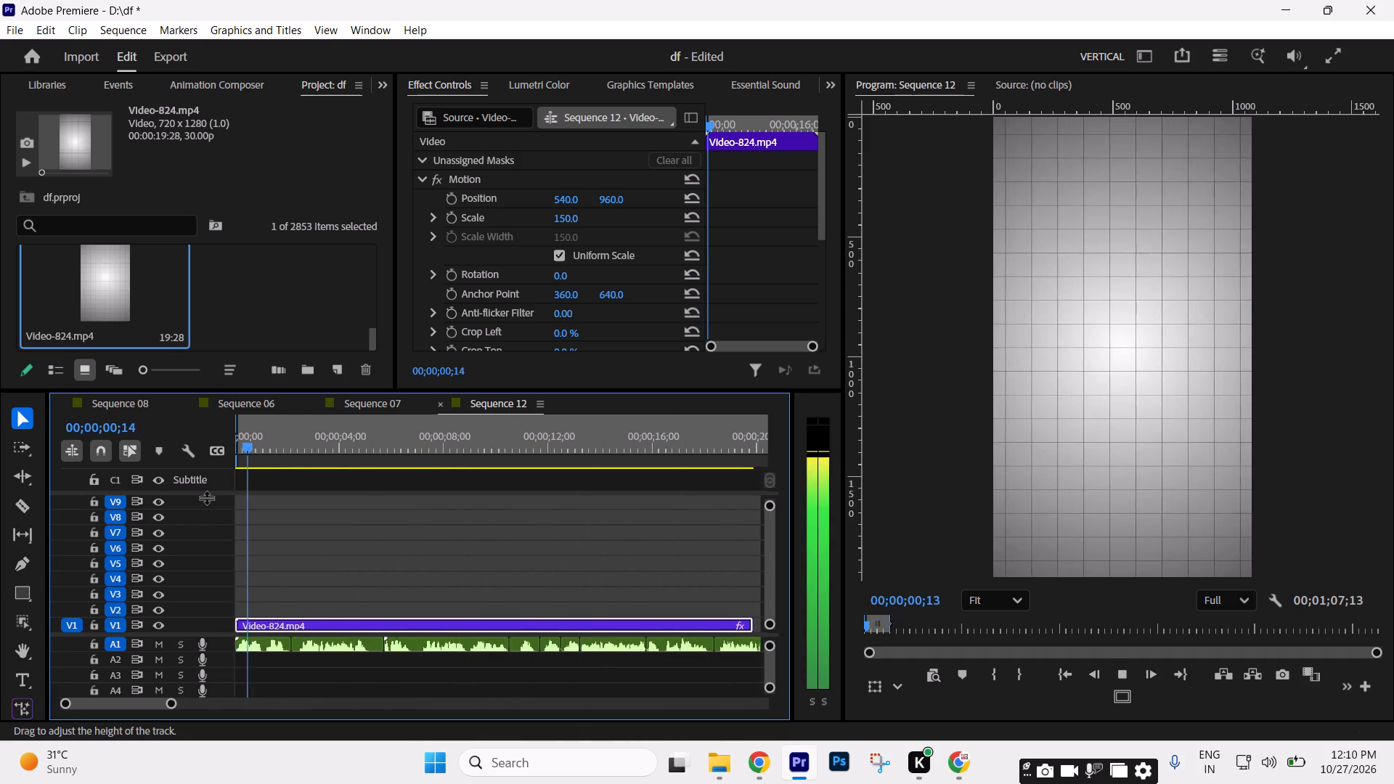
{"action": "type", "text": "---"}
{"action": "key", "text": "equal"}
{"action": "key", "text": "equal"}
{"action": "key", "text": "equal"}
{"action": "left_click", "coordinate": [450, 557]}
{"action": "type", "text": "-= -=-"}
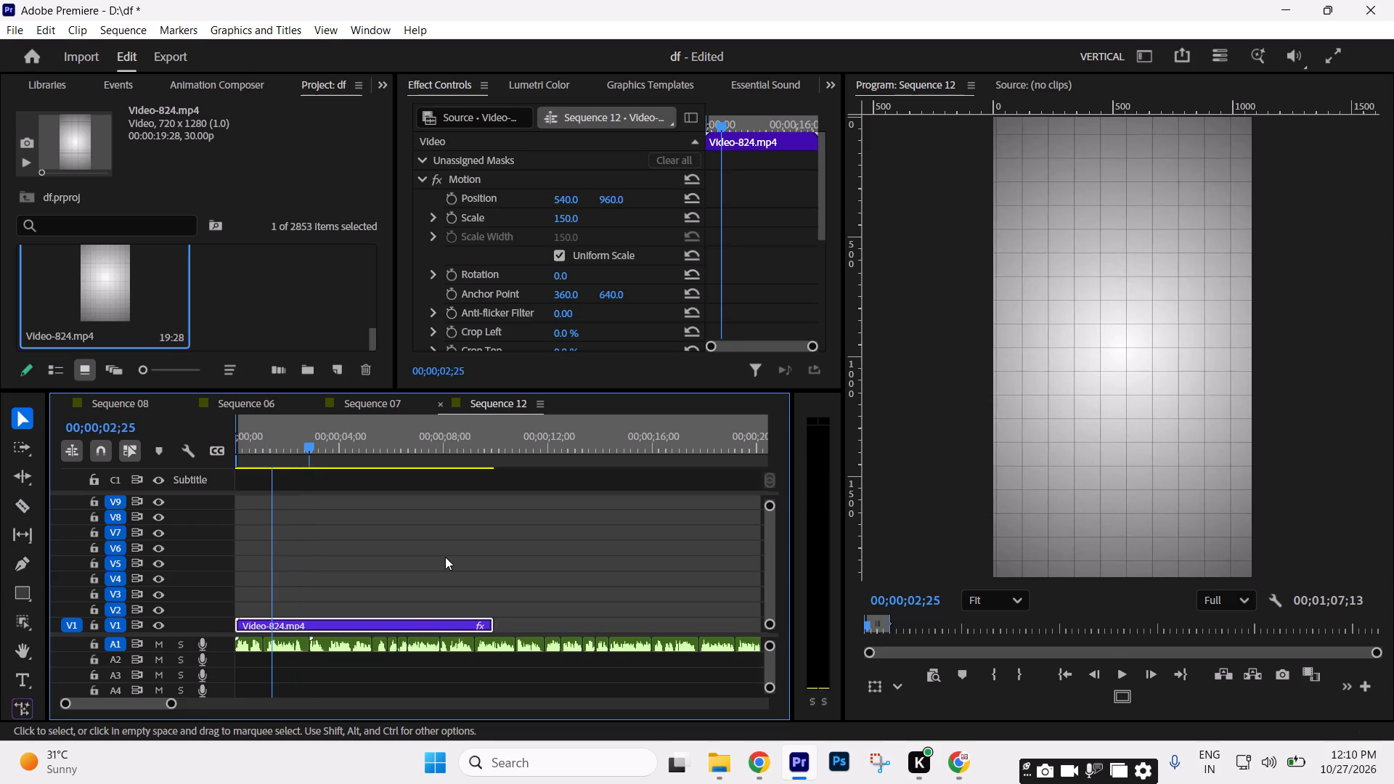
Browse the Nis folder on drive E and the Downloads folder for green-screen overlays and other media to import.
{"action": "left_click_drag", "start_coordinate": [205, 700], "coordinate": [476, 681]}
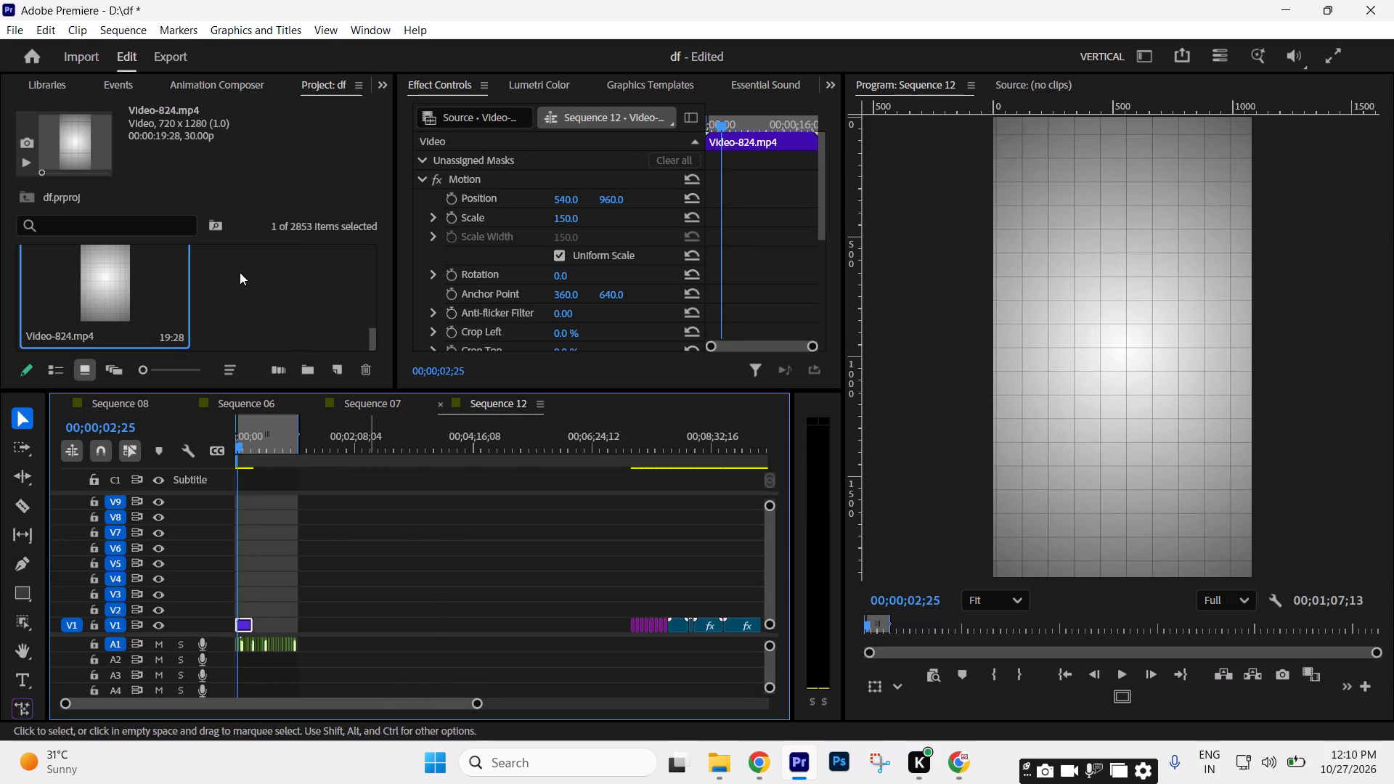
{"action": "double_click", "coordinate": [240, 272]}
{"action": "left_click", "coordinate": [123, 44]}
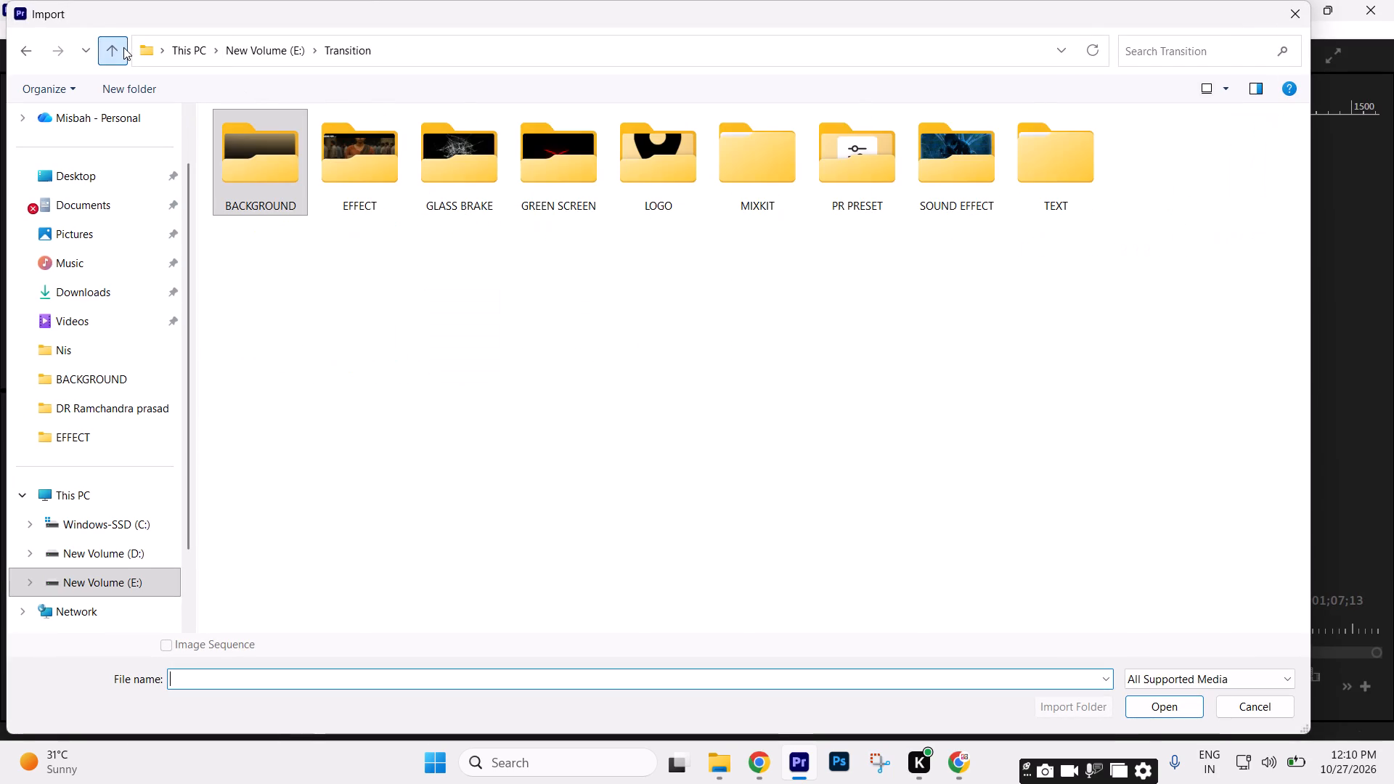
{"action": "scroll", "coordinate": [108, 267], "scroll_direction": "up", "scroll_amount": 1}
{"action": "left_click", "coordinate": [115, 346]}
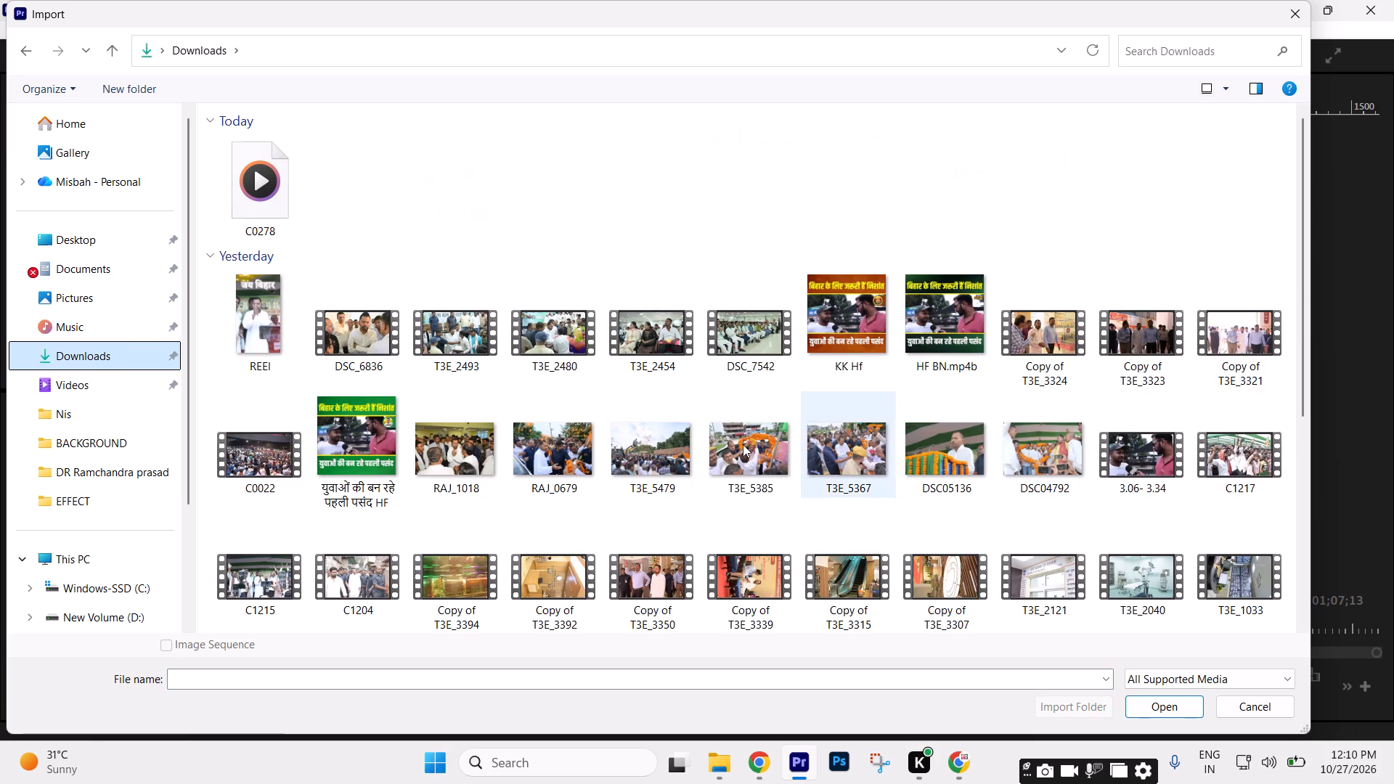
{"action": "scroll", "coordinate": [521, 444], "scroll_direction": "down", "scroll_amount": 1}
{"action": "scroll", "coordinate": [68, 563], "scroll_direction": "down", "scroll_amount": 1}
{"action": "left_click", "coordinate": [116, 551]}
{"action": "left_click", "coordinate": [613, 179]}
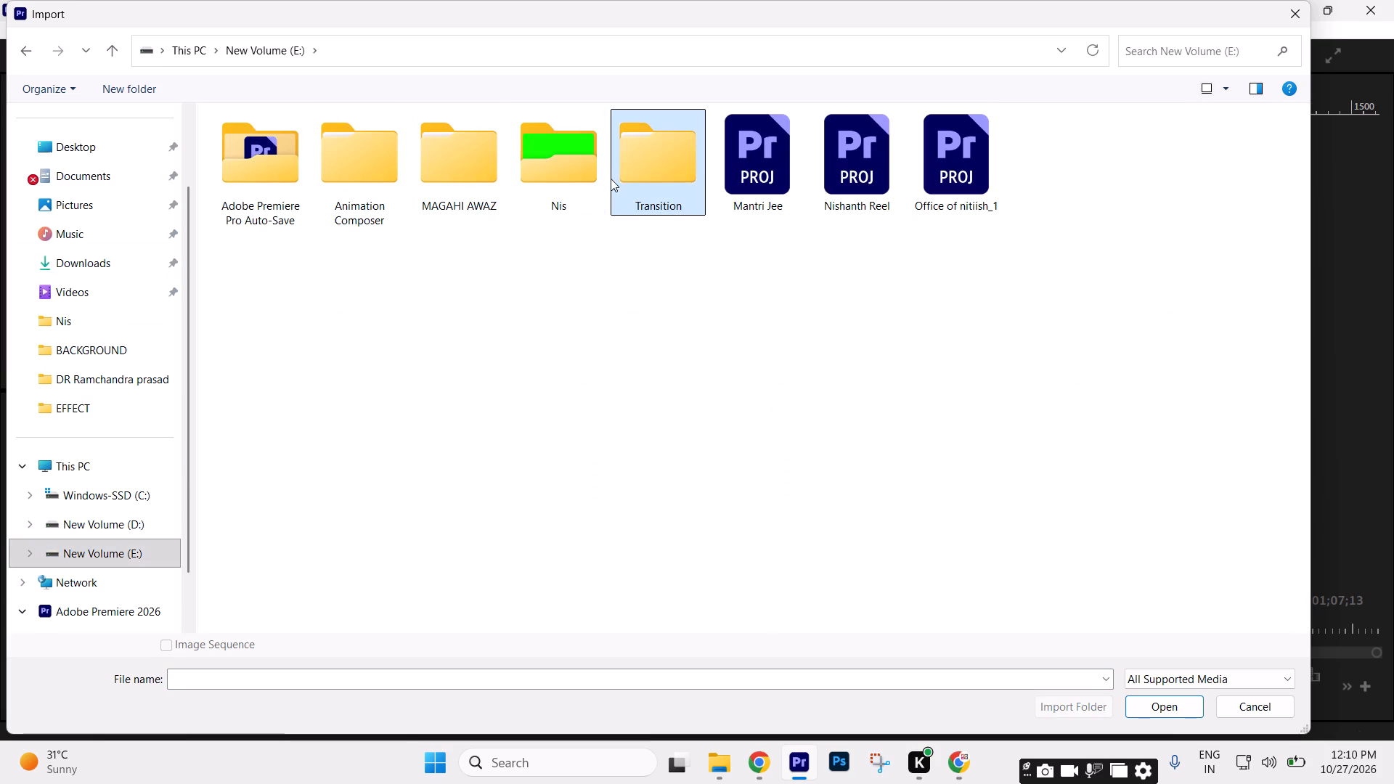
{"action": "double_click", "coordinate": [586, 178]}
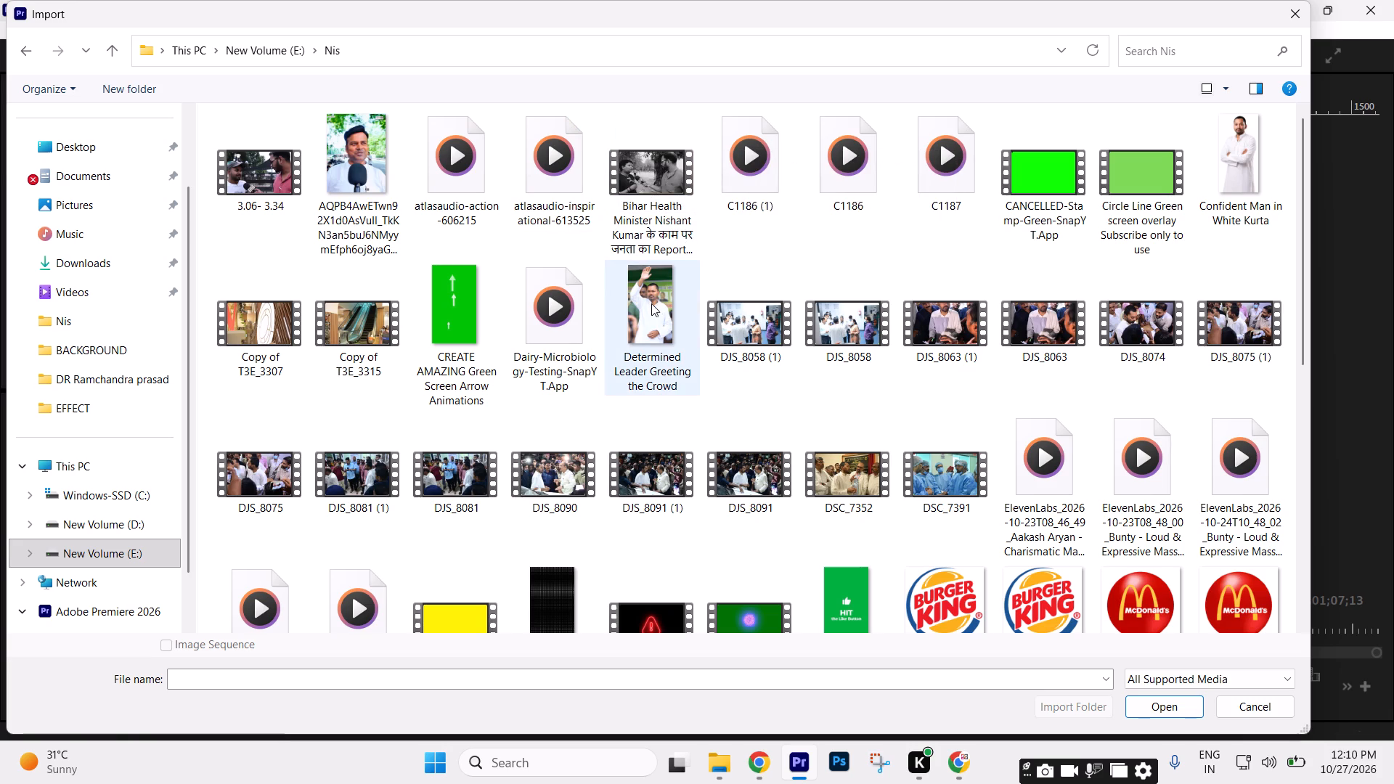
{"action": "scroll", "coordinate": [659, 314], "scroll_direction": "down", "scroll_amount": 1}
{"action": "scroll", "coordinate": [932, 327], "scroll_direction": "up", "scroll_amount": 3}
{"action": "left_click", "coordinate": [1041, 205]}
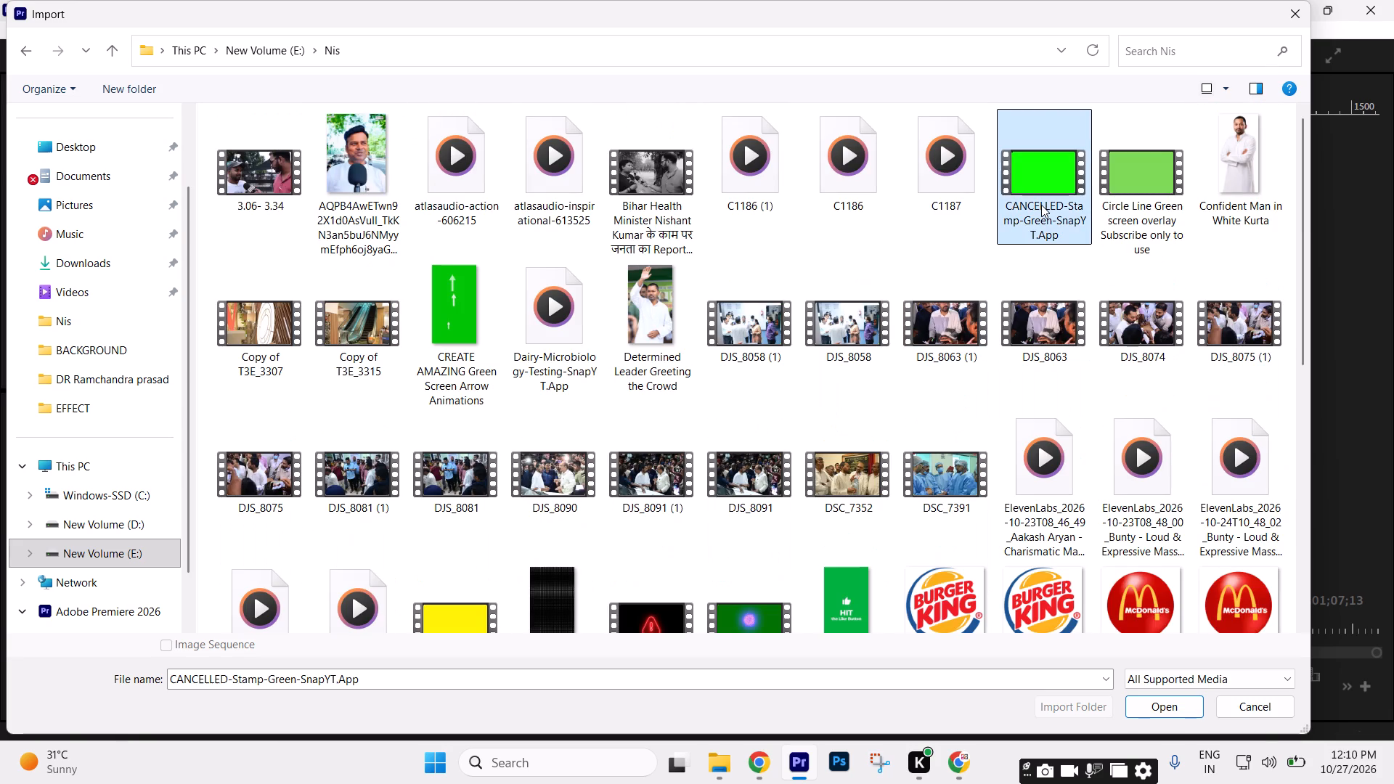
{"action": "scroll", "coordinate": [1037, 221], "scroll_direction": "down", "scroll_amount": 3}
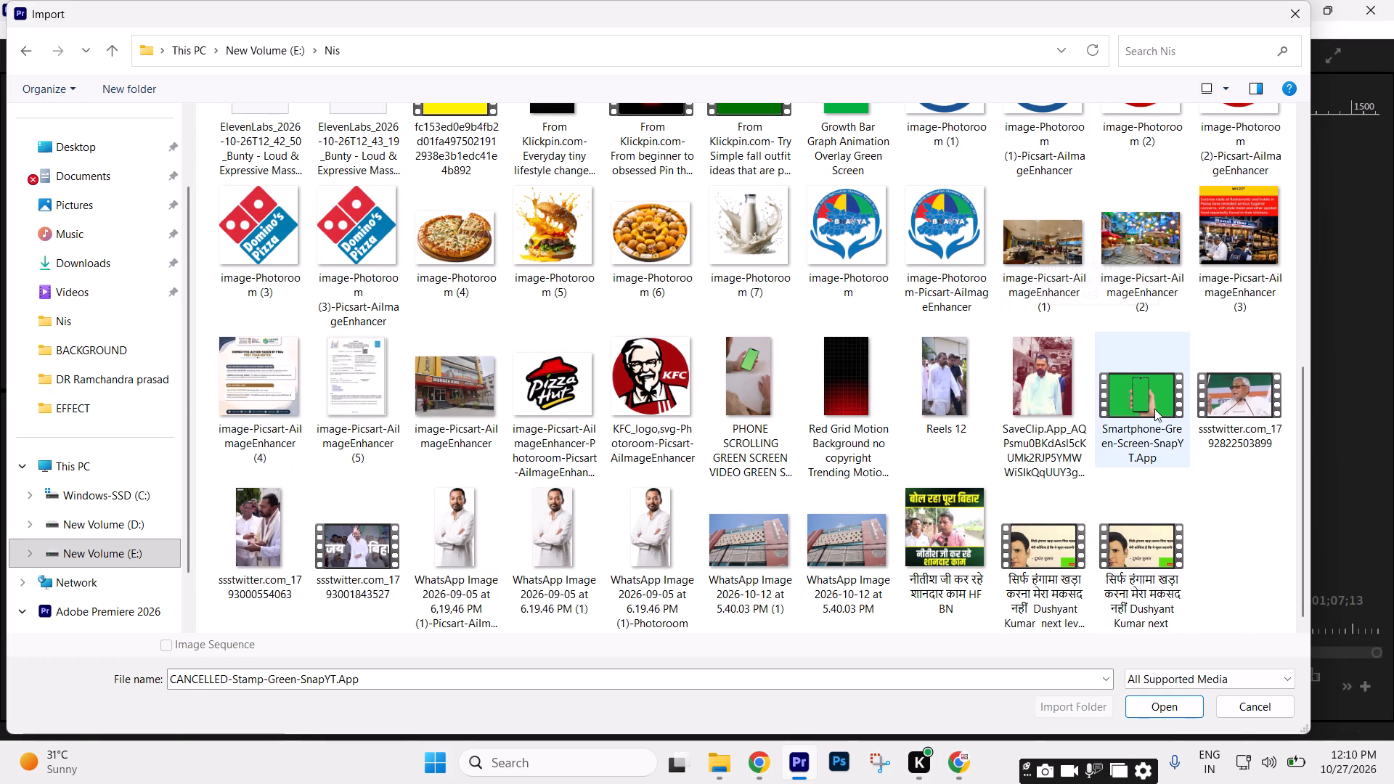
{"action": "scroll", "coordinate": [391, 530], "scroll_direction": "up", "scroll_amount": 2}
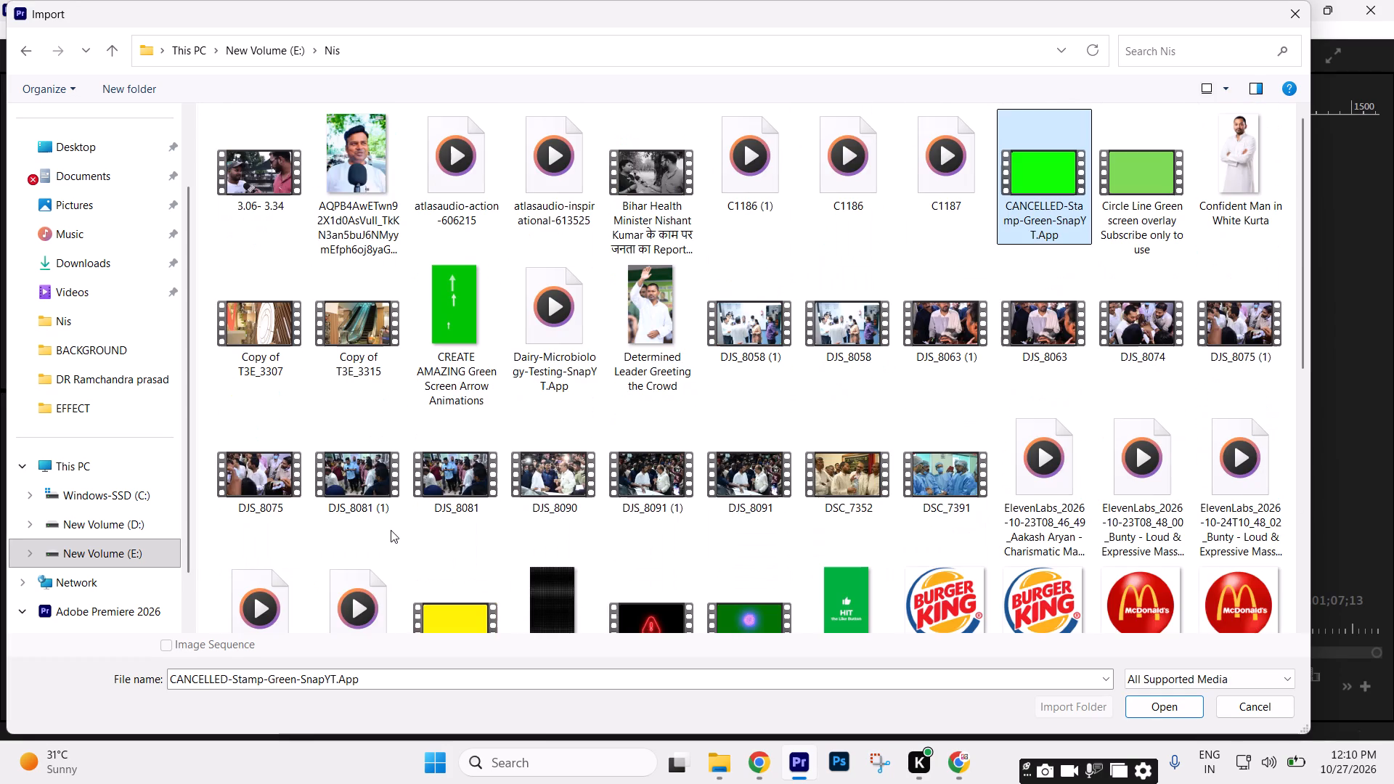
{"action": "scroll", "coordinate": [375, 403], "scroll_direction": "up", "scroll_amount": 1}
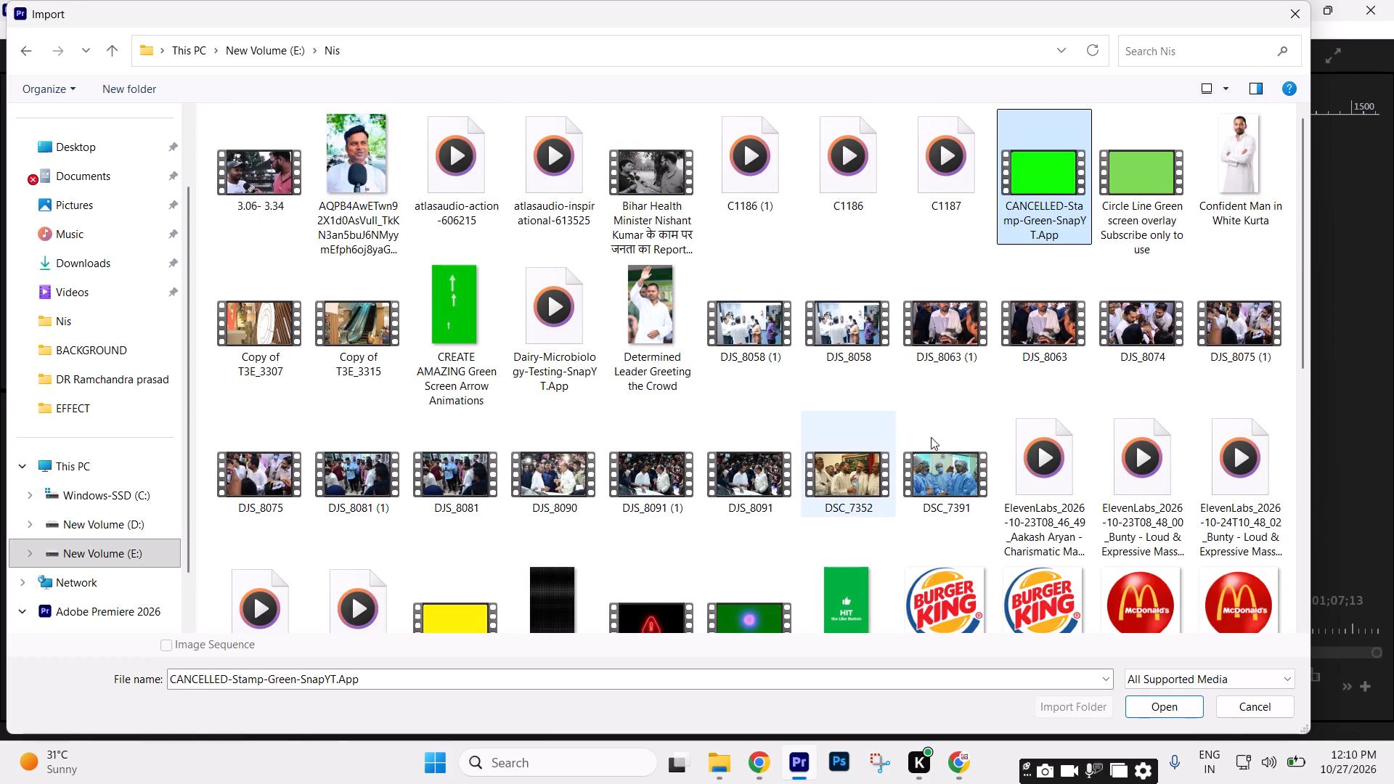
{"action": "scroll", "coordinate": [997, 452], "scroll_direction": "up", "scroll_amount": 1}
{"action": "scroll", "coordinate": [801, 533], "scroll_direction": "down", "scroll_amount": 1}
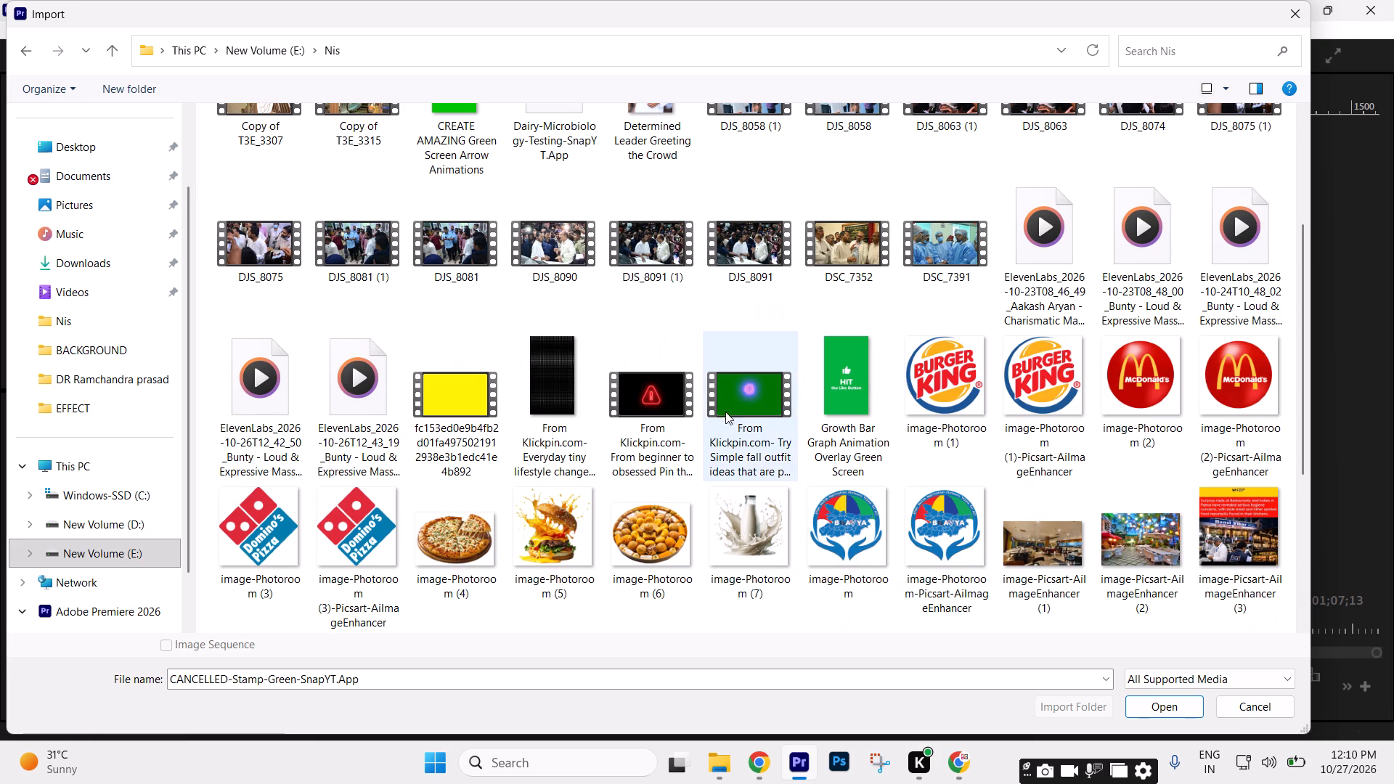
{"action": "left_click", "coordinate": [722, 408]}
{"action": "scroll", "coordinate": [991, 441], "scroll_direction": "up", "scroll_amount": 2}
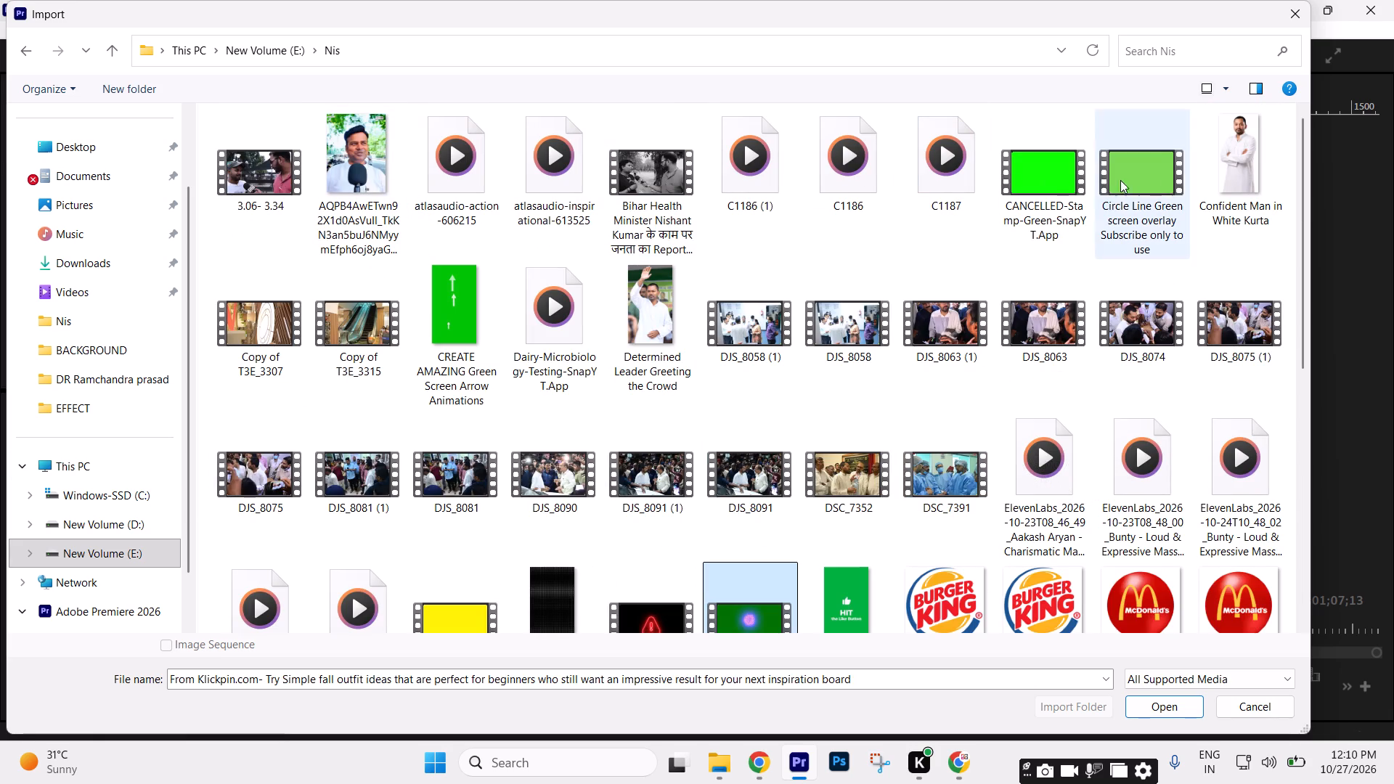
{"action": "scroll", "coordinate": [1136, 438], "scroll_direction": "down", "scroll_amount": 2}
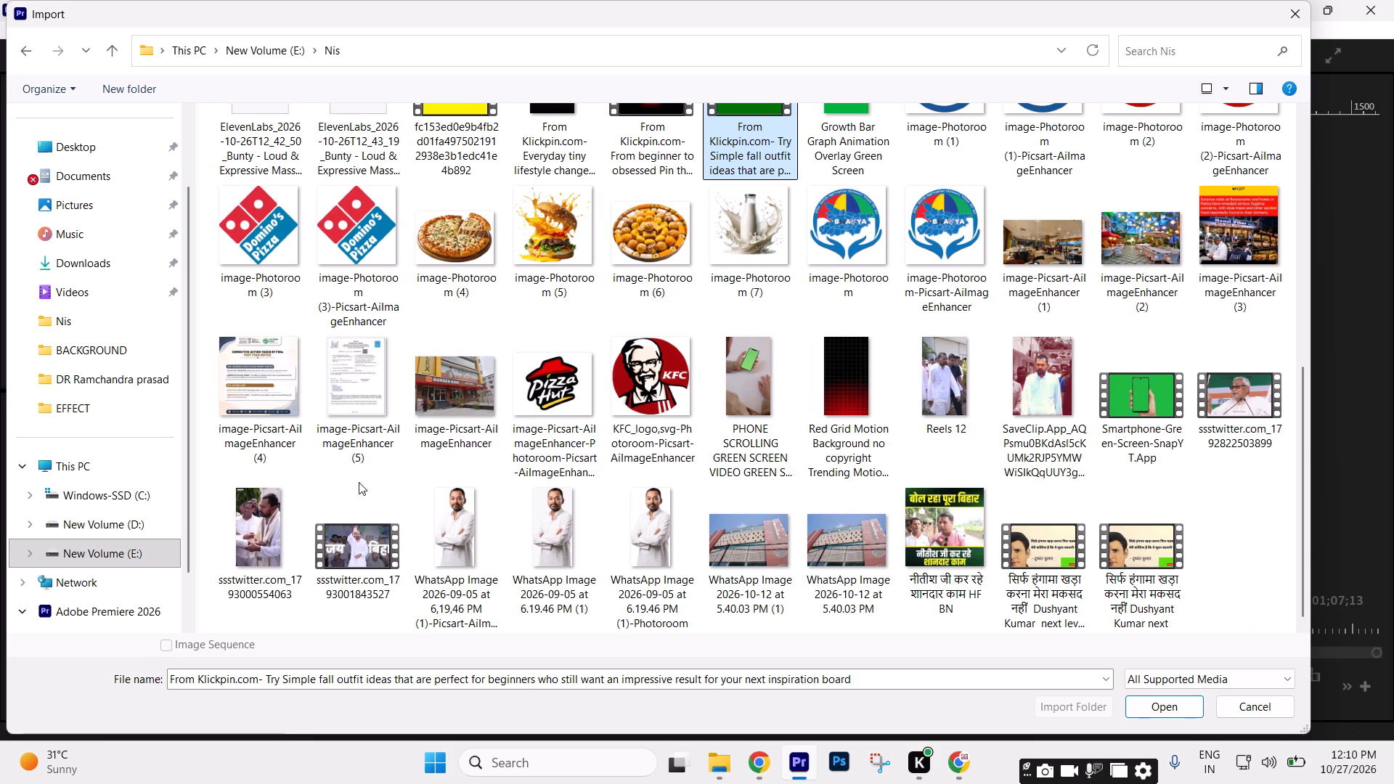
{"action": "left_click", "coordinate": [130, 532]}
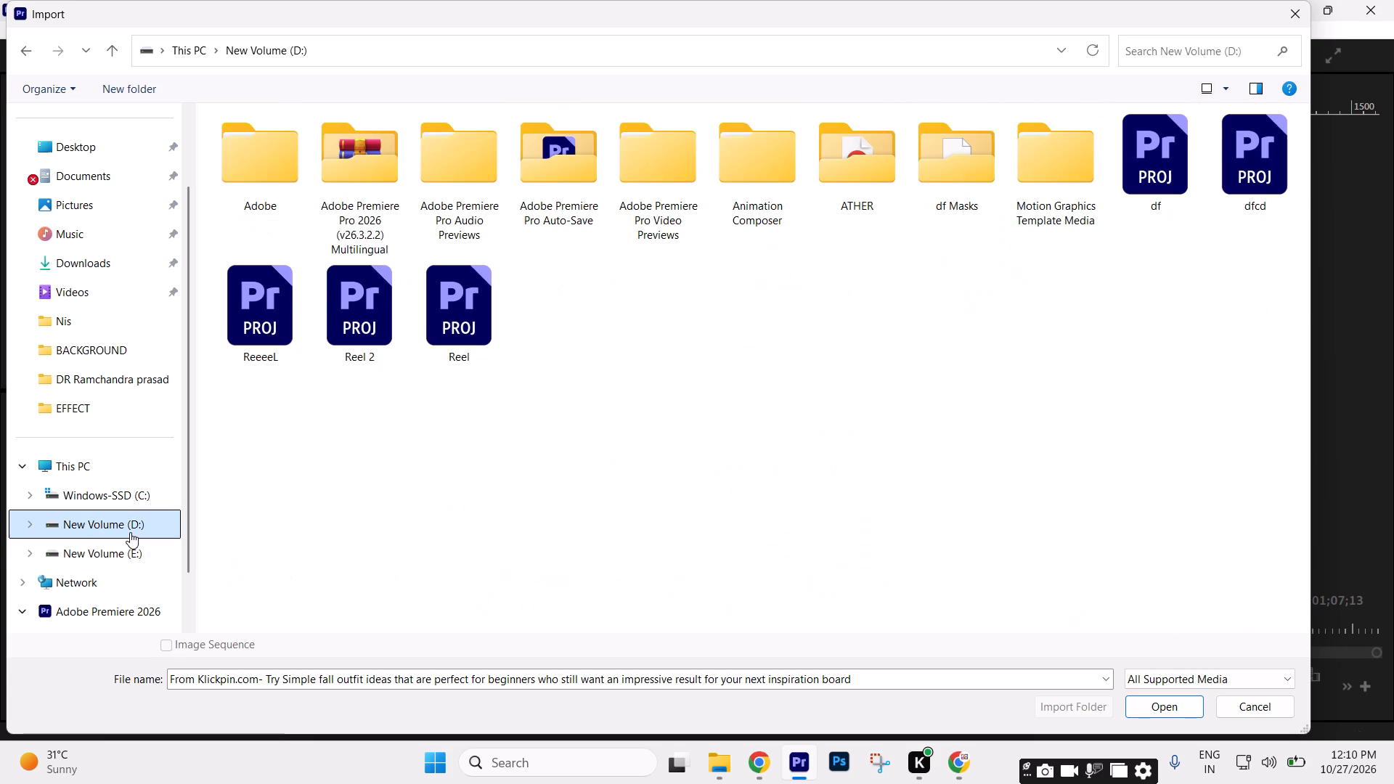
{"action": "left_click", "coordinate": [108, 258]}
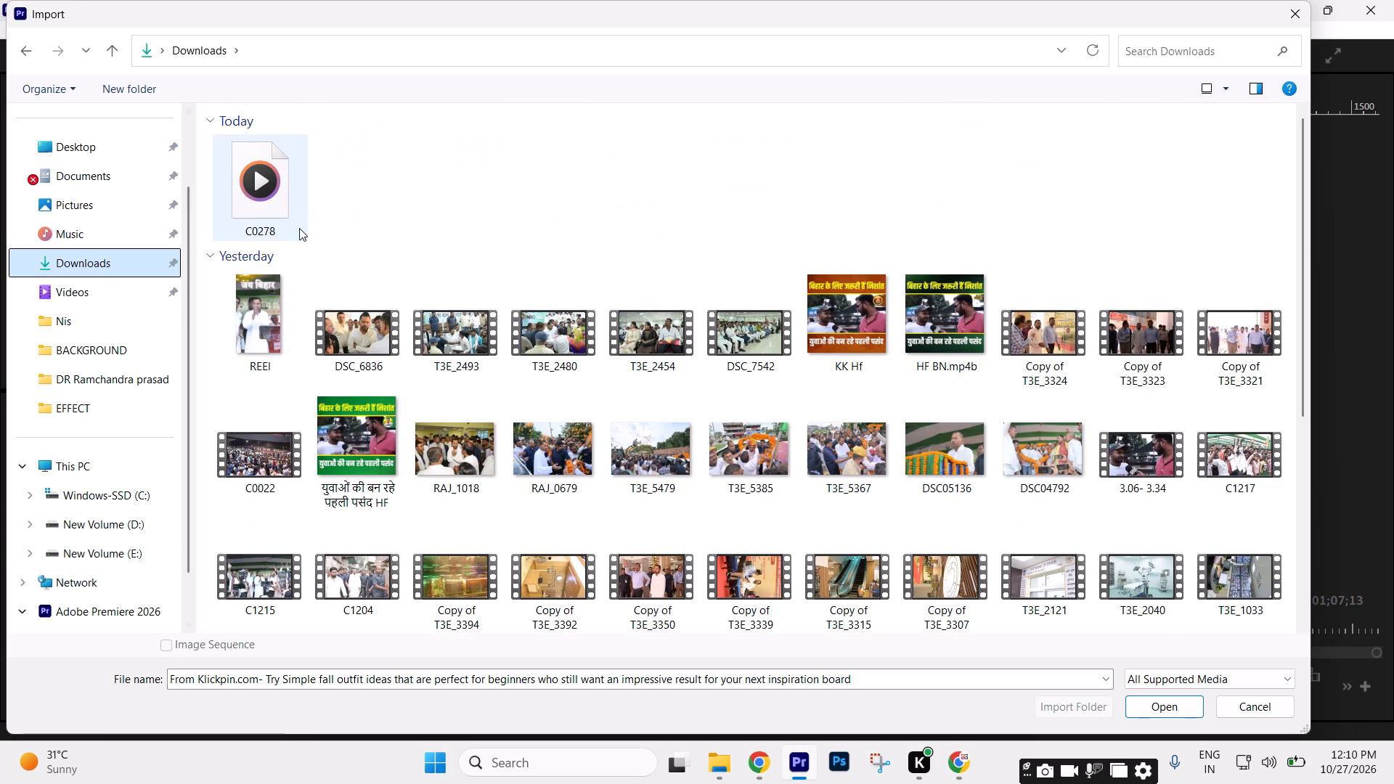
{"action": "scroll", "coordinate": [977, 521], "scroll_direction": "down", "scroll_amount": 3}
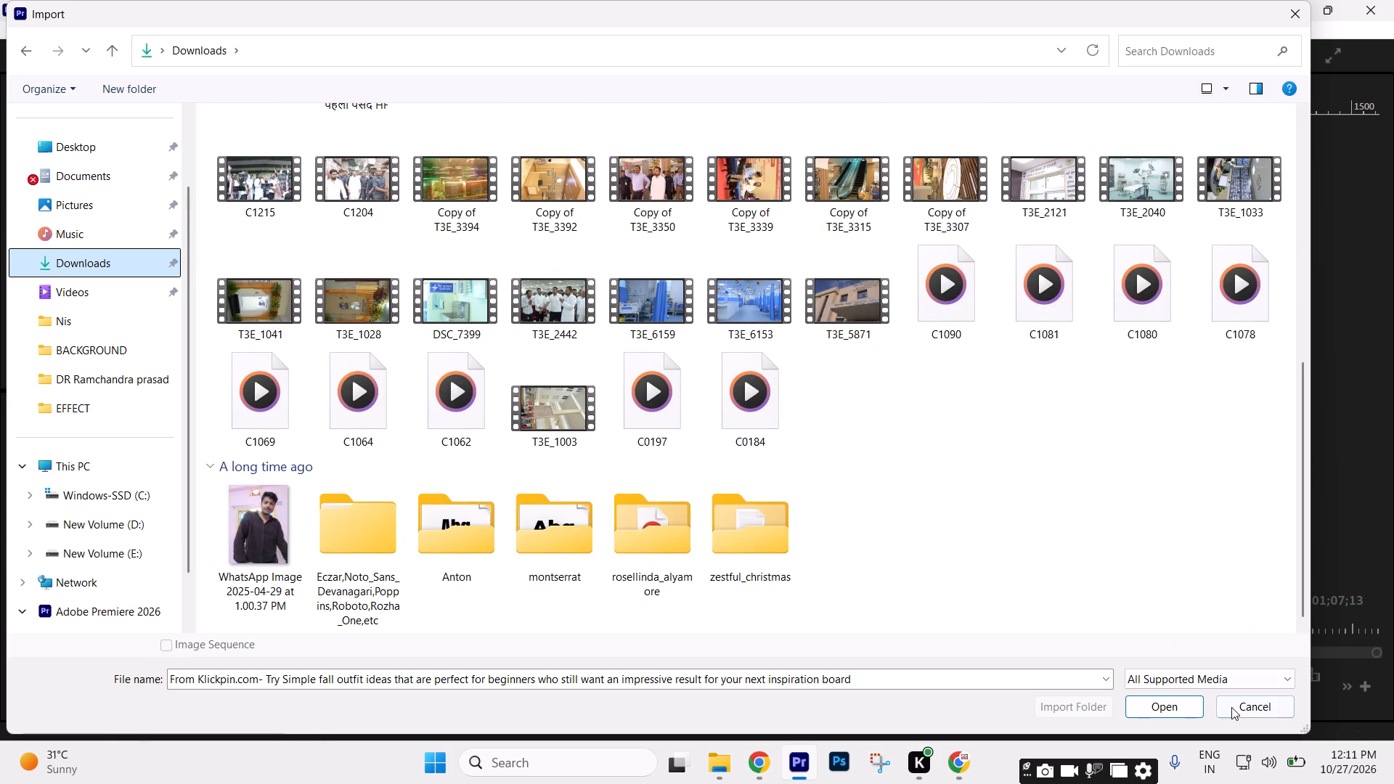
{"action": "left_click", "coordinate": [1231, 707]}
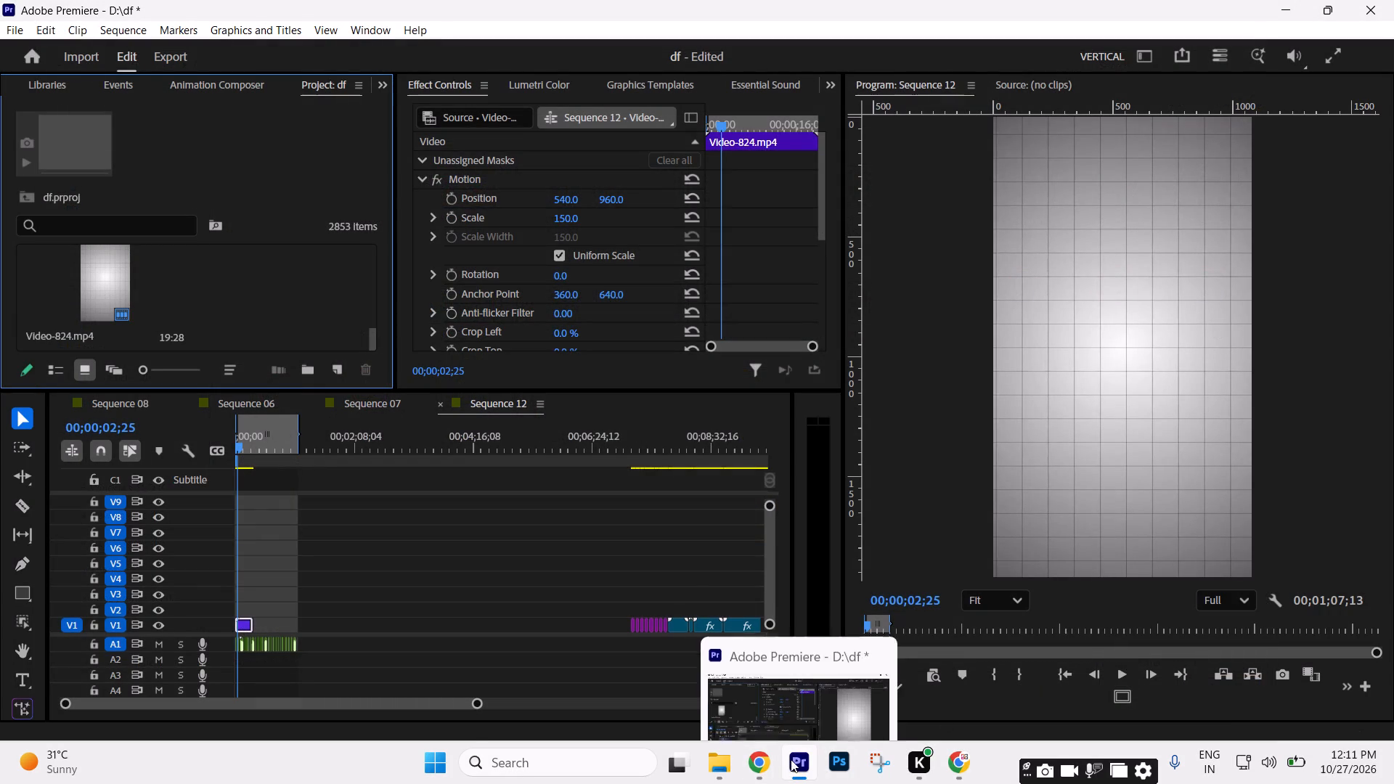
Play the first second of the voice-over again over the Video-824 background in Sequence 12.
{"action": "left_click", "coordinate": [194, 295]}
{"action": "left_click", "coordinate": [381, 577]}
{"action": "type", "text": "=="}
{"action": "key", "text": "equal"}
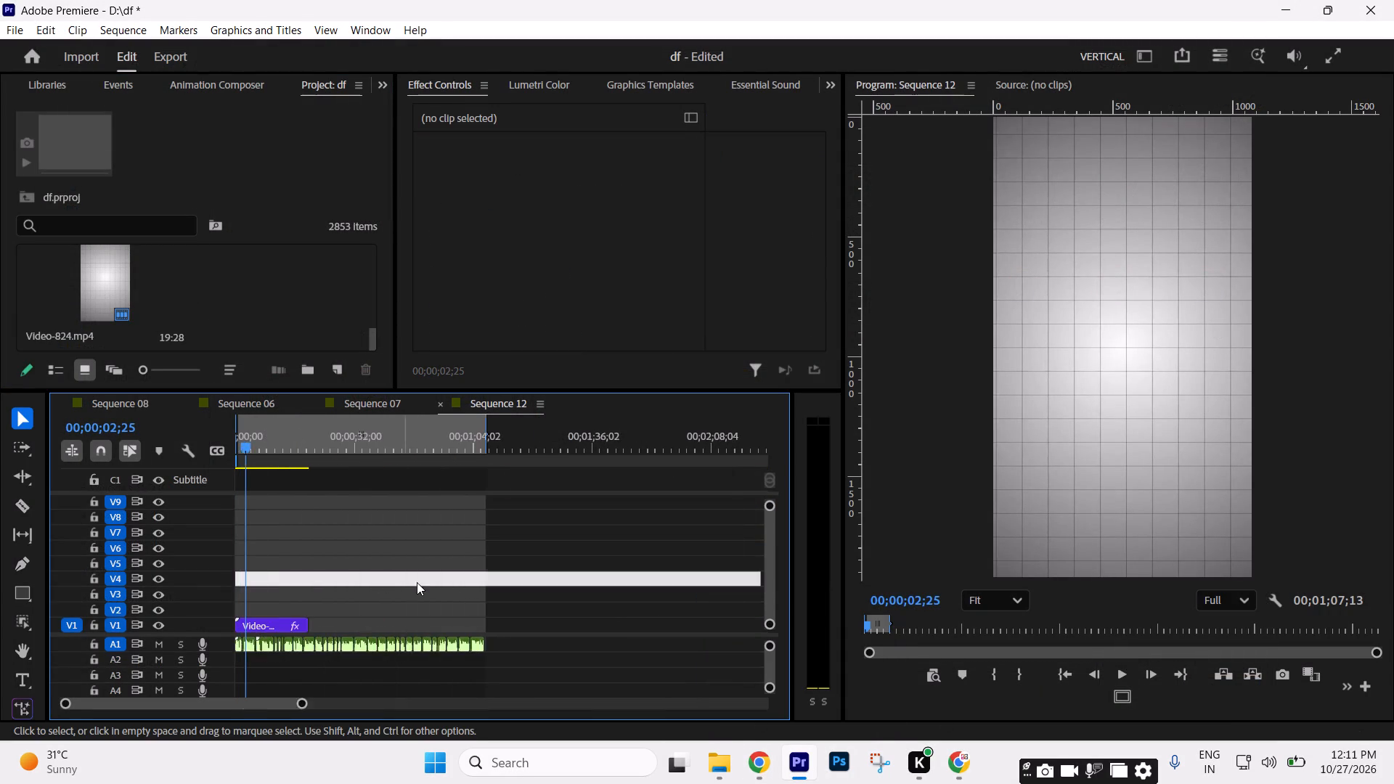
{"action": "left_click", "coordinate": [417, 583]}
{"action": "key", "text": "equal"}
{"action": "key", "text": "Up"}
{"action": "key", "text": "minus"}
{"action": "key", "text": "equal"}
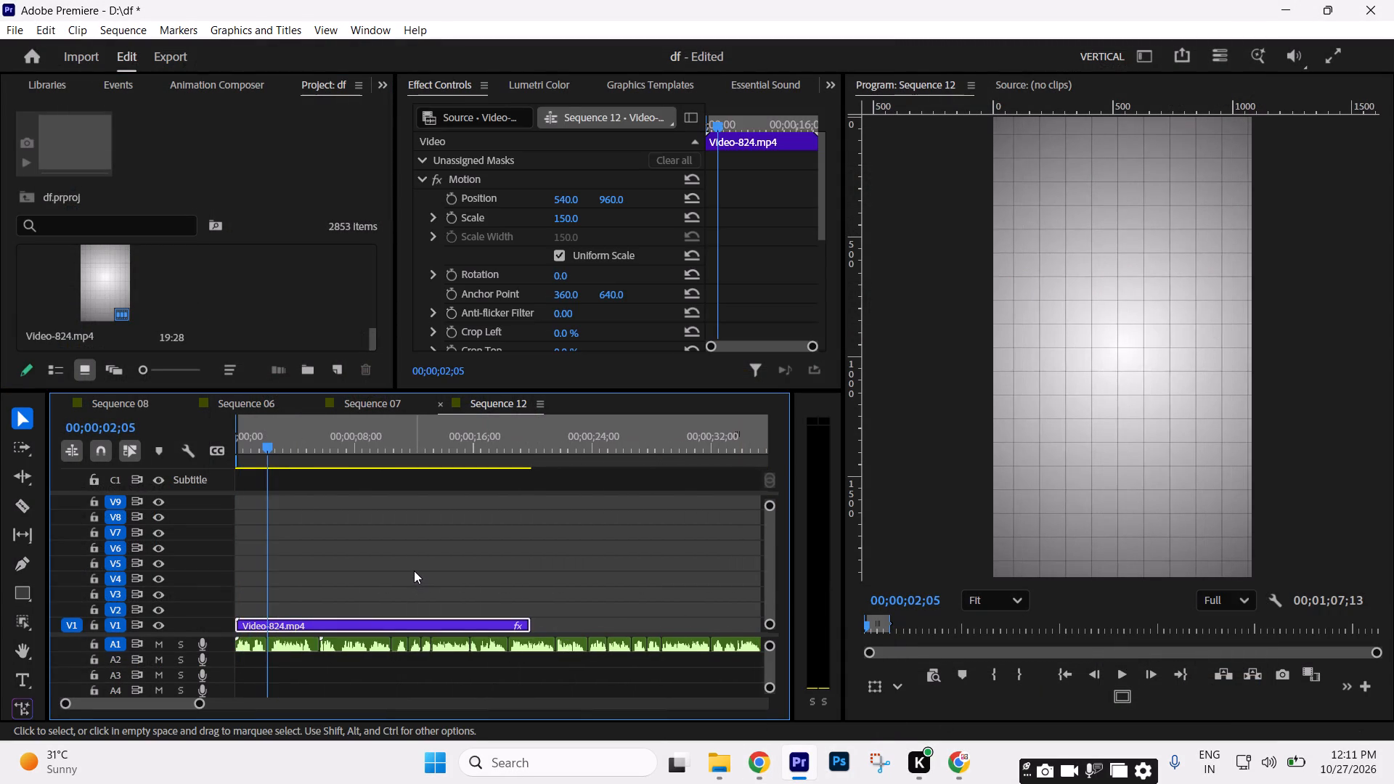
{"action": "key", "text": "Up"}
{"action": "key", "text": "space"}
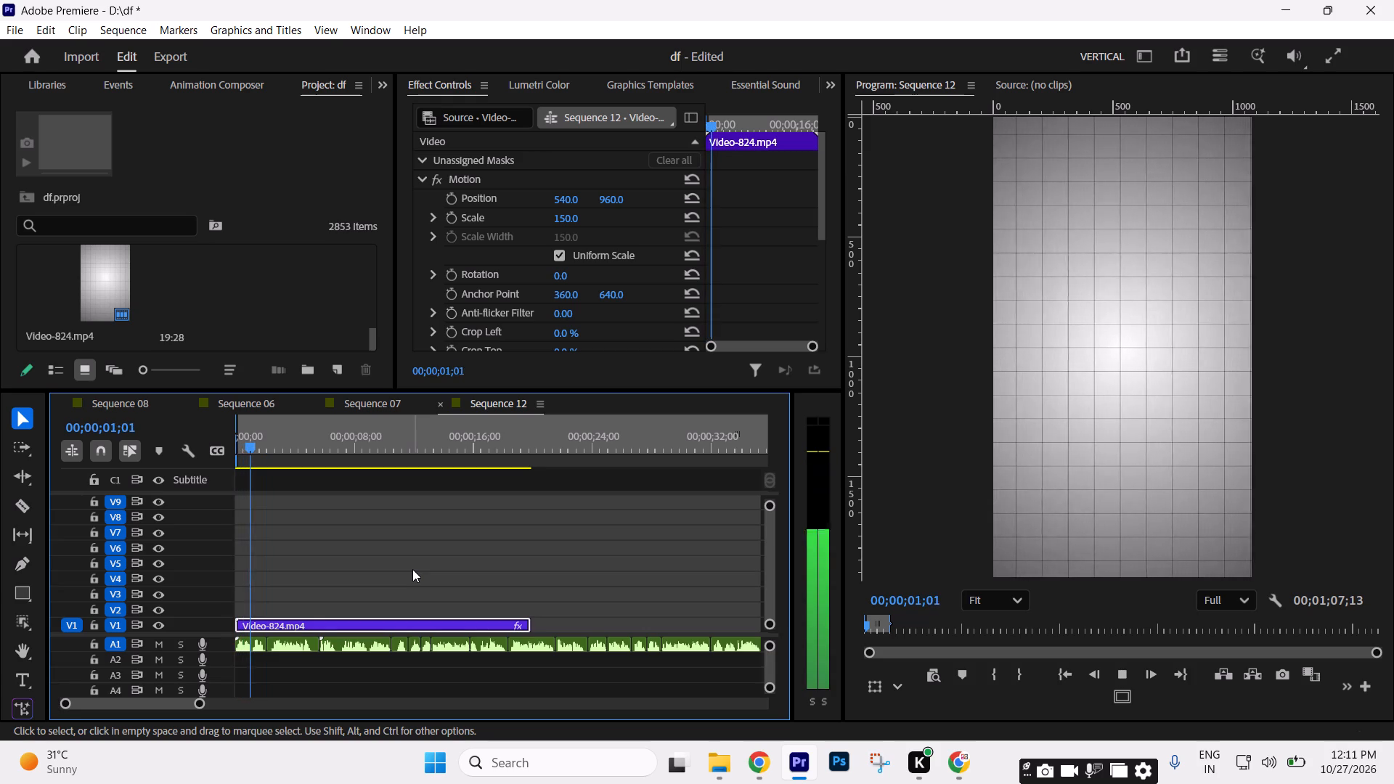
{"action": "key", "text": "space"}
Review the gathered brand logo and food images on V1 between about 7:12 and 7:45 in Sequence 12.
{"action": "left_click_drag", "start_coordinate": [202, 704], "coordinate": [376, 694]}
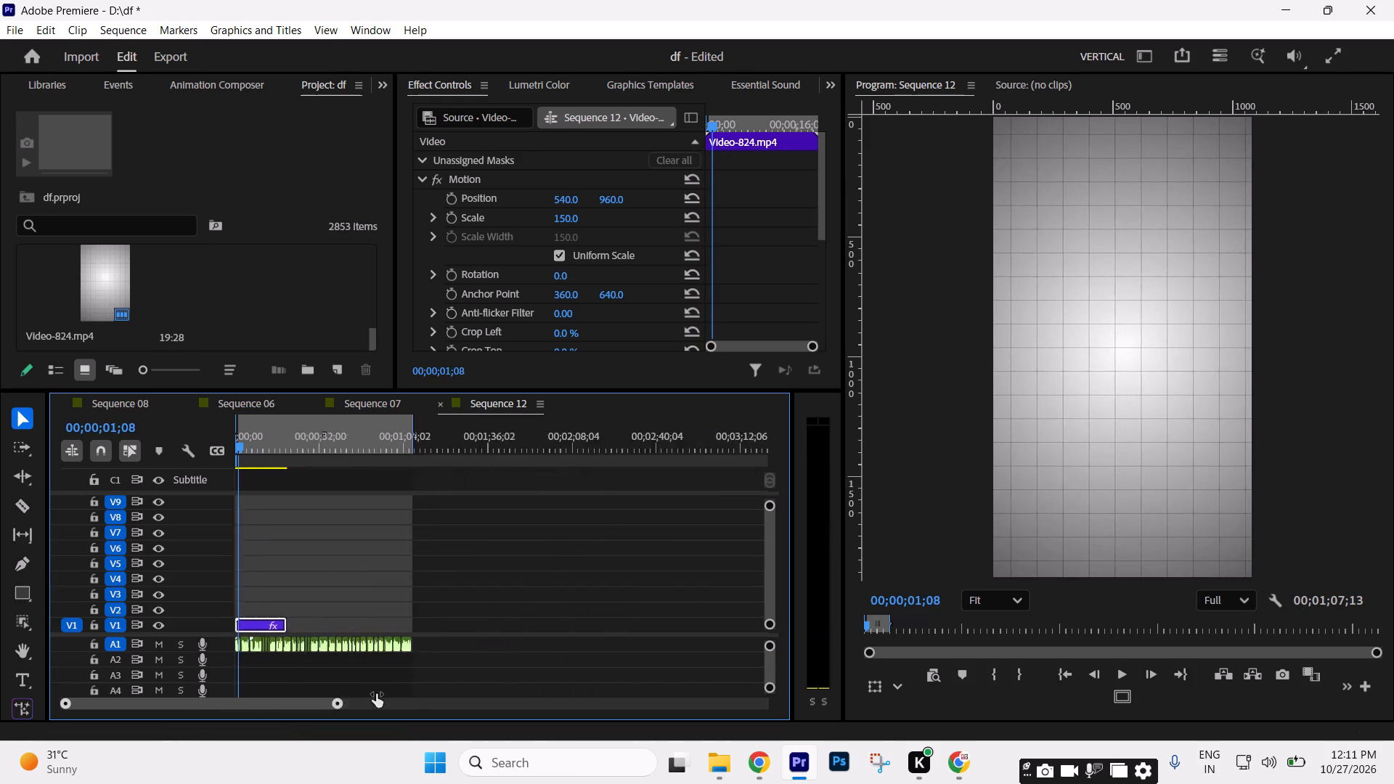
{"action": "left_click_drag", "start_coordinate": [376, 694], "coordinate": [653, 680]}
{"action": "left_click_drag", "start_coordinate": [391, 460], "coordinate": [403, 463]}
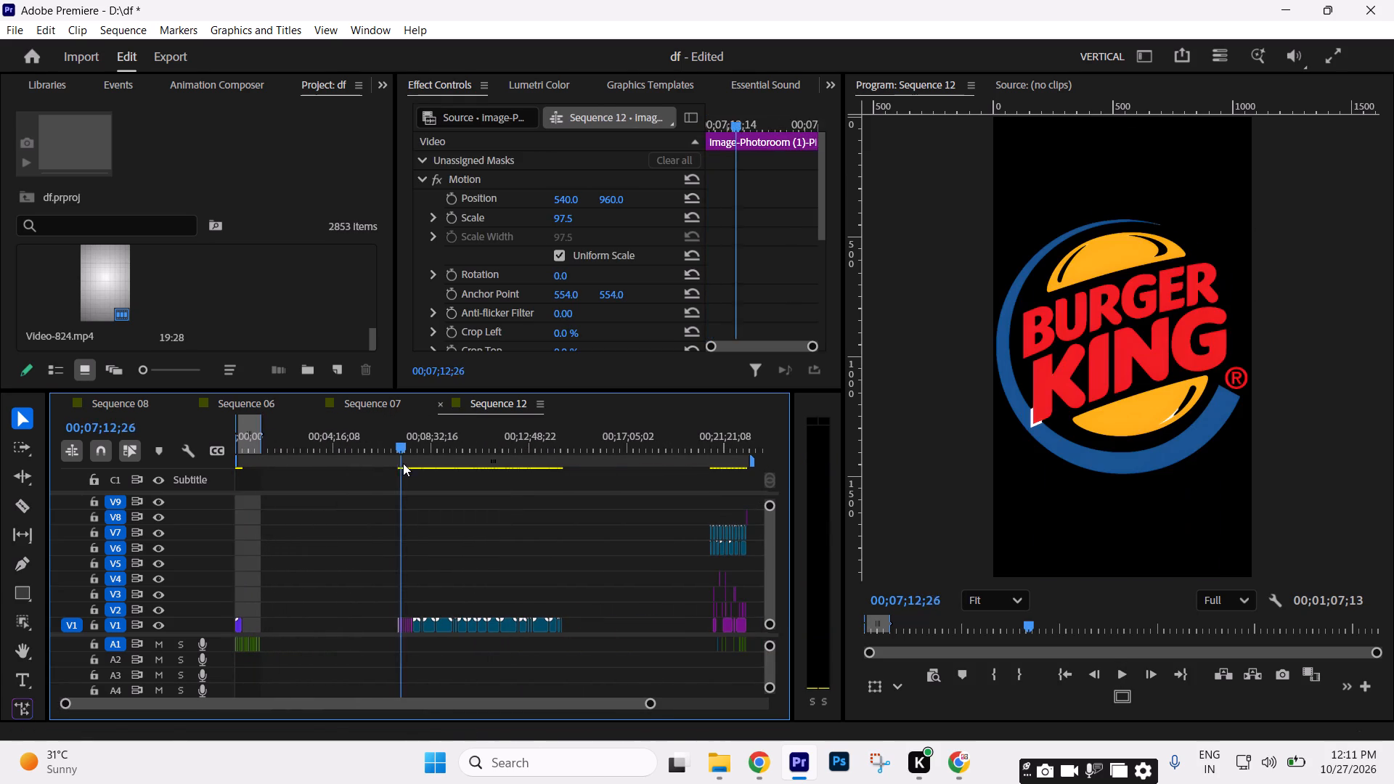
{"action": "left_click_drag", "start_coordinate": [403, 463], "coordinate": [404, 463]}
{"action": "left_click", "coordinate": [469, 562]}
{"action": "type", "text": "==="}
{"action": "key", "text": "equal"}
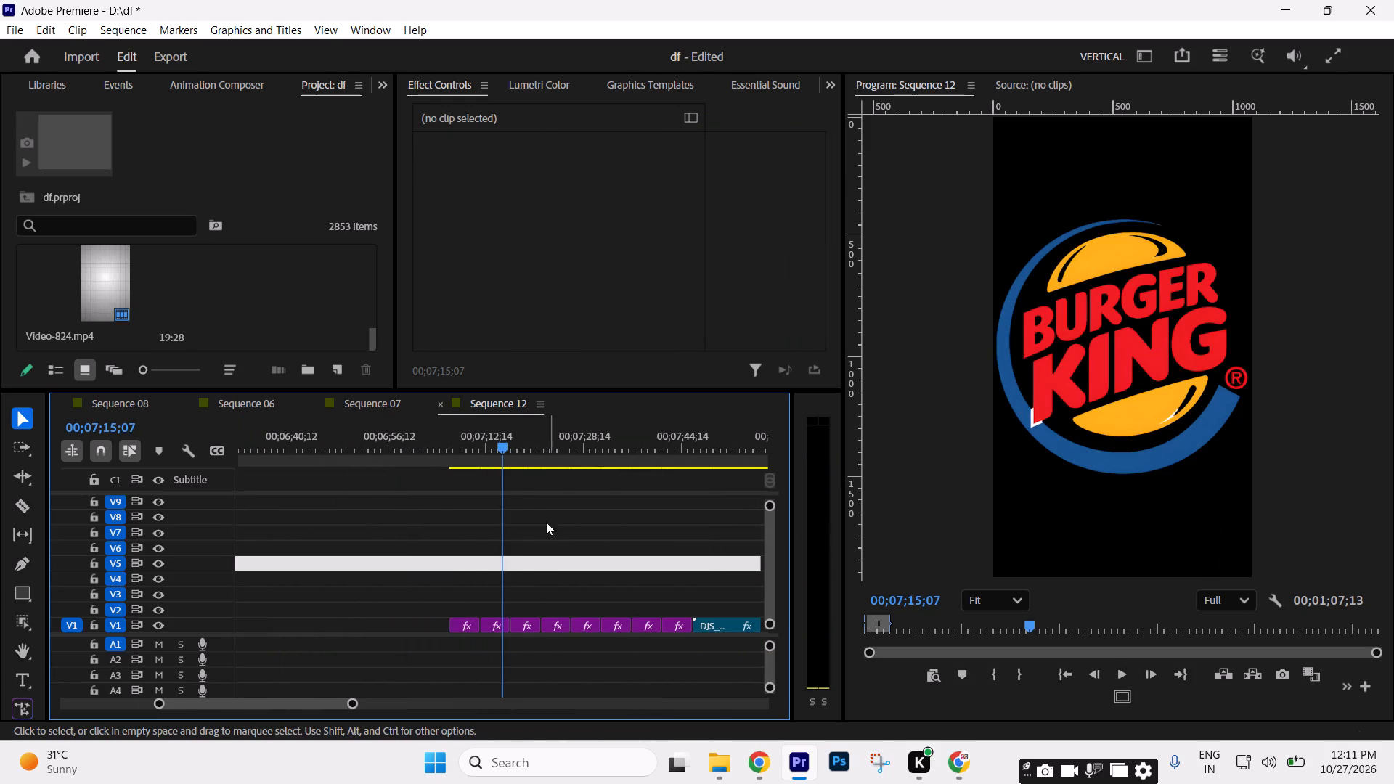
{"action": "left_click_drag", "start_coordinate": [468, 454], "coordinate": [645, 497]}
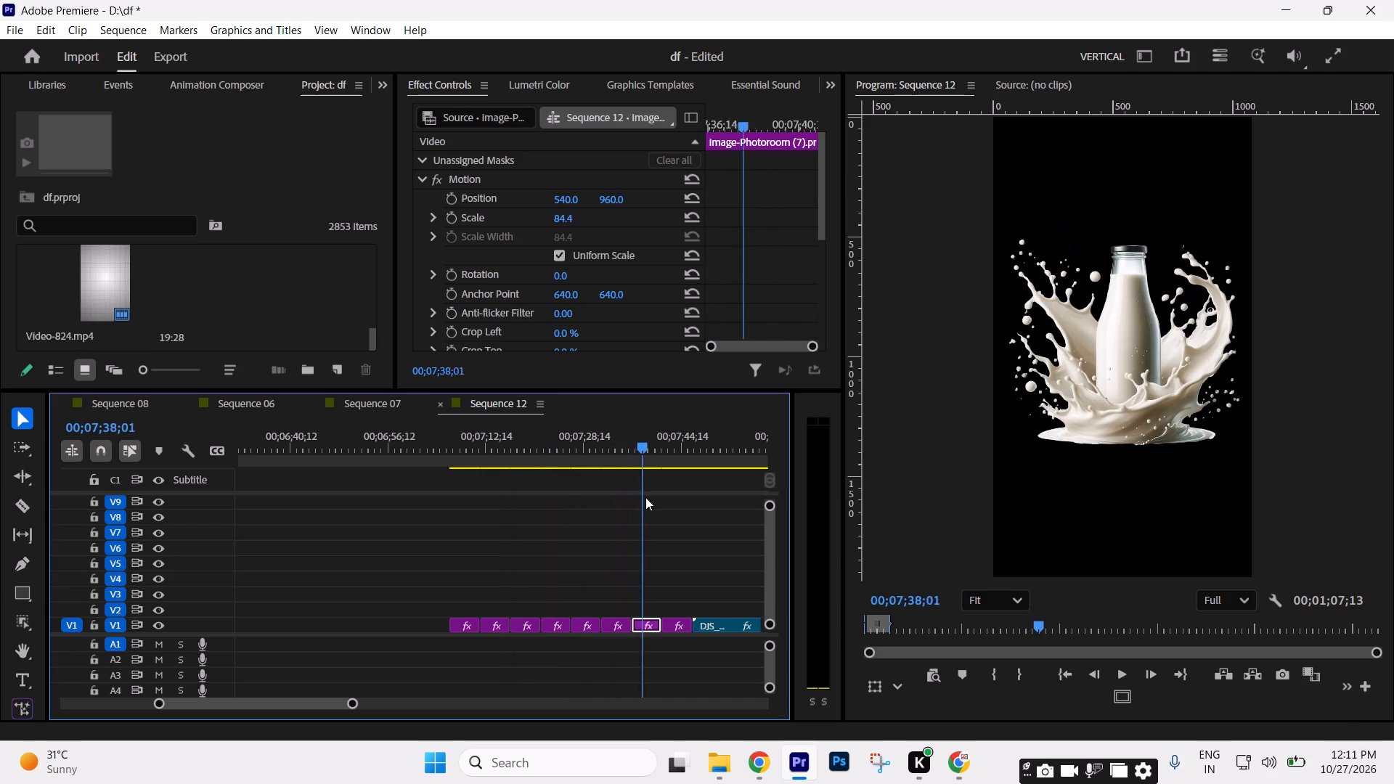
{"action": "left_click_drag", "start_coordinate": [645, 497], "coordinate": [543, 496]}
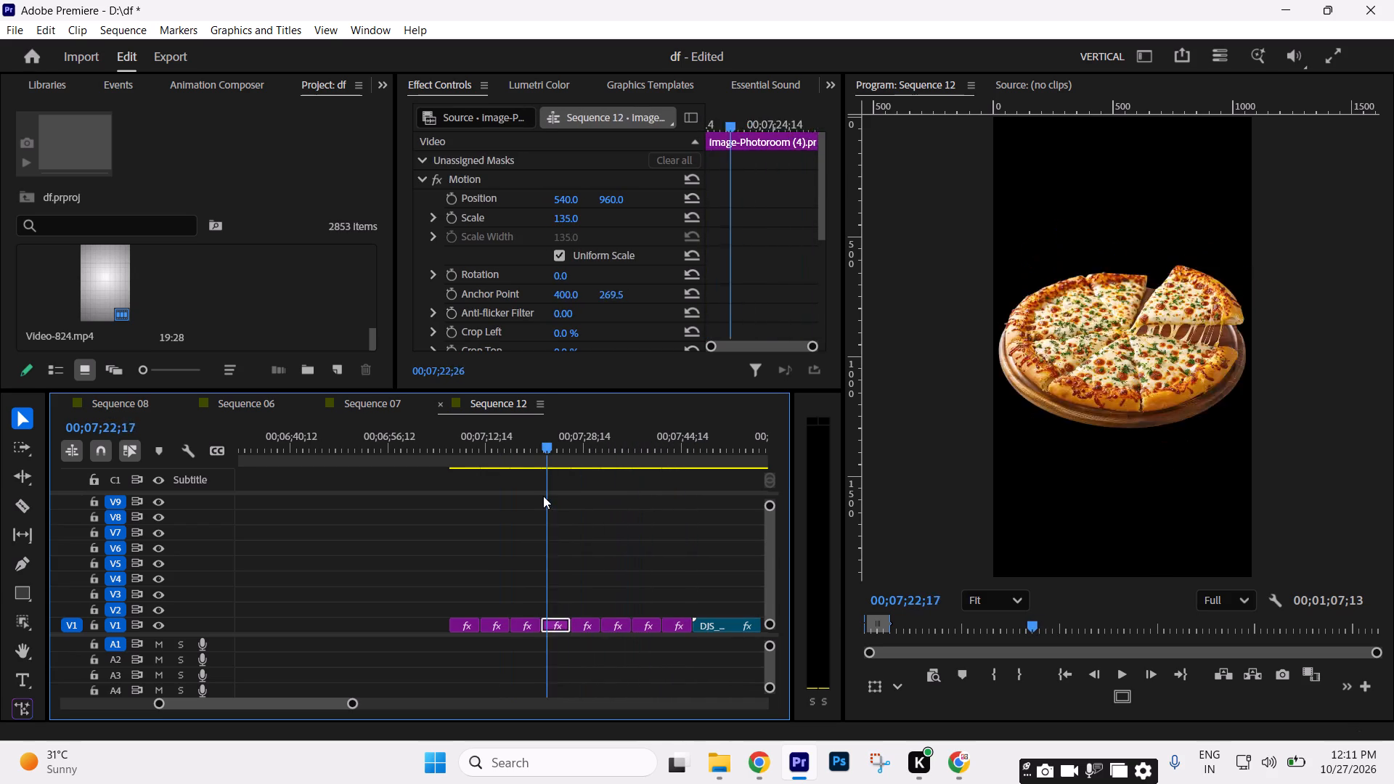
{"action": "left_click_drag", "start_coordinate": [543, 496], "coordinate": [498, 505]}
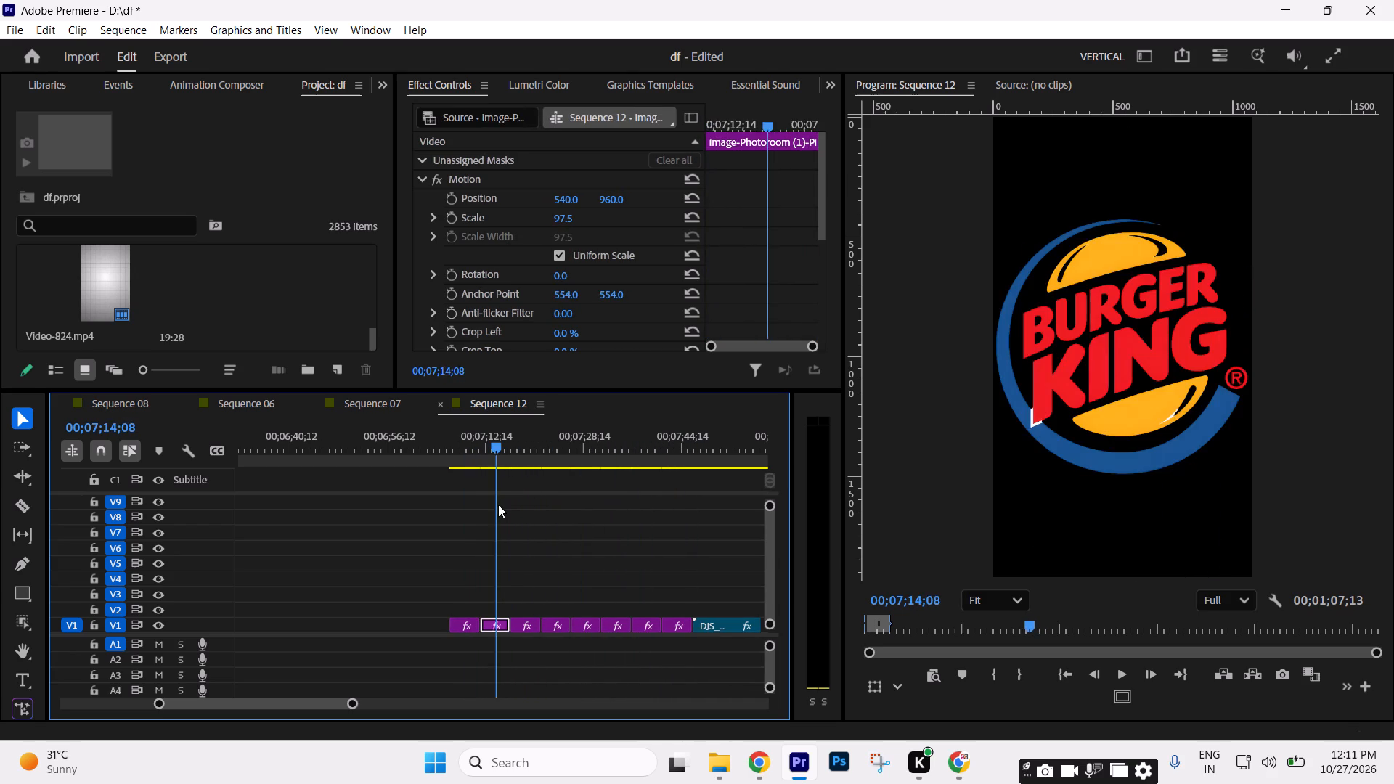
{"action": "left_click_drag", "start_coordinate": [498, 505], "coordinate": [685, 534]}
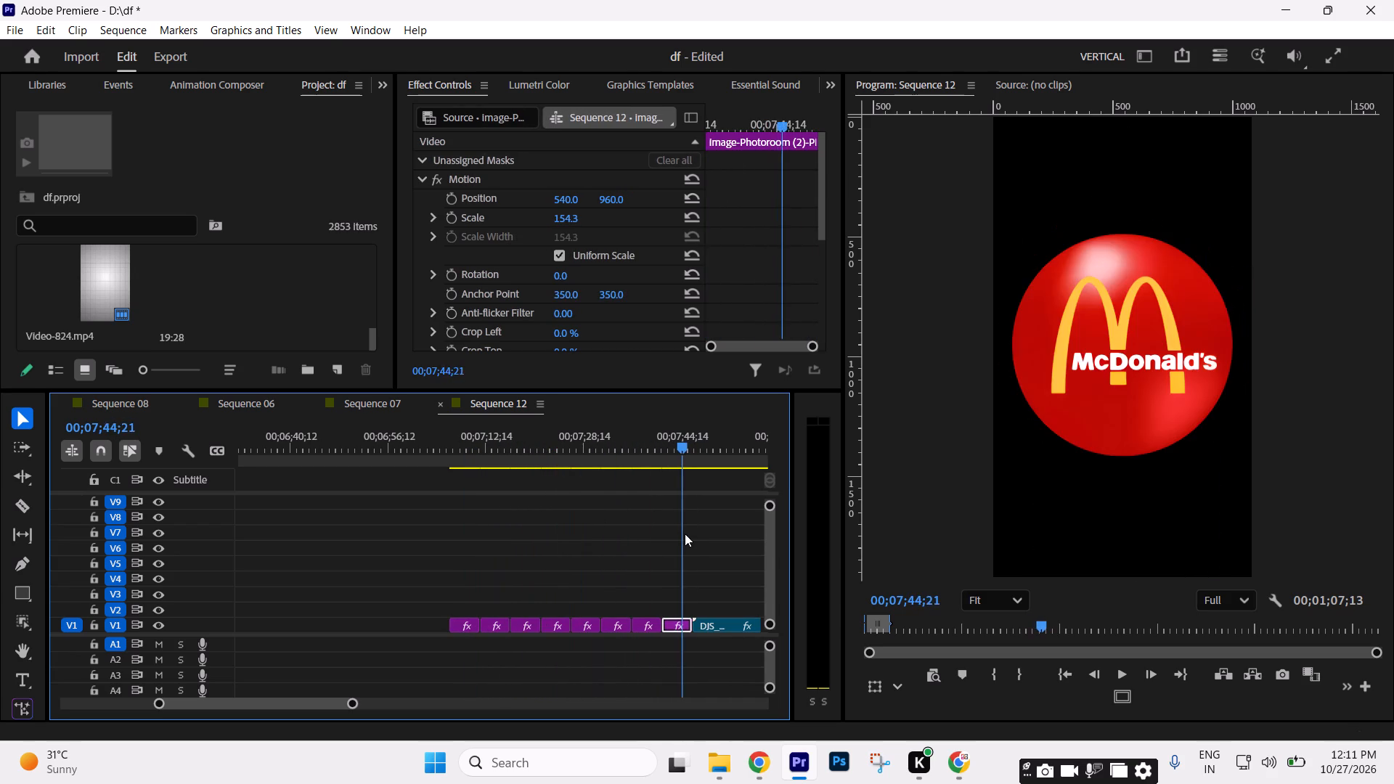
{"action": "left_click_drag", "start_coordinate": [685, 534], "coordinate": [680, 534]}
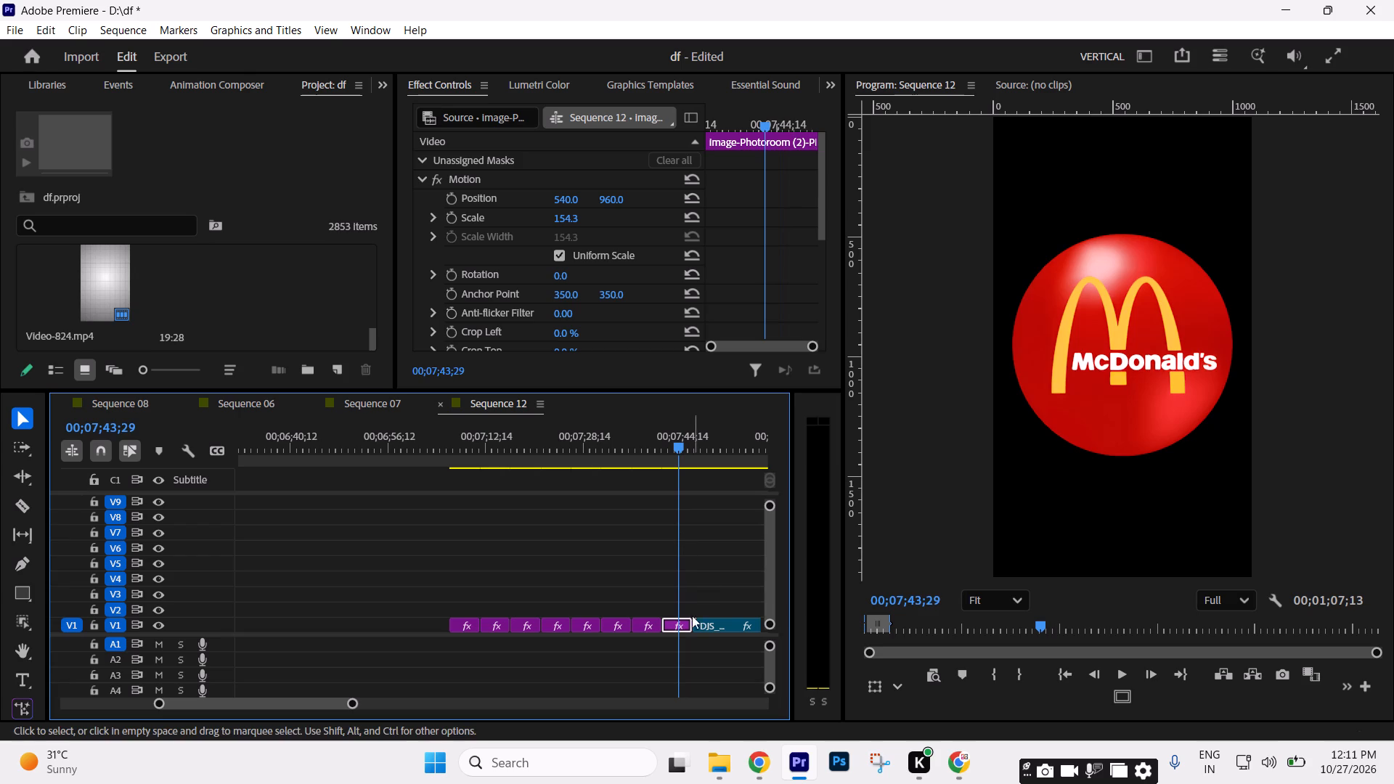
Move the McDonald's logo clip on V1 out of the image row into the empty space before it.
{"action": "left_click_drag", "start_coordinate": [675, 619], "coordinate": [386, 618]}
{"action": "left_click_drag", "start_coordinate": [489, 453], "coordinate": [505, 458]}
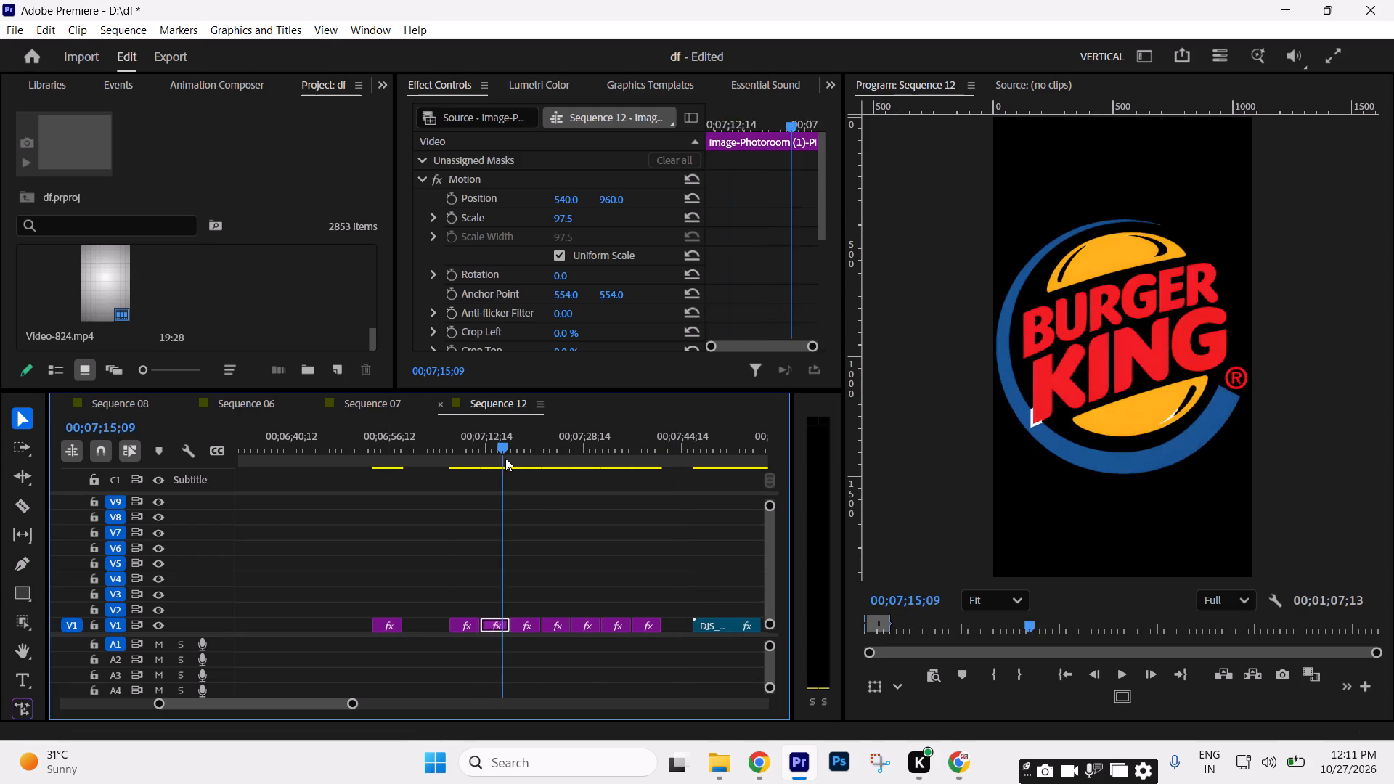
{"action": "left_click_drag", "start_coordinate": [505, 458], "coordinate": [524, 467]}
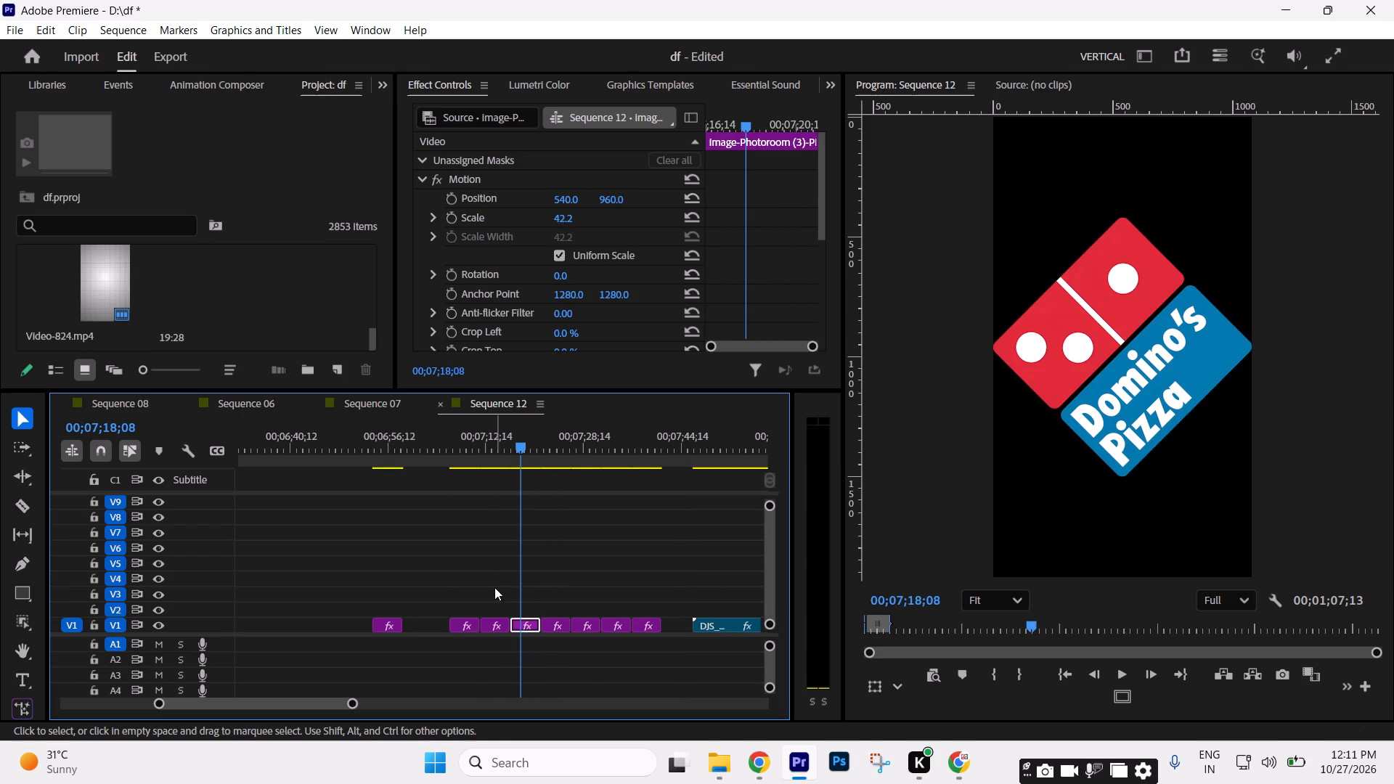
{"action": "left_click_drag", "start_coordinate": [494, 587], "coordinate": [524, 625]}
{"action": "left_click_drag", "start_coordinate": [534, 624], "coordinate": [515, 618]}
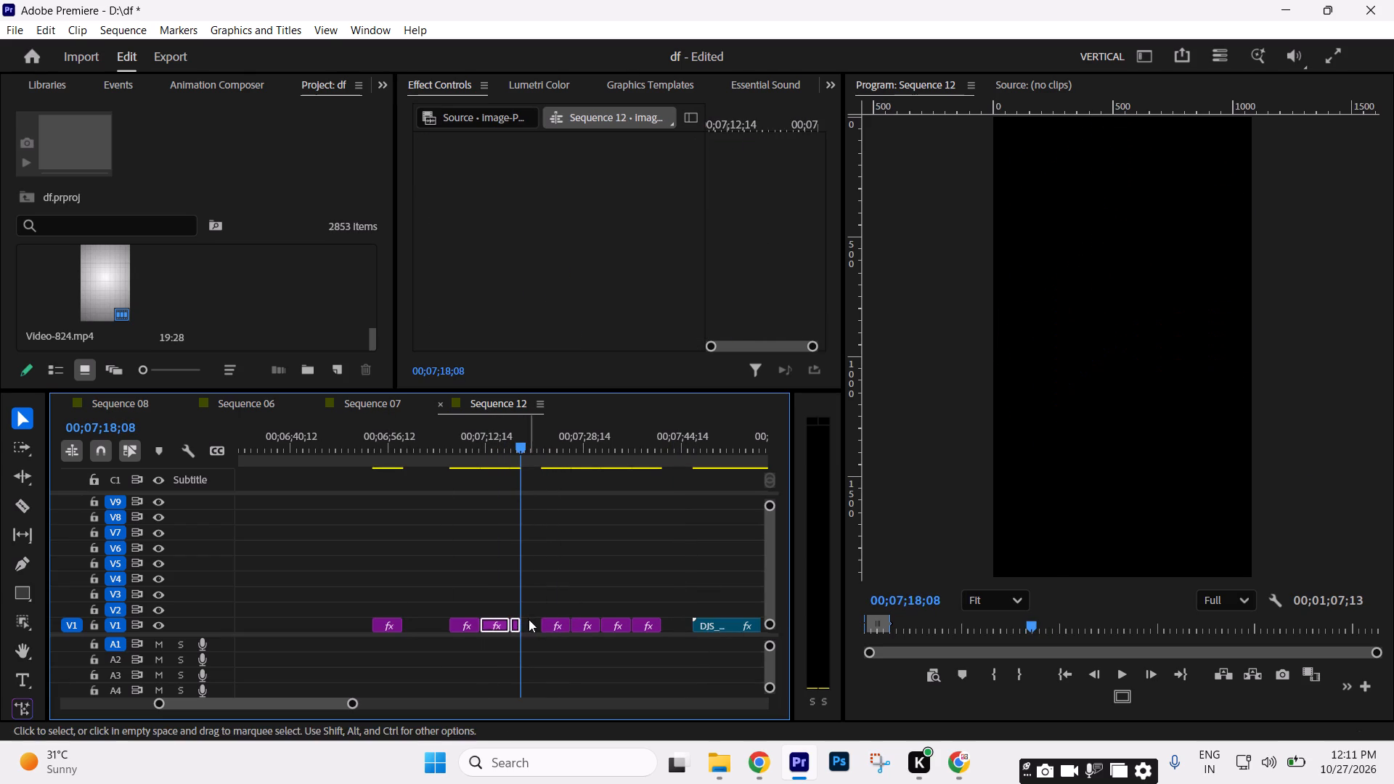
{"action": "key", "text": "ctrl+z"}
Move the Burger King and Domino's logo clips together on V1 to sit directly before the McDonald's logo clip.
{"action": "left_click_drag", "start_coordinate": [477, 587], "coordinate": [521, 621]}
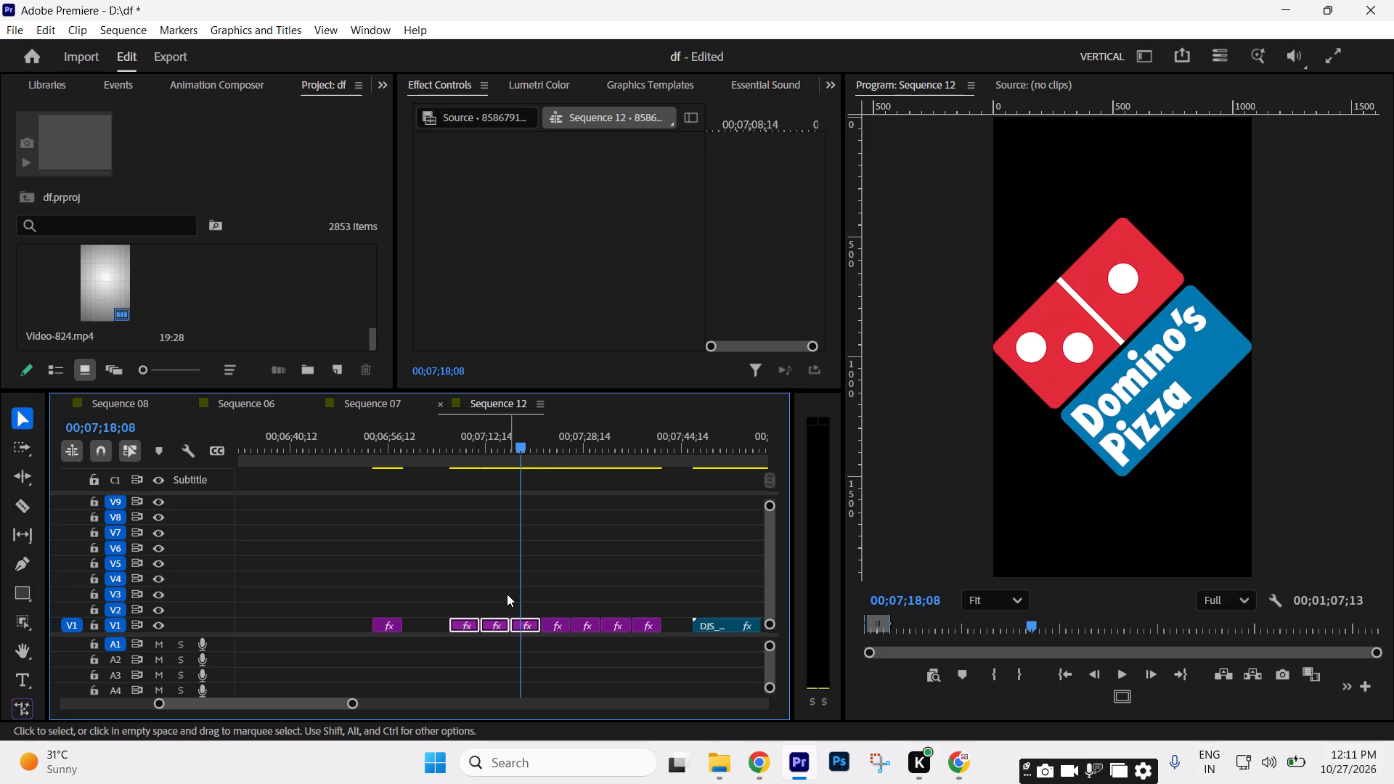
{"action": "left_click_drag", "start_coordinate": [506, 594], "coordinate": [522, 626]}
{"action": "left_click_drag", "start_coordinate": [531, 621], "coordinate": [359, 628]}
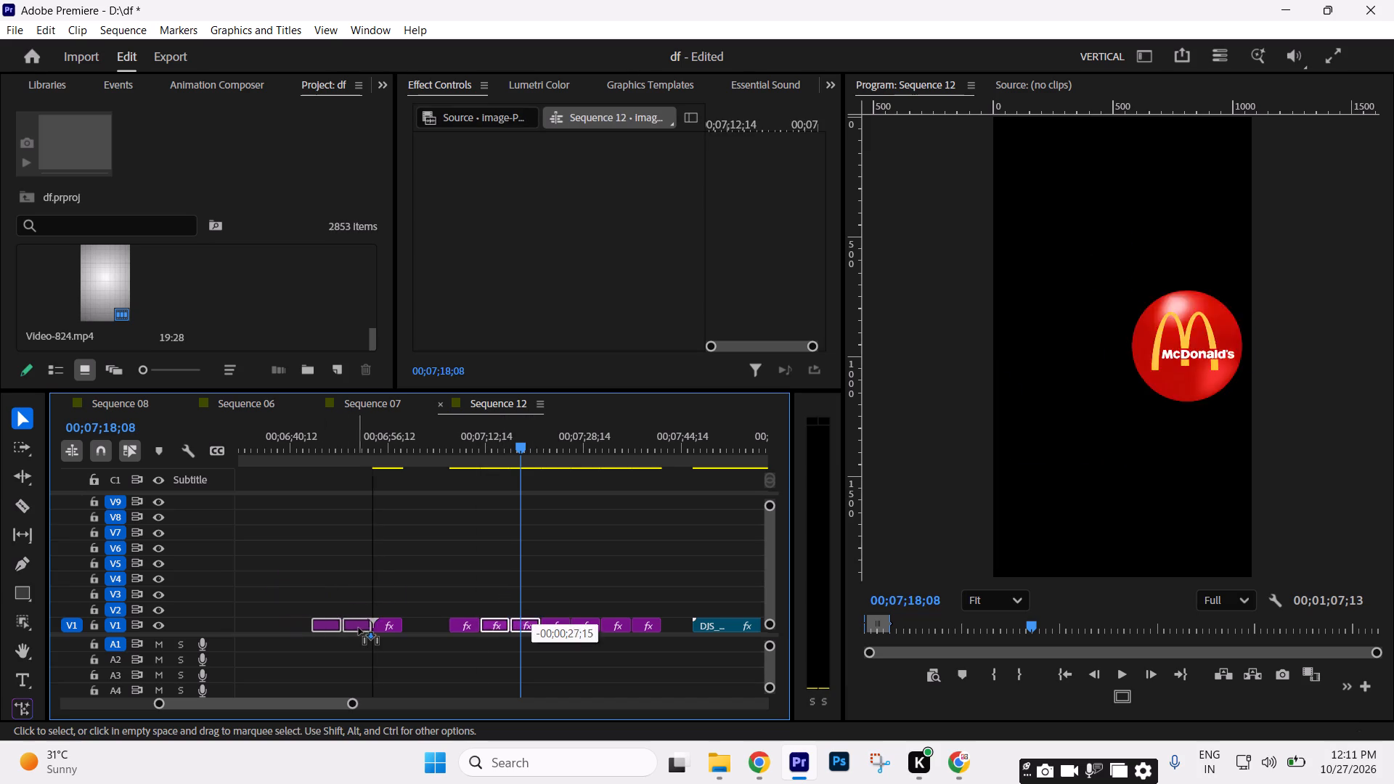
{"action": "left_click_drag", "start_coordinate": [359, 628], "coordinate": [359, 628]}
Cut the three logo clips from V1 and paste them at about 00;00;24;24, after the Video-824 background clip.
{"action": "left_click_drag", "start_coordinate": [309, 573], "coordinate": [402, 622]}
{"action": "key", "text": "ctrl+x"}
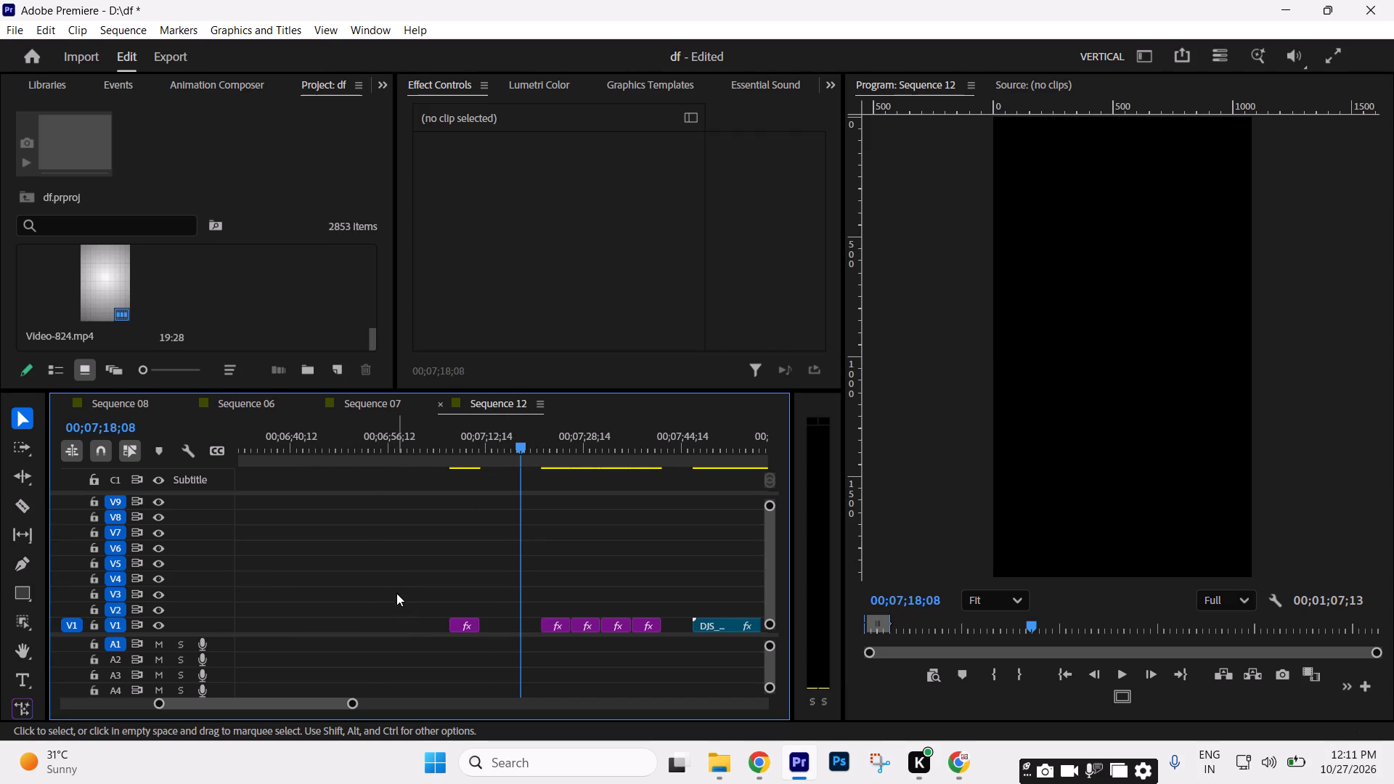
{"action": "type", "text": "--"}
{"action": "key", "text": "Home"}
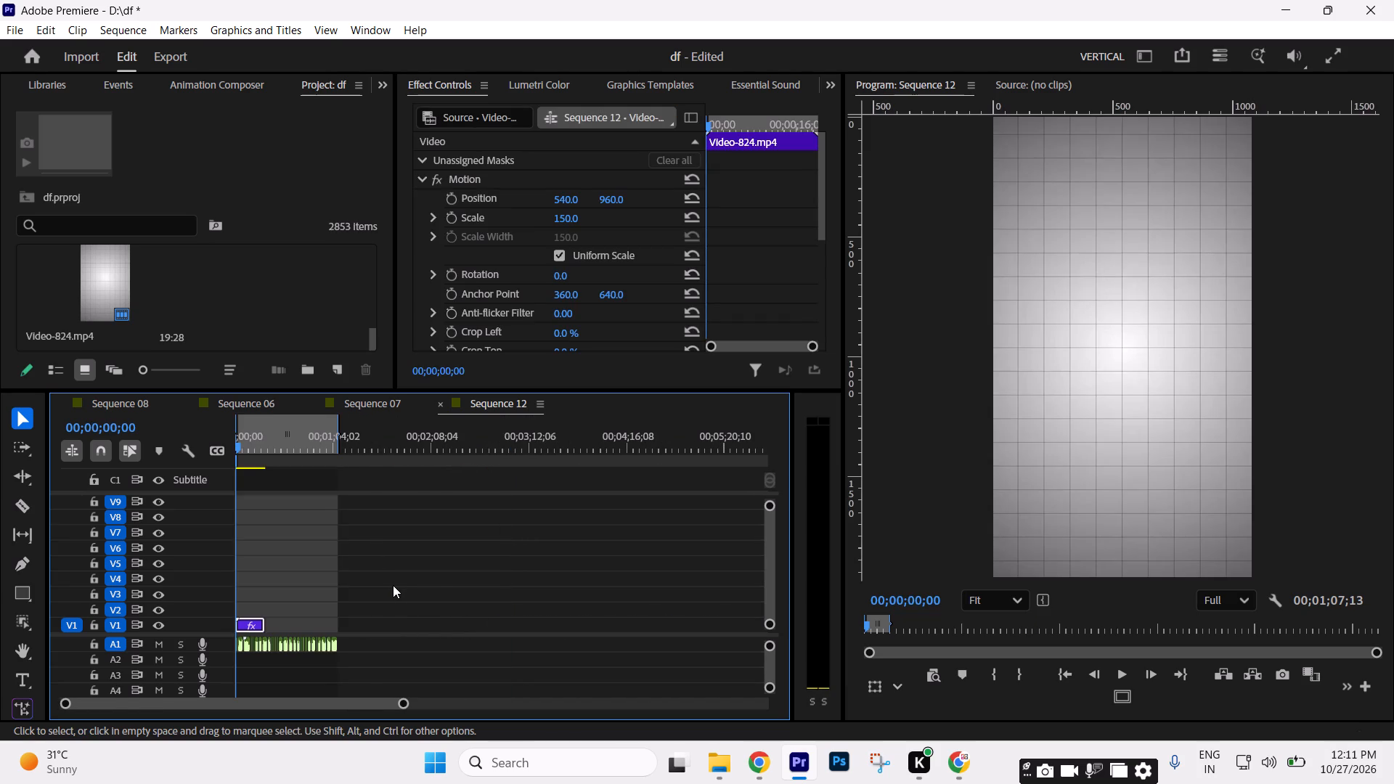
{"action": "type", "text": "=="}
{"action": "left_click", "coordinate": [389, 440]}
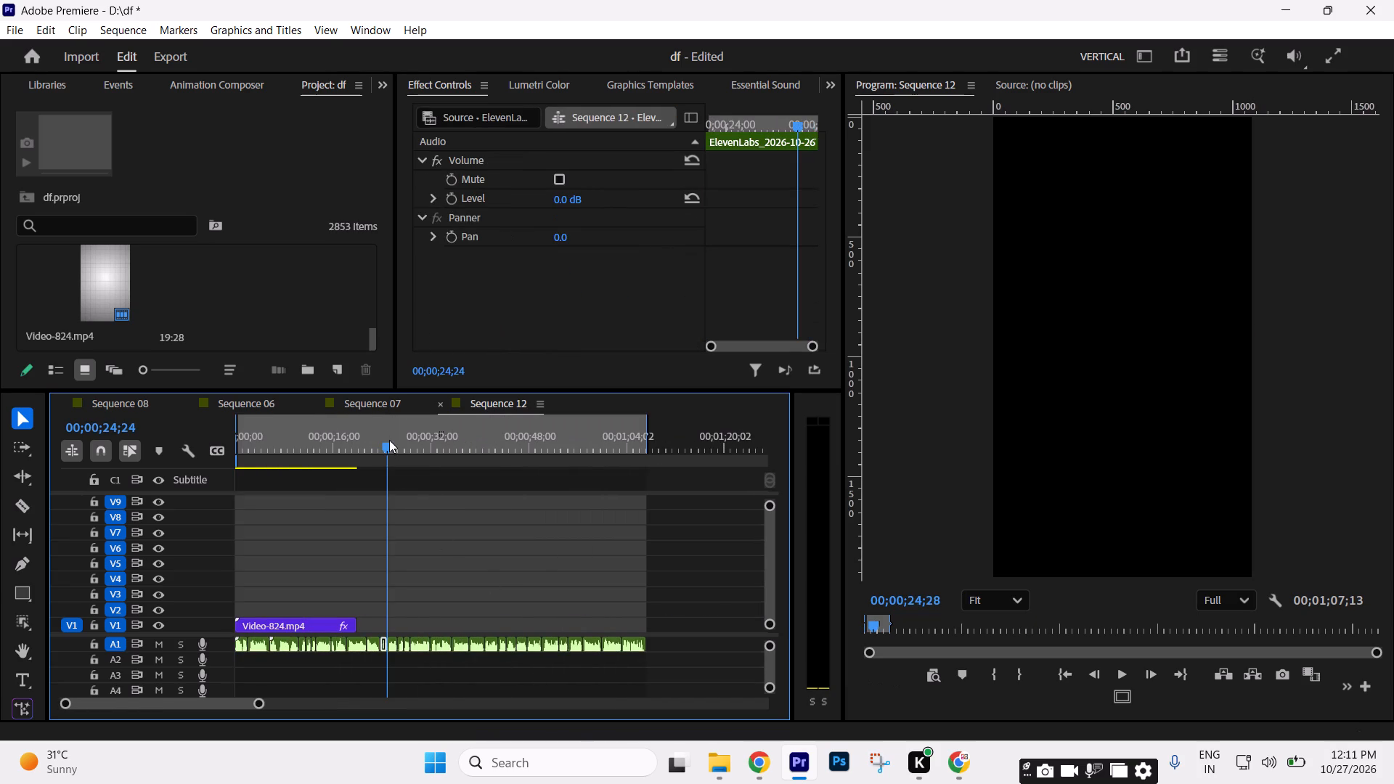
{"action": "key", "text": "ctrl+v"}
Play the voice-over from the start of Sequence 12 for about the first four seconds.
{"action": "left_click_drag", "start_coordinate": [309, 449], "coordinate": [162, 467]}
{"action": "key", "text": "space"}
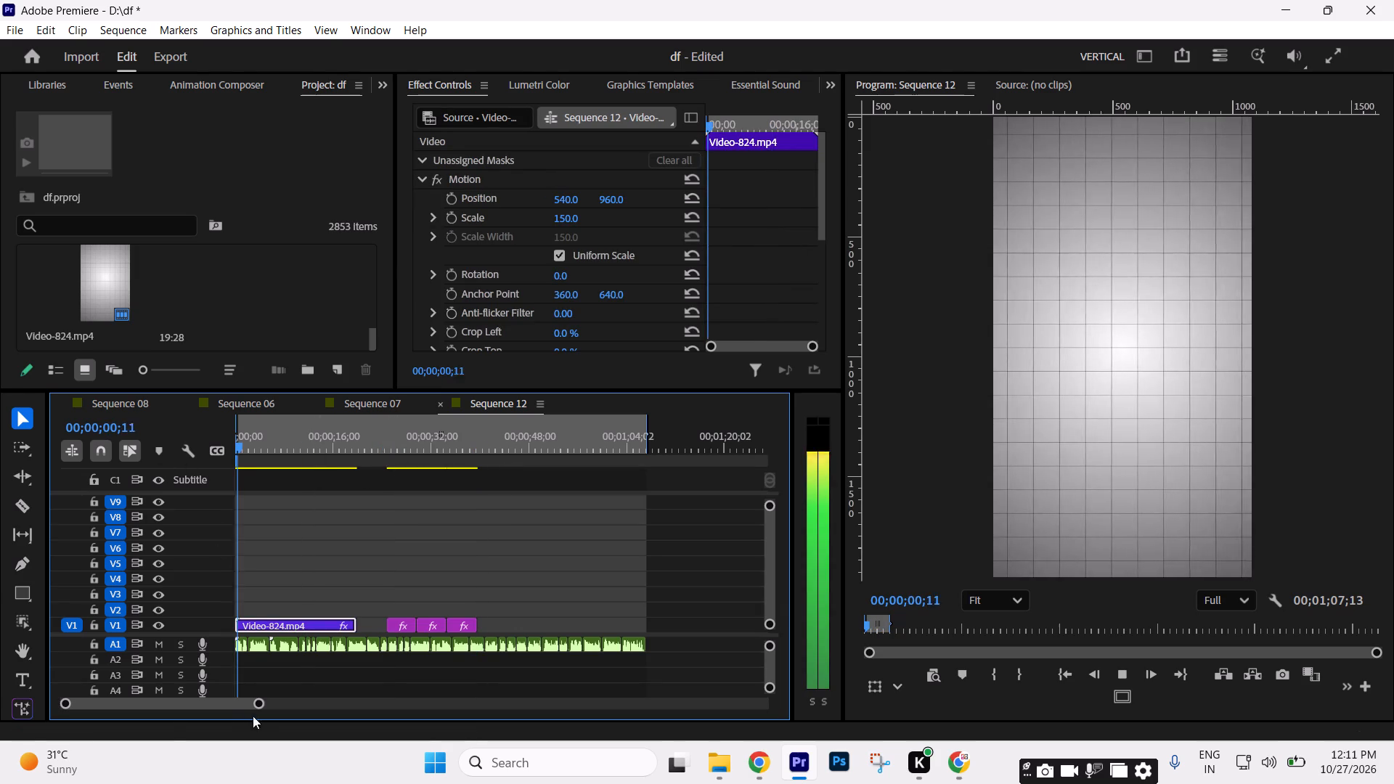
{"action": "left_click_drag", "start_coordinate": [262, 705], "coordinate": [240, 706]}
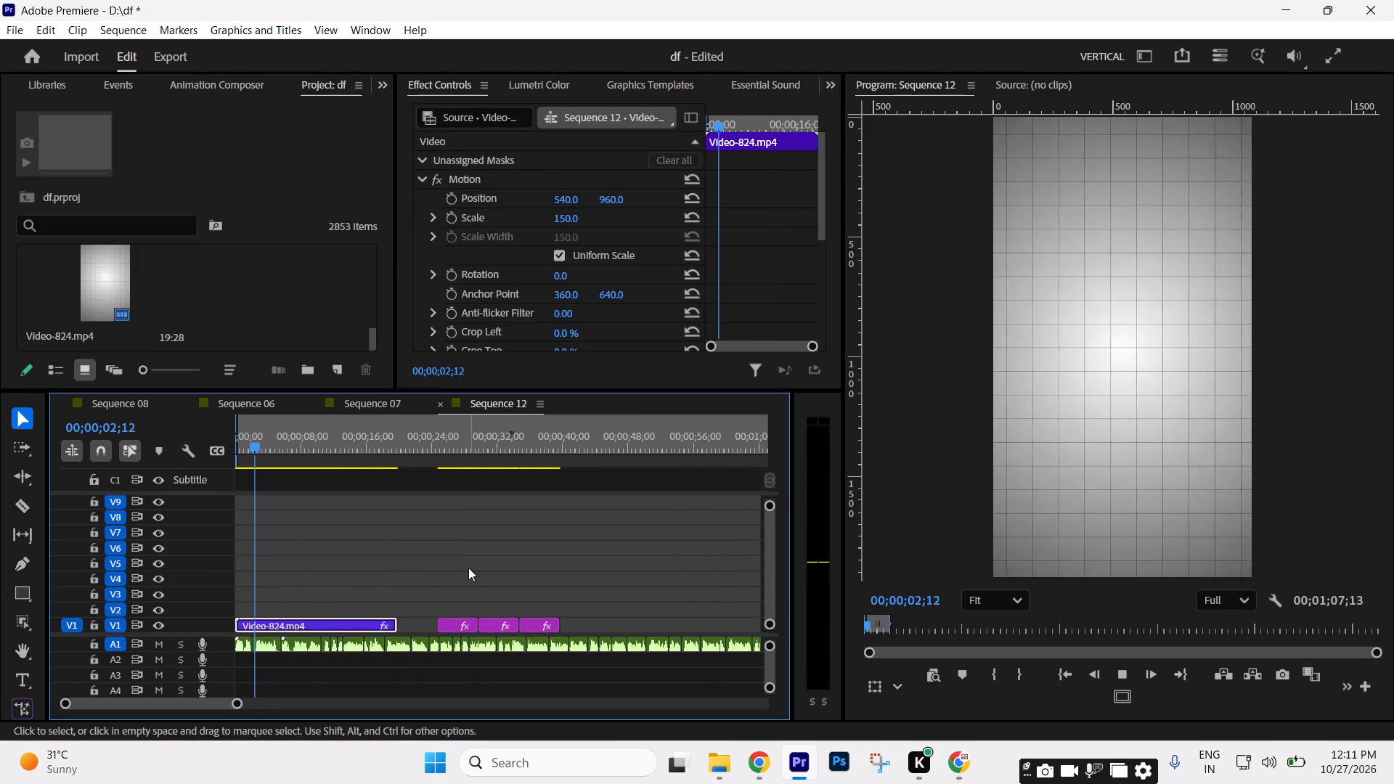
{"action": "left_click", "coordinate": [468, 568]}
{"action": "left_click", "coordinate": [468, 568]}
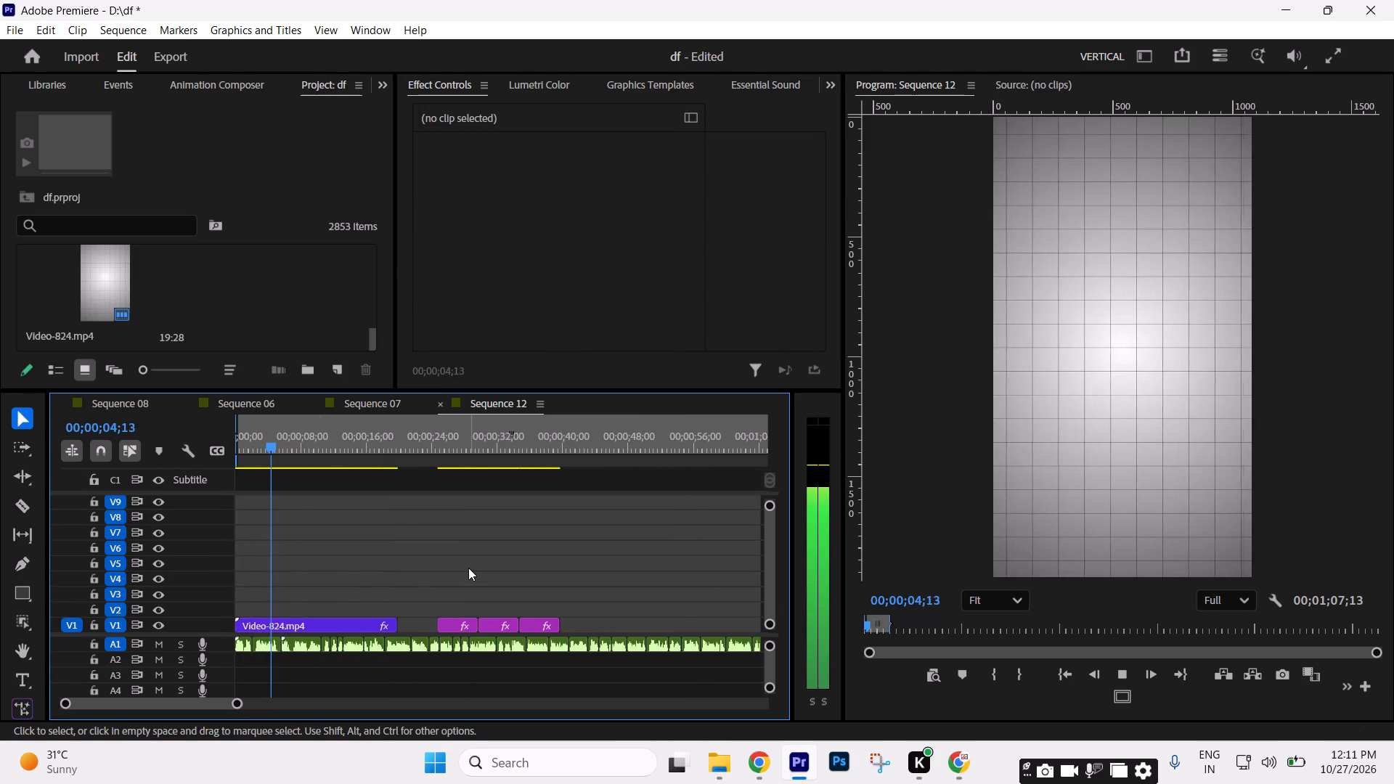
{"action": "key", "text": "space"}
Place the Burger King logo clip on V2 at the sequence start and reduce its scale to 29.5.
{"action": "left_click_drag", "start_coordinate": [455, 627], "coordinate": [237, 609]}
{"action": "left_click_drag", "start_coordinate": [263, 447], "coordinate": [178, 464]}
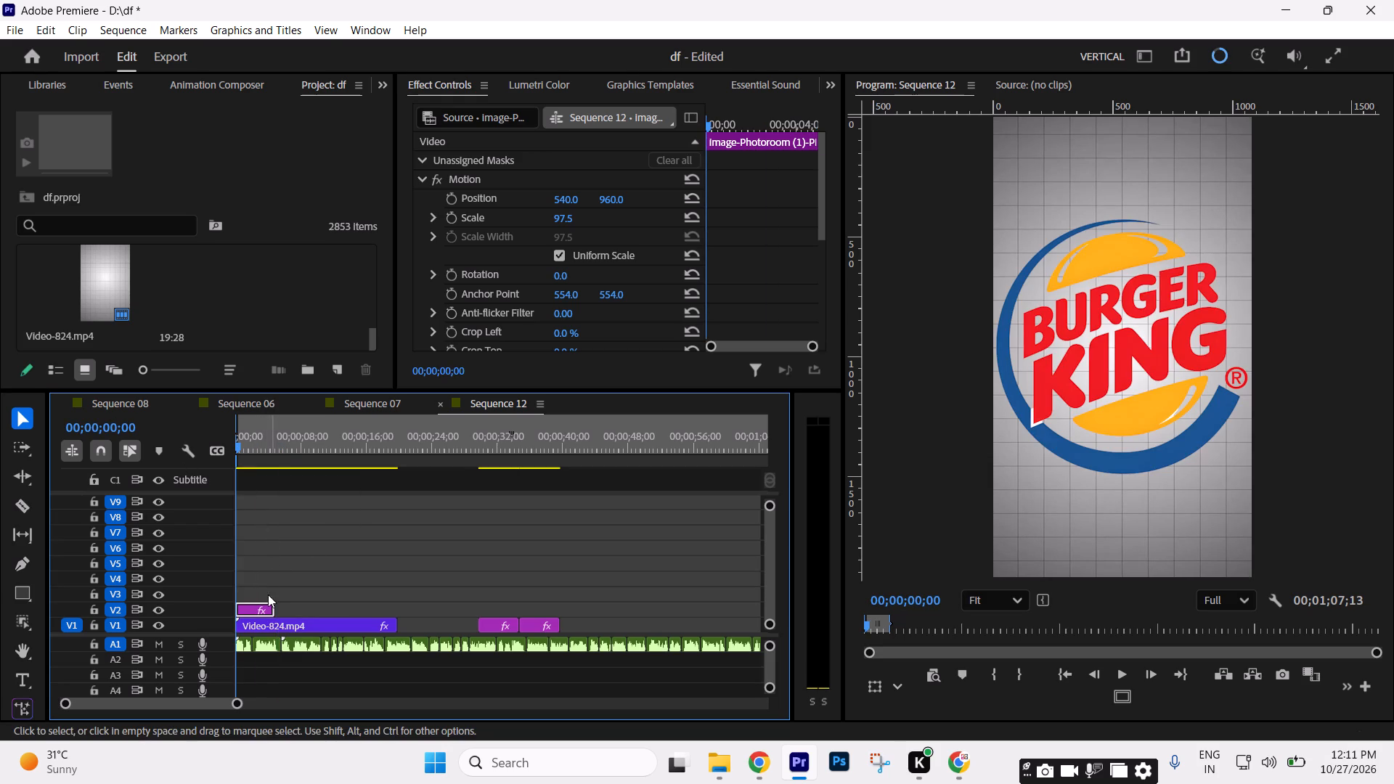
{"action": "left_click_drag", "start_coordinate": [561, 217], "coordinate": [502, 232]}
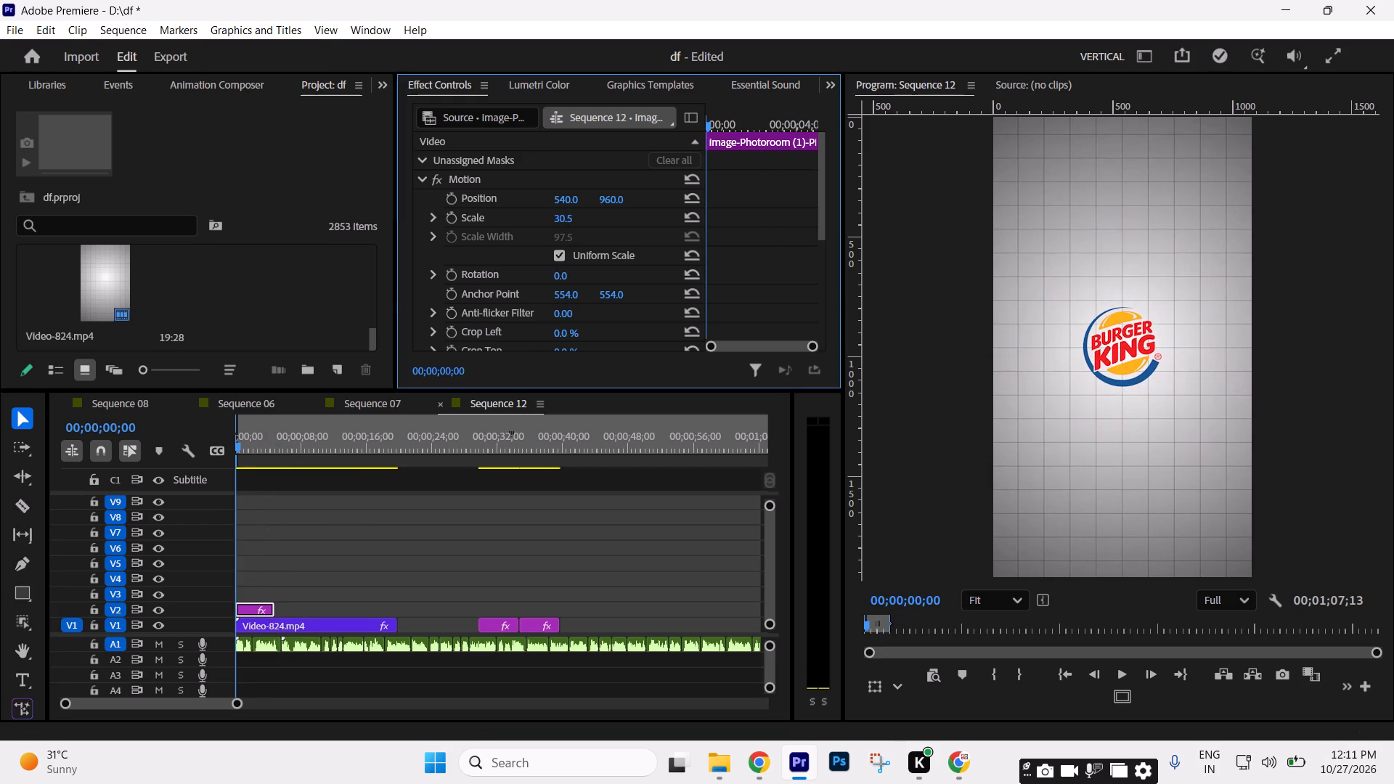
{"action": "left_click_drag", "start_coordinate": [502, 232], "coordinate": [502, 233]}
Position the Burger King logo at 256, 474 in the upper part of the frame.
{"action": "left_click_drag", "start_coordinate": [570, 199], "coordinate": [232, 209]}
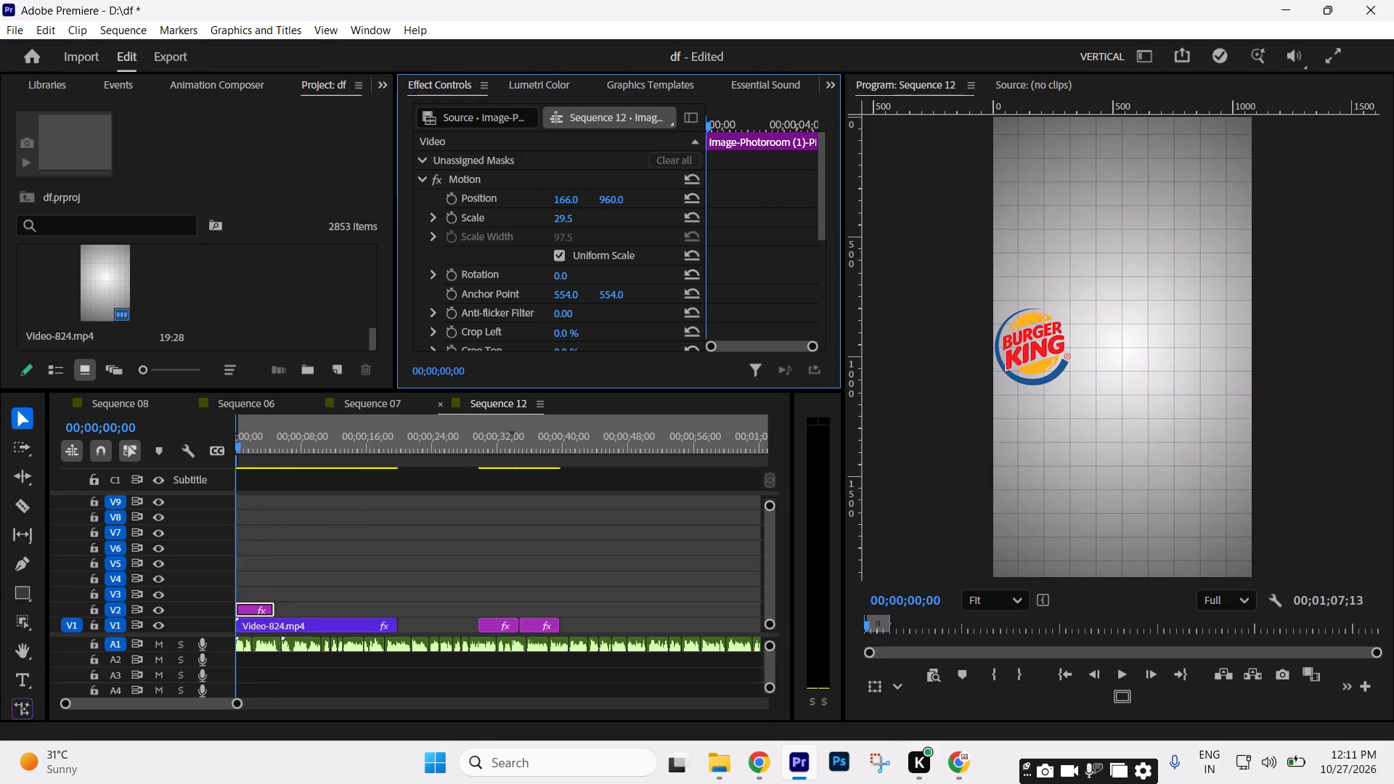
{"action": "left_click_drag", "start_coordinate": [232, 209], "coordinate": [255, 209]}
{"action": "left_click_drag", "start_coordinate": [612, 200], "coordinate": [472, 538]}
{"action": "left_click_drag", "start_coordinate": [561, 197], "coordinate": [561, 197]}
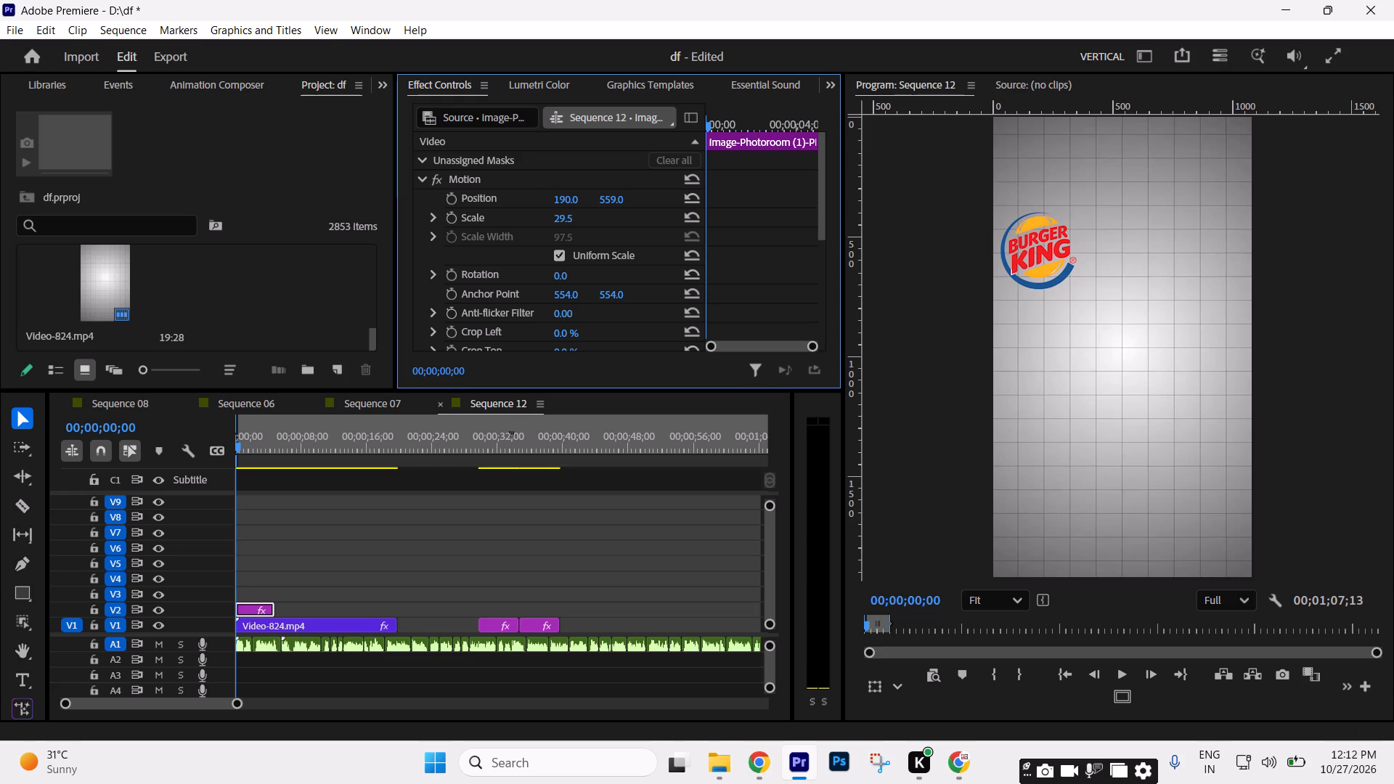
{"action": "left_click_drag", "start_coordinate": [561, 197], "coordinate": [603, 195]}
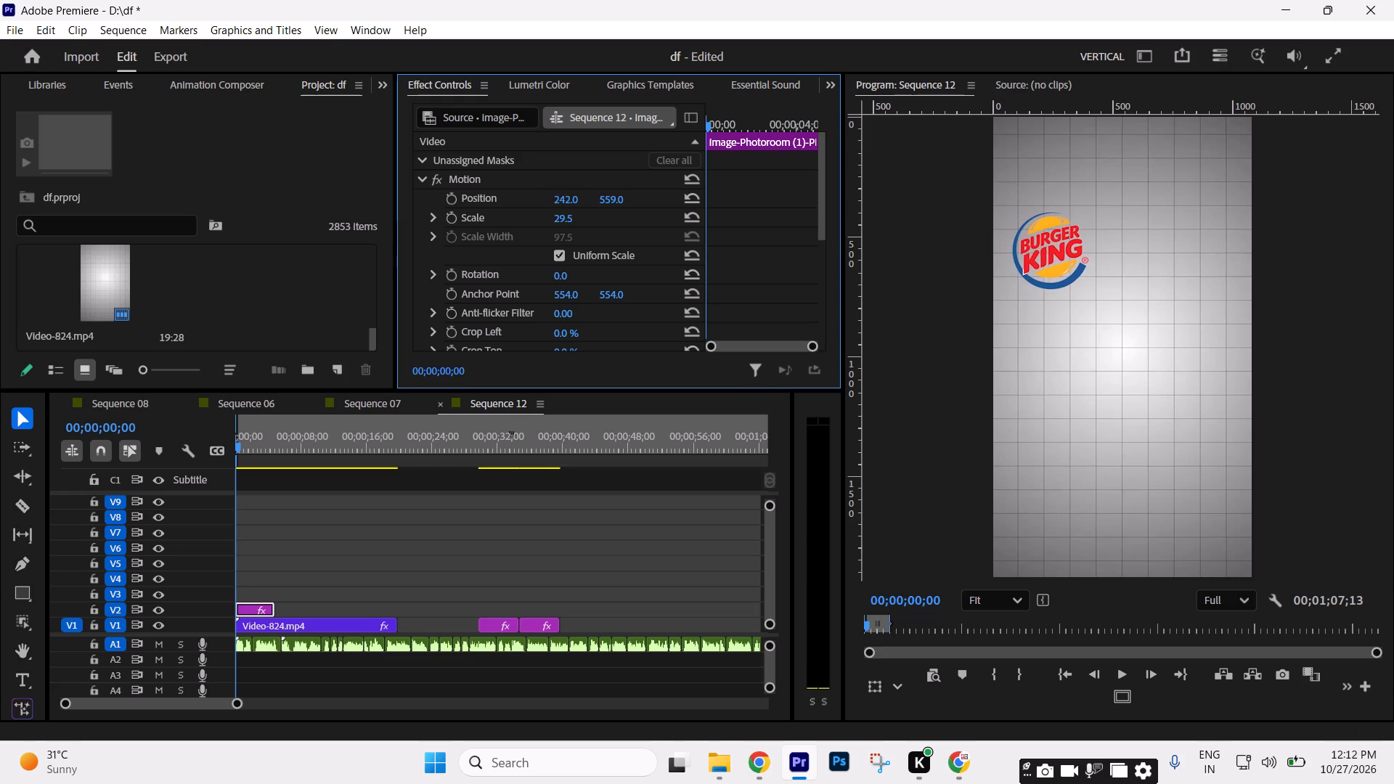
{"action": "left_click_drag", "start_coordinate": [603, 195], "coordinate": [616, 195]}
{"action": "left_click_drag", "start_coordinate": [605, 199], "coordinate": [627, 261]}
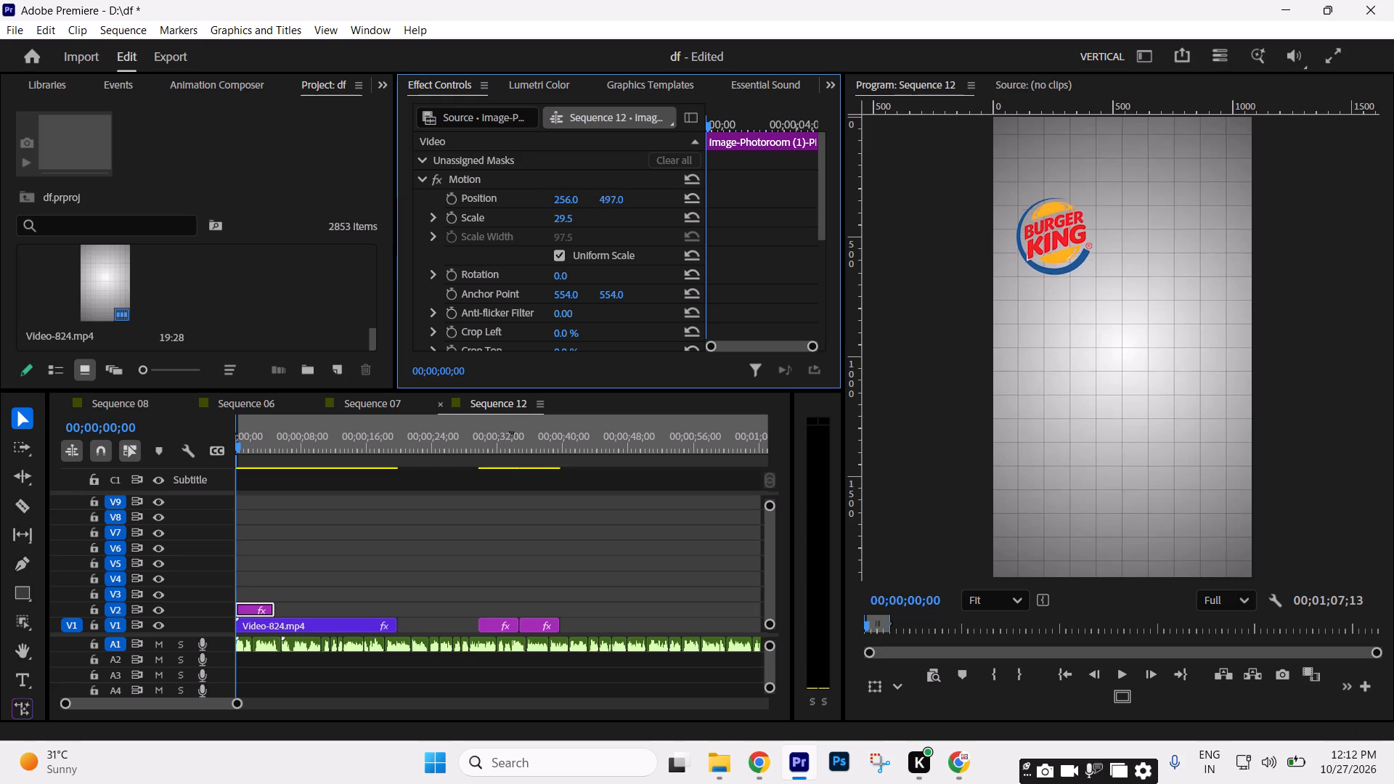
{"action": "left_click_drag", "start_coordinate": [627, 261], "coordinate": [634, 263]}
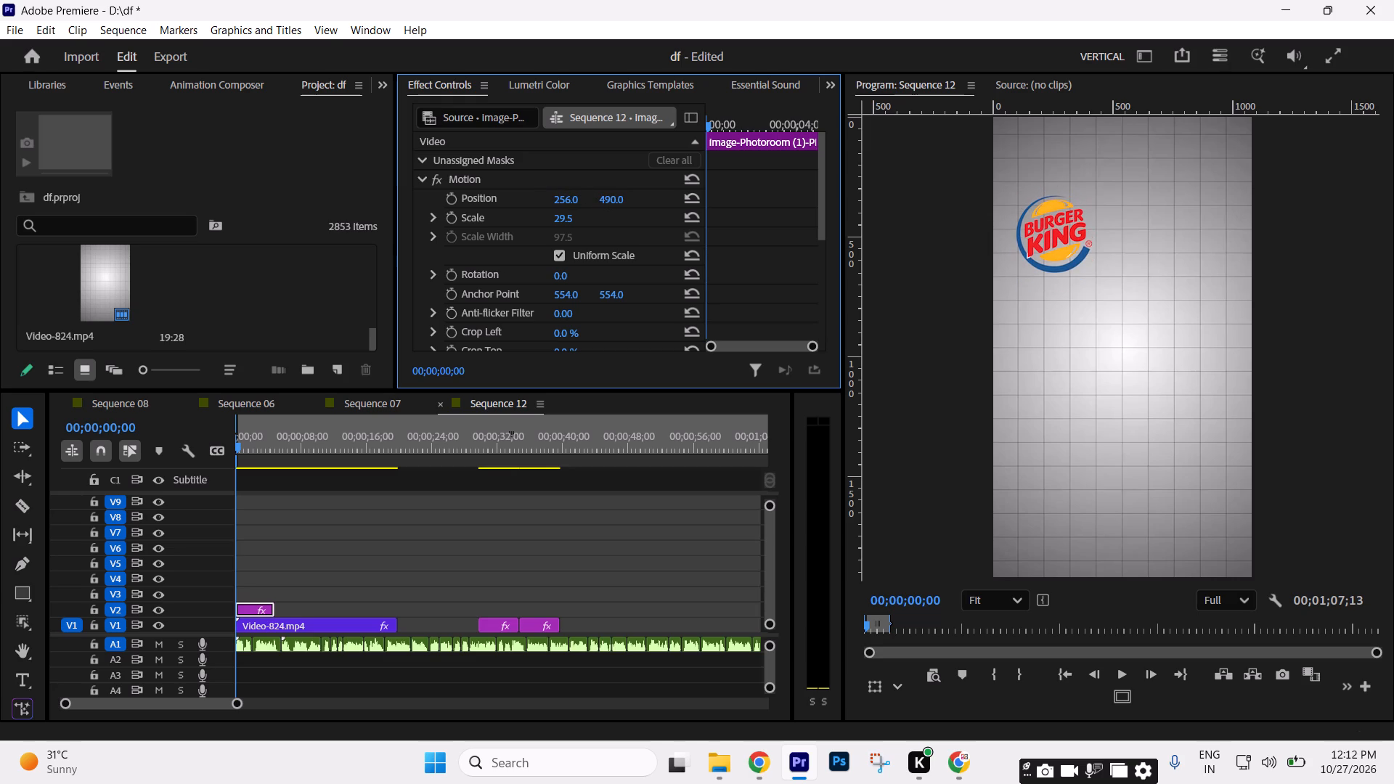
{"action": "left_click_drag", "start_coordinate": [634, 263], "coordinate": [637, 277]}
Enlarge the Burger King logo to a scale of 36.5 and shift its horizontal position to 303.
{"action": "left_click_drag", "start_coordinate": [566, 220], "coordinate": [571, 221]}
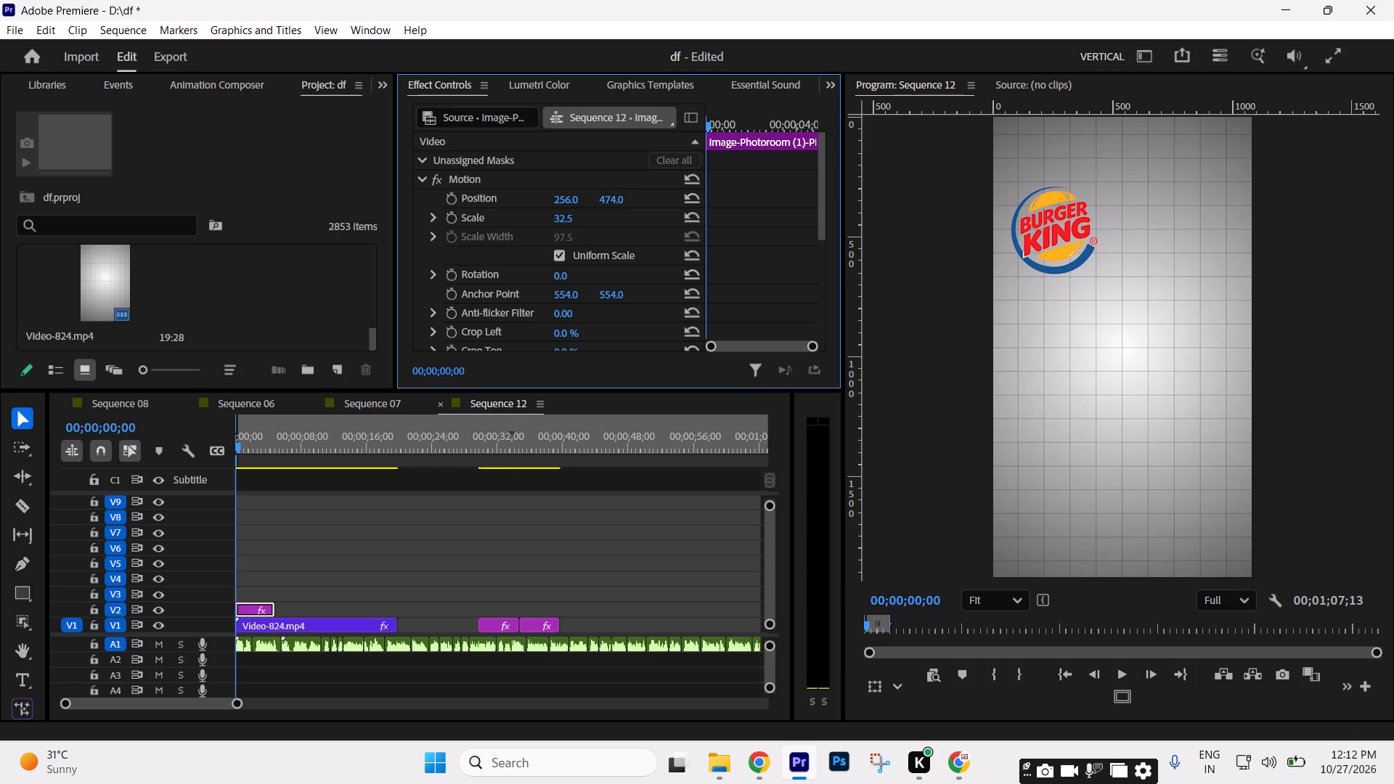
{"action": "left_click_drag", "start_coordinate": [571, 221], "coordinate": [571, 219]}
{"action": "left_click_drag", "start_coordinate": [571, 219], "coordinate": [574, 219]}
{"action": "left_click_drag", "start_coordinate": [573, 195], "coordinate": [618, 205]}
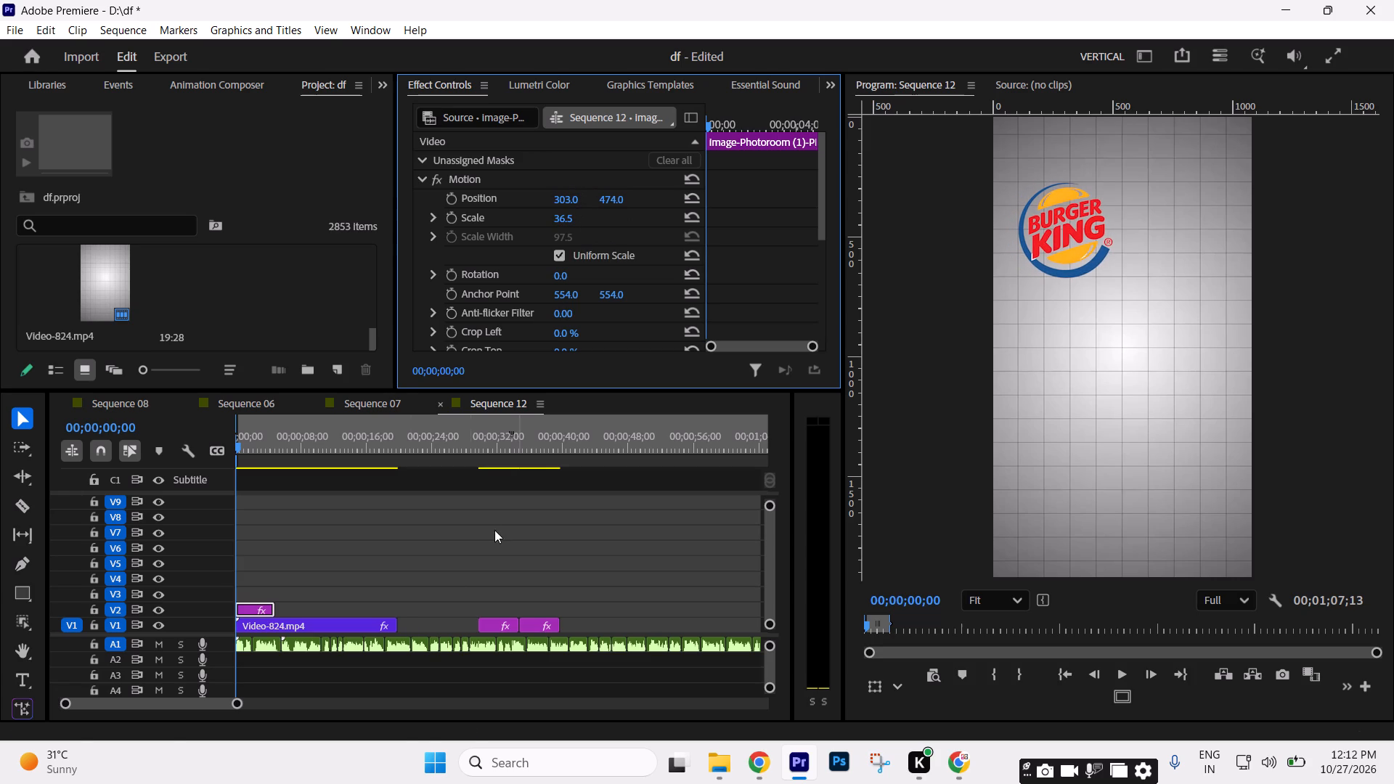
Place the Domino's logo clip on V3 at the sequence start, scale it to 19.2 and position it at 772, 523.
{"action": "left_click_drag", "start_coordinate": [492, 624], "coordinate": [240, 589]}
{"action": "left_click", "coordinate": [251, 449]}
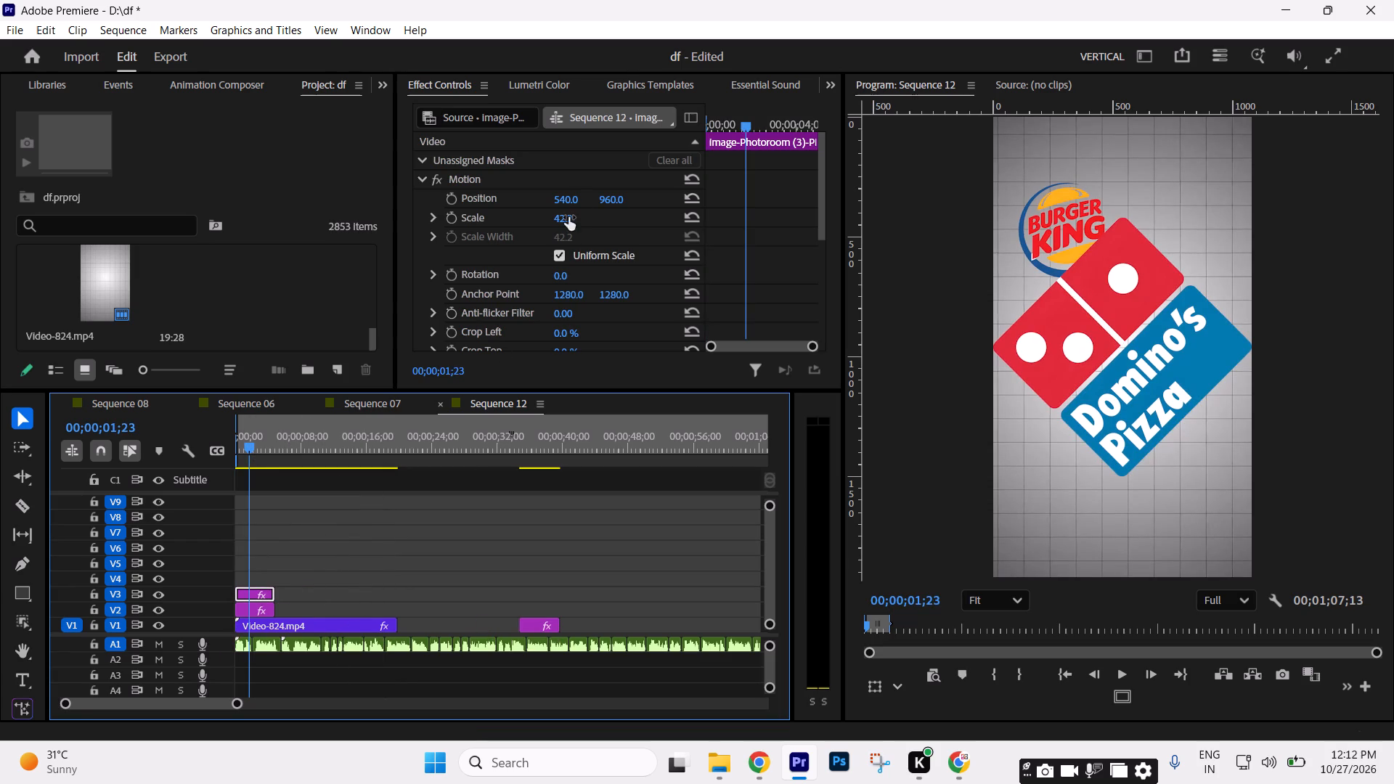
{"action": "left_click_drag", "start_coordinate": [568, 218], "coordinate": [547, 221]}
{"action": "left_click_drag", "start_coordinate": [570, 203], "coordinate": [777, 199]}
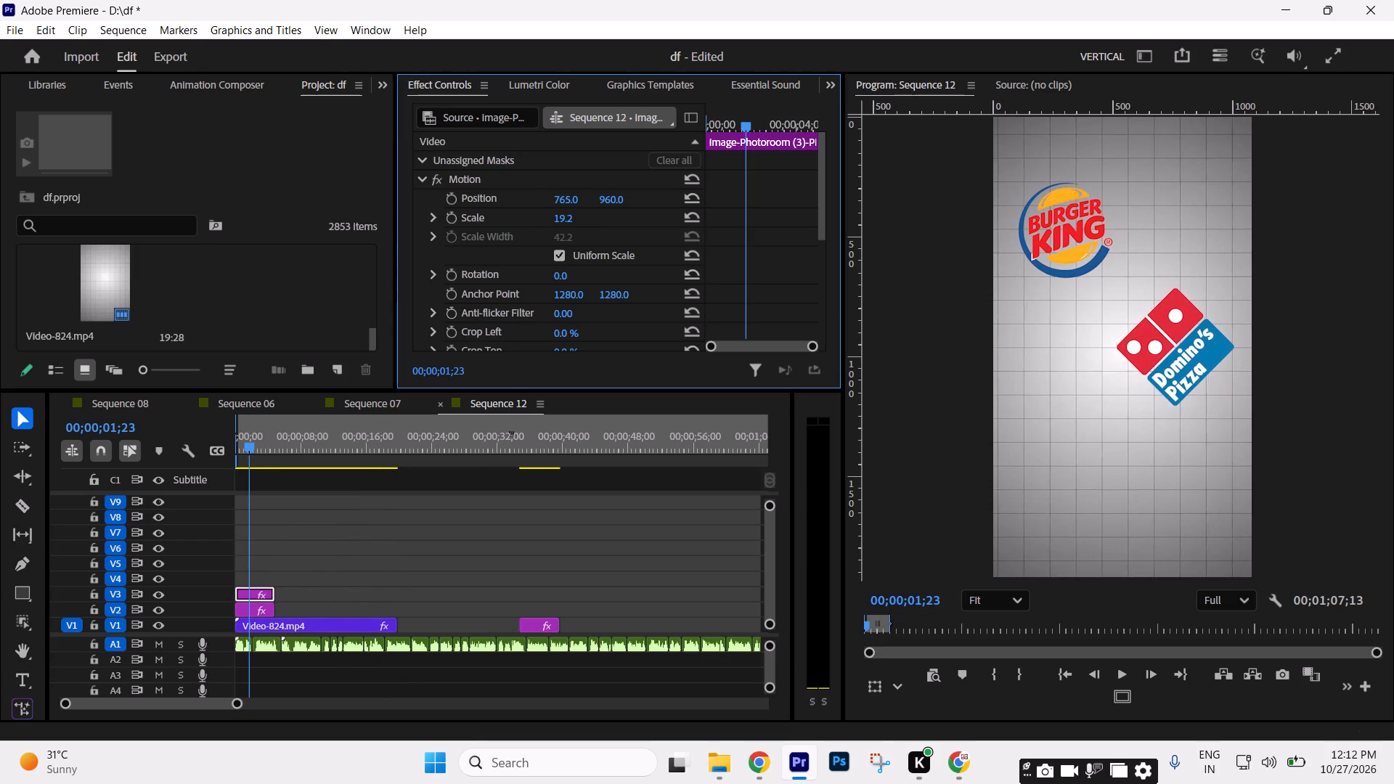
{"action": "left_click_drag", "start_coordinate": [777, 199], "coordinate": [780, 198]}
{"action": "left_click_drag", "start_coordinate": [616, 197], "coordinate": [253, 390]}
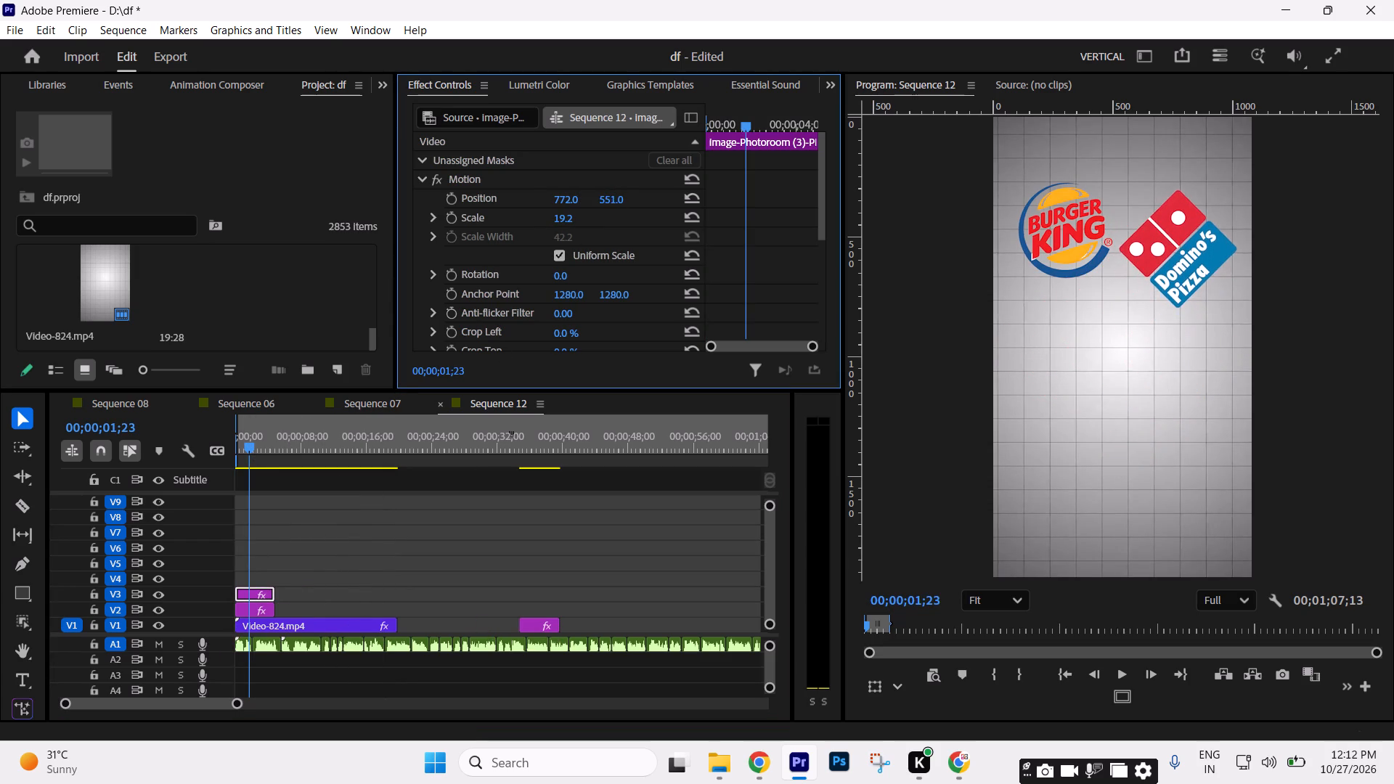
{"action": "left_click_drag", "start_coordinate": [253, 390], "coordinate": [242, 390]}
Refine the Domino's logo beside Burger King, with scale 17.2 and position 781, 446.
{"action": "left_click", "coordinate": [566, 213]}
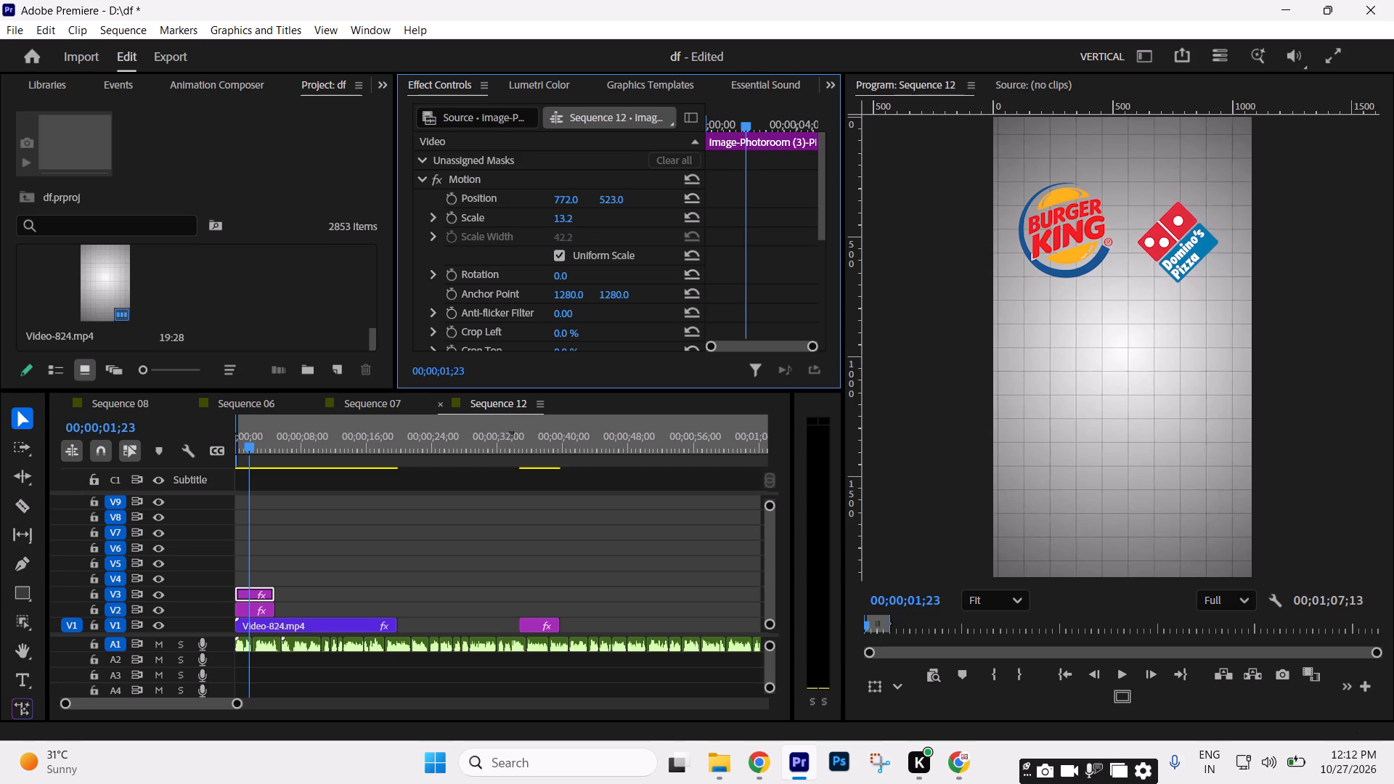
{"action": "left_click_drag", "start_coordinate": [619, 200], "coordinate": [620, 240]}
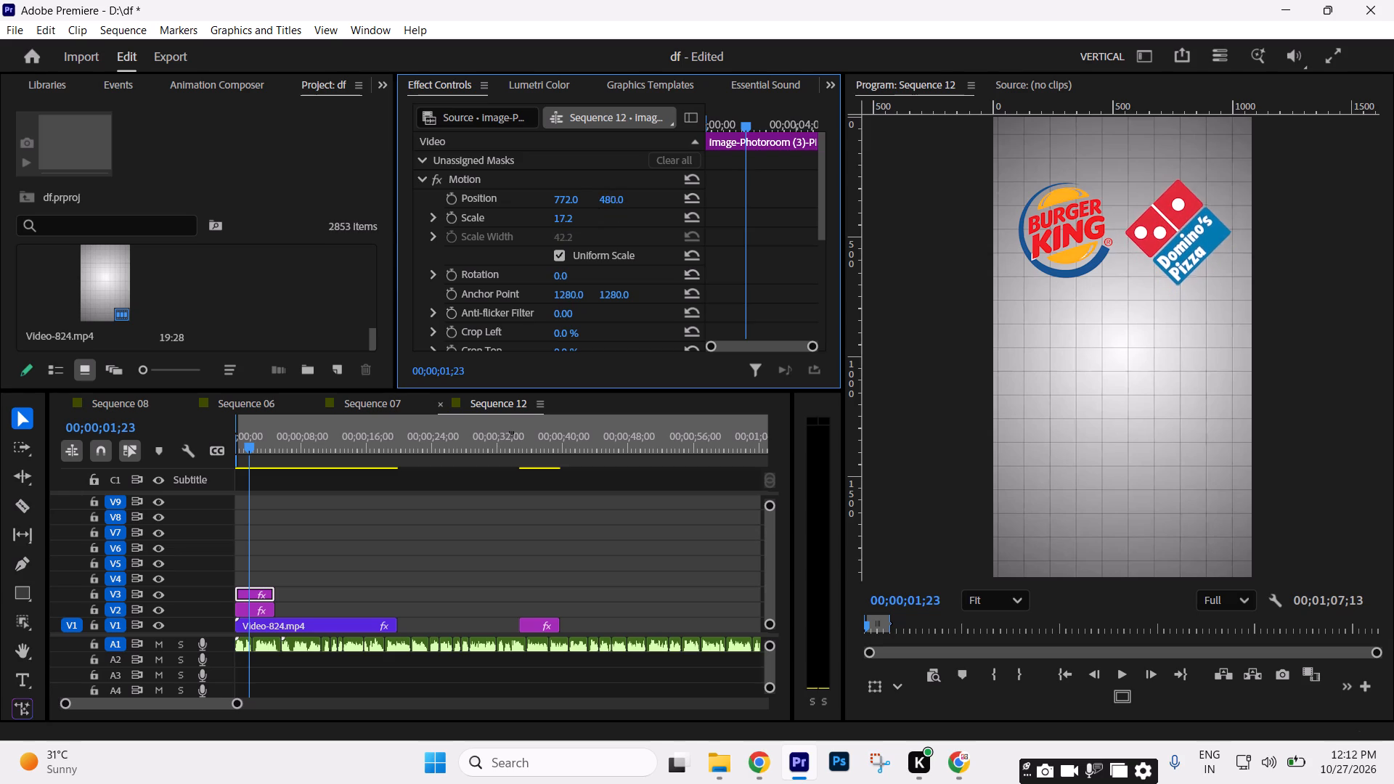
{"action": "left_click_drag", "start_coordinate": [620, 240], "coordinate": [621, 270]}
{"action": "left_click_drag", "start_coordinate": [568, 203], "coordinate": [584, 208]}
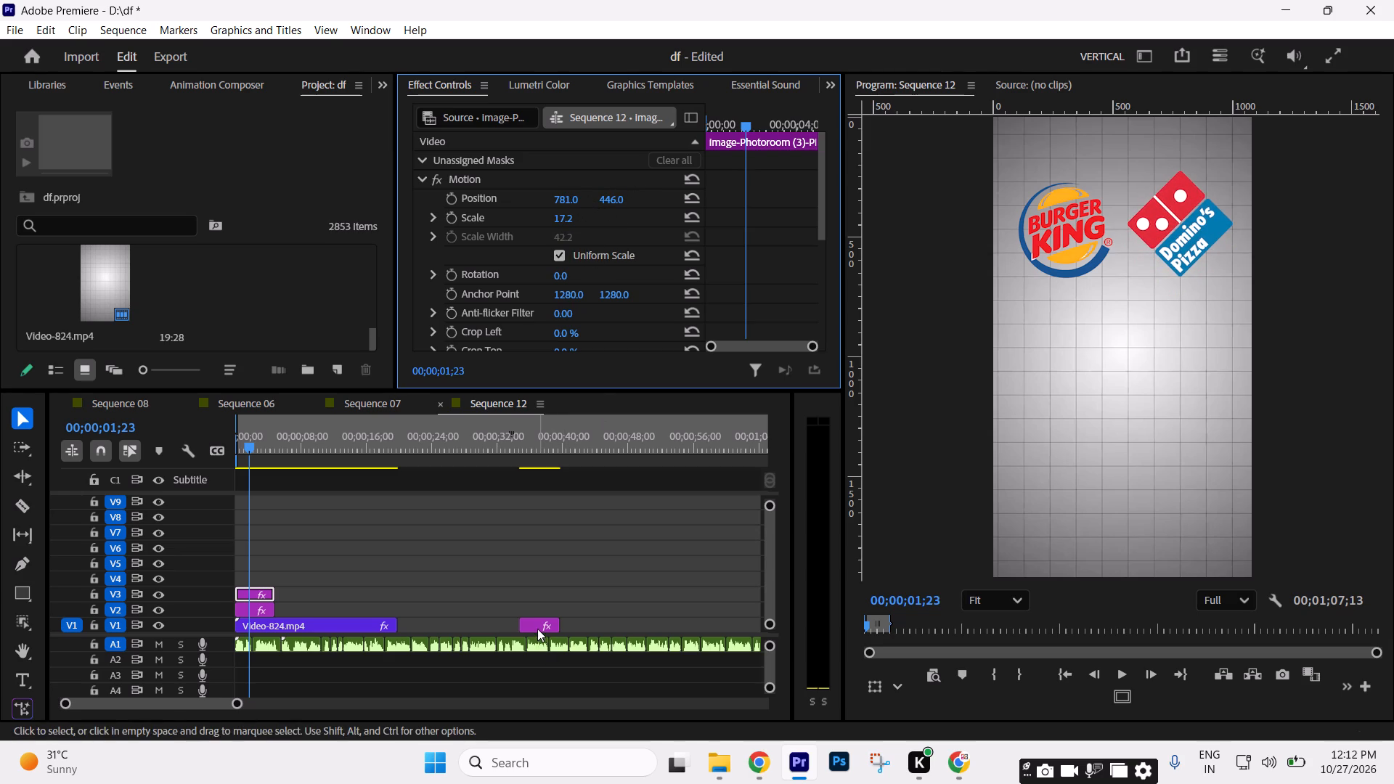
Place the McDonald's logo clip on V4 at the sequence start, with scale 77.3 and horizontal position 357.
{"action": "left_click_drag", "start_coordinate": [537, 625], "coordinate": [244, 575]}
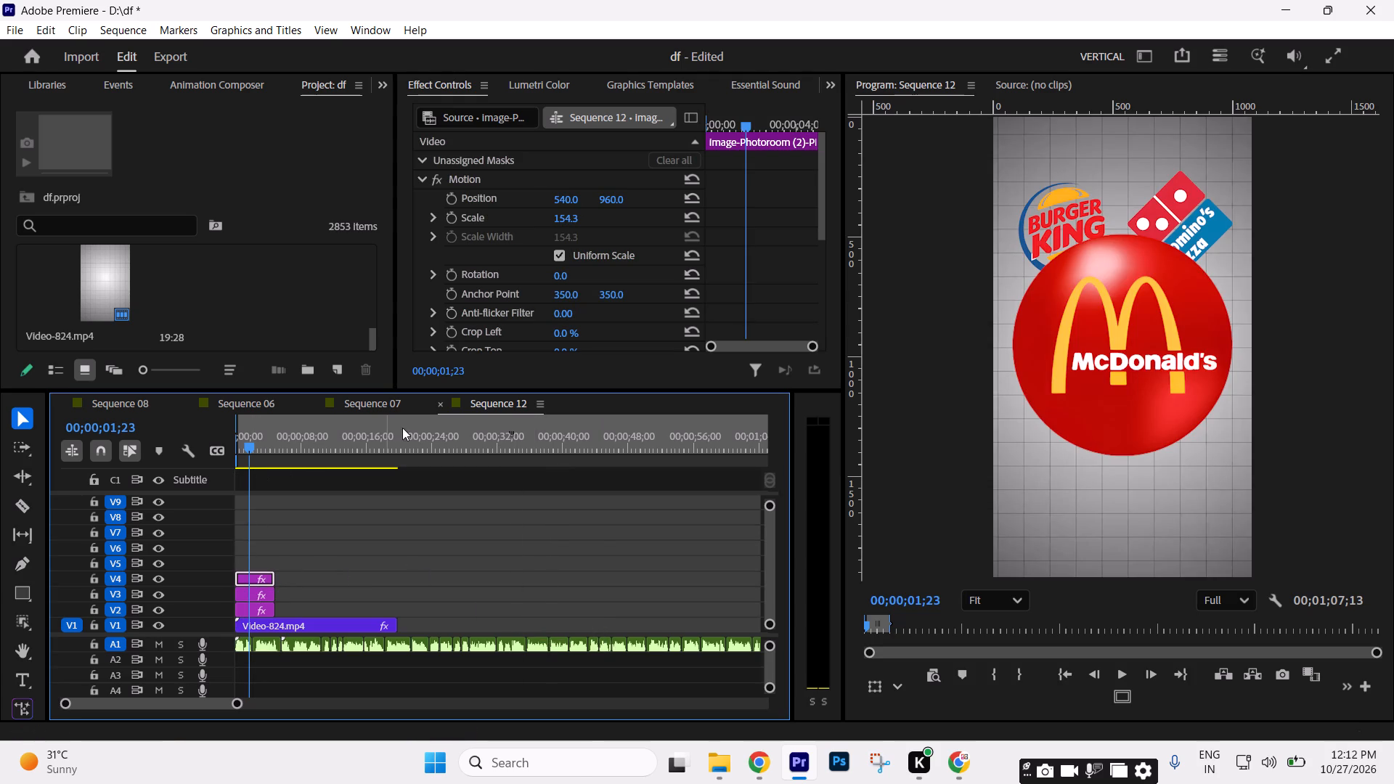
{"action": "left_click_drag", "start_coordinate": [569, 218], "coordinate": [500, 226]}
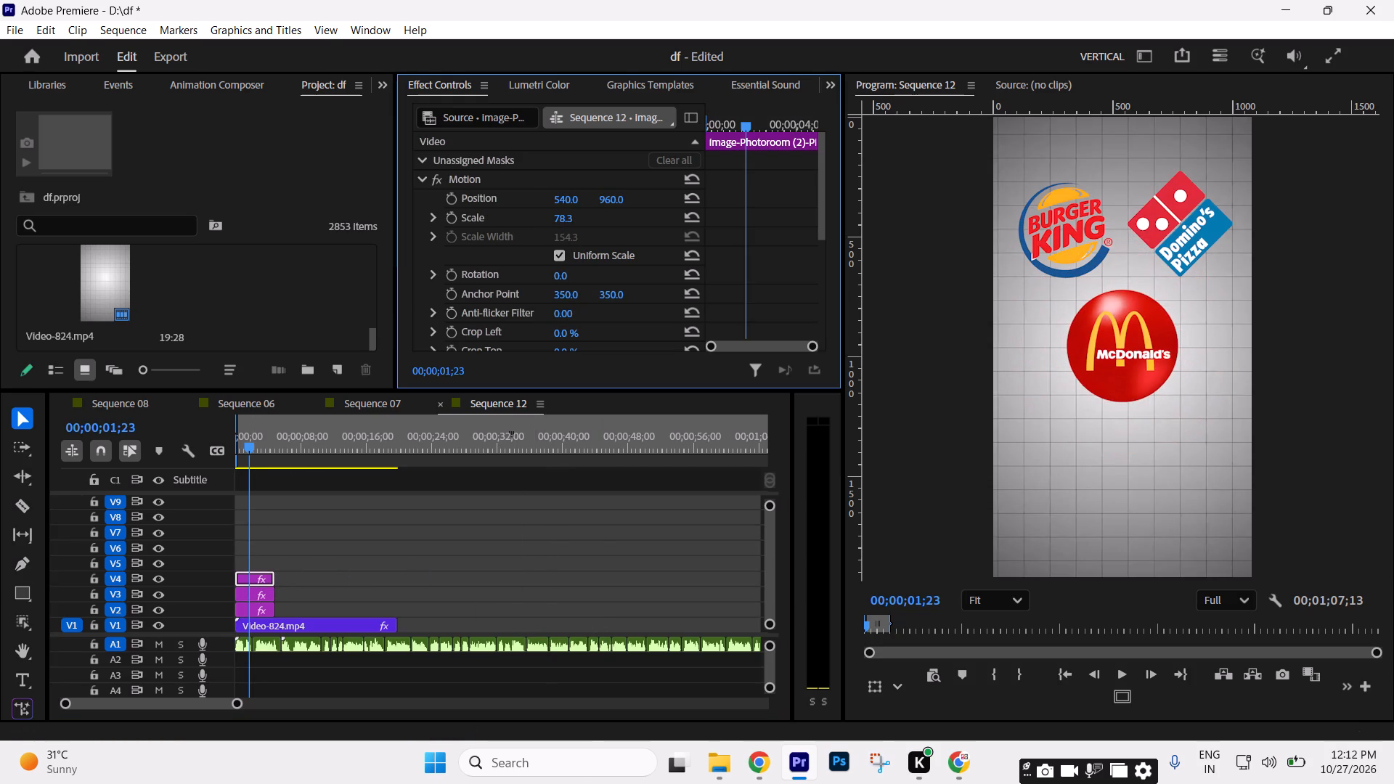
{"action": "left_click_drag", "start_coordinate": [500, 226], "coordinate": [500, 226]}
{"action": "left_click_drag", "start_coordinate": [577, 195], "coordinate": [574, 194]}
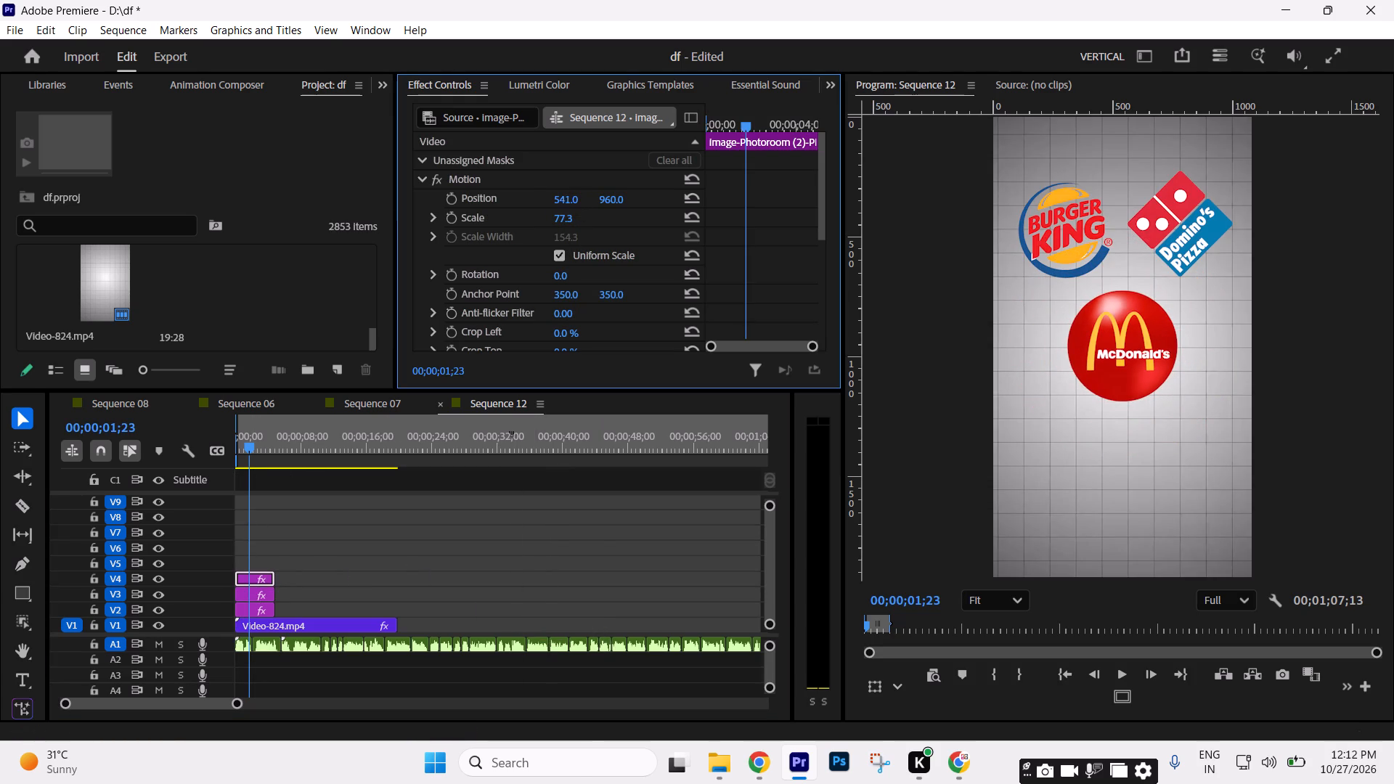
{"action": "left_click_drag", "start_coordinate": [574, 194], "coordinate": [412, 208]}
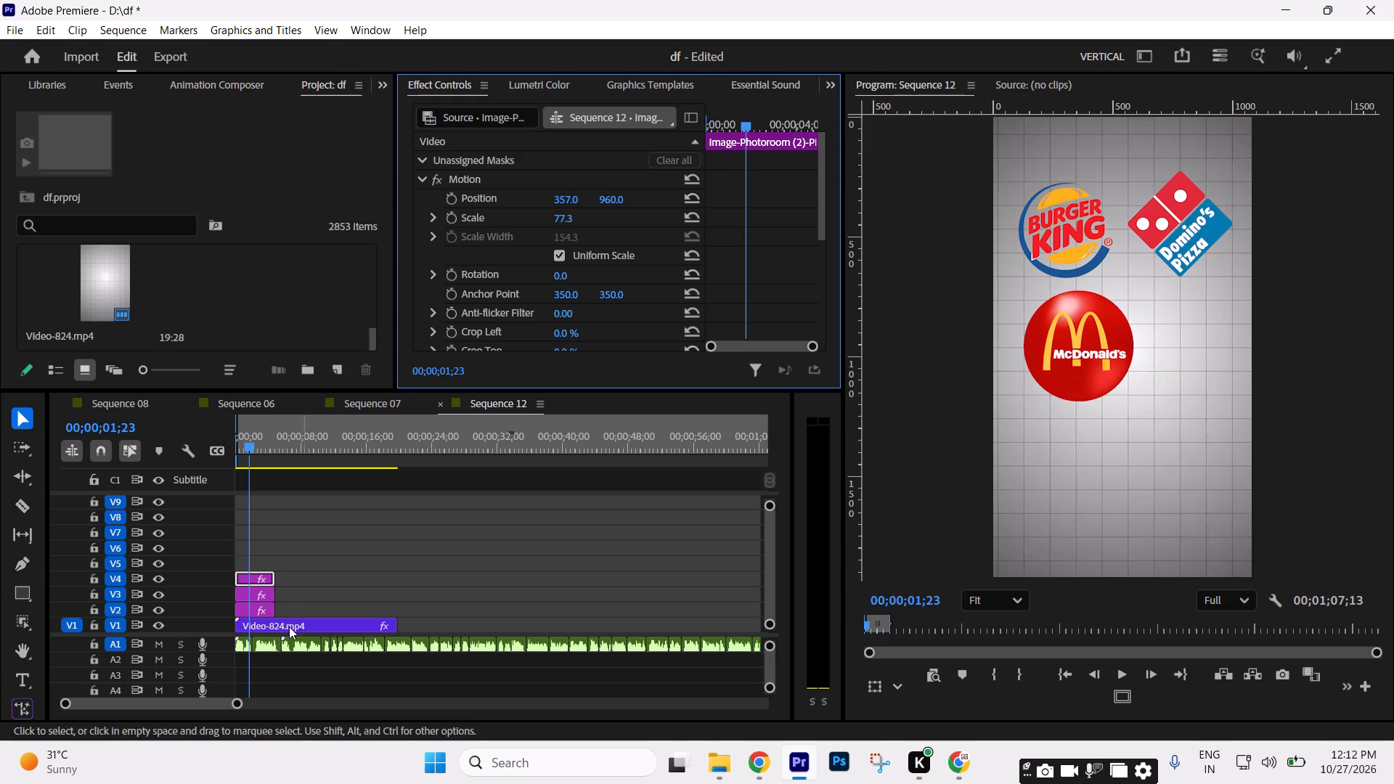
Shrink the Domino's logo on V3 slightly and nudge it a little farther from the Burger King logo.
{"action": "left_click", "coordinate": [257, 592]}
{"action": "left_click", "coordinate": [568, 215]}
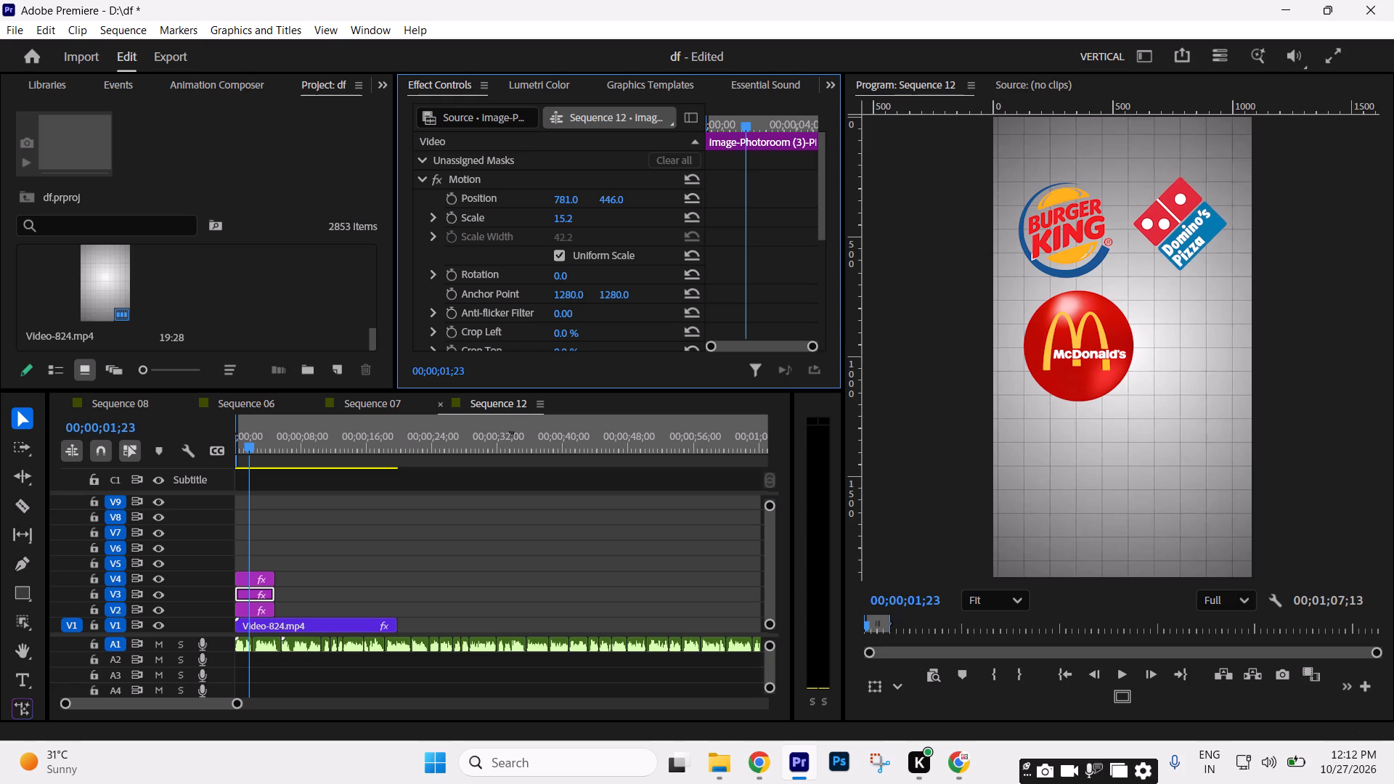
{"action": "left_click_drag", "start_coordinate": [568, 198], "coordinate": [575, 198]}
Lower the McDonald's logo on V4 to vertical position 1101, scale it to 67.3 and set its horizontal position to about 313.
{"action": "left_click", "coordinate": [258, 573]}
{"action": "left_click_drag", "start_coordinate": [611, 200], "coordinate": [661, 73]}
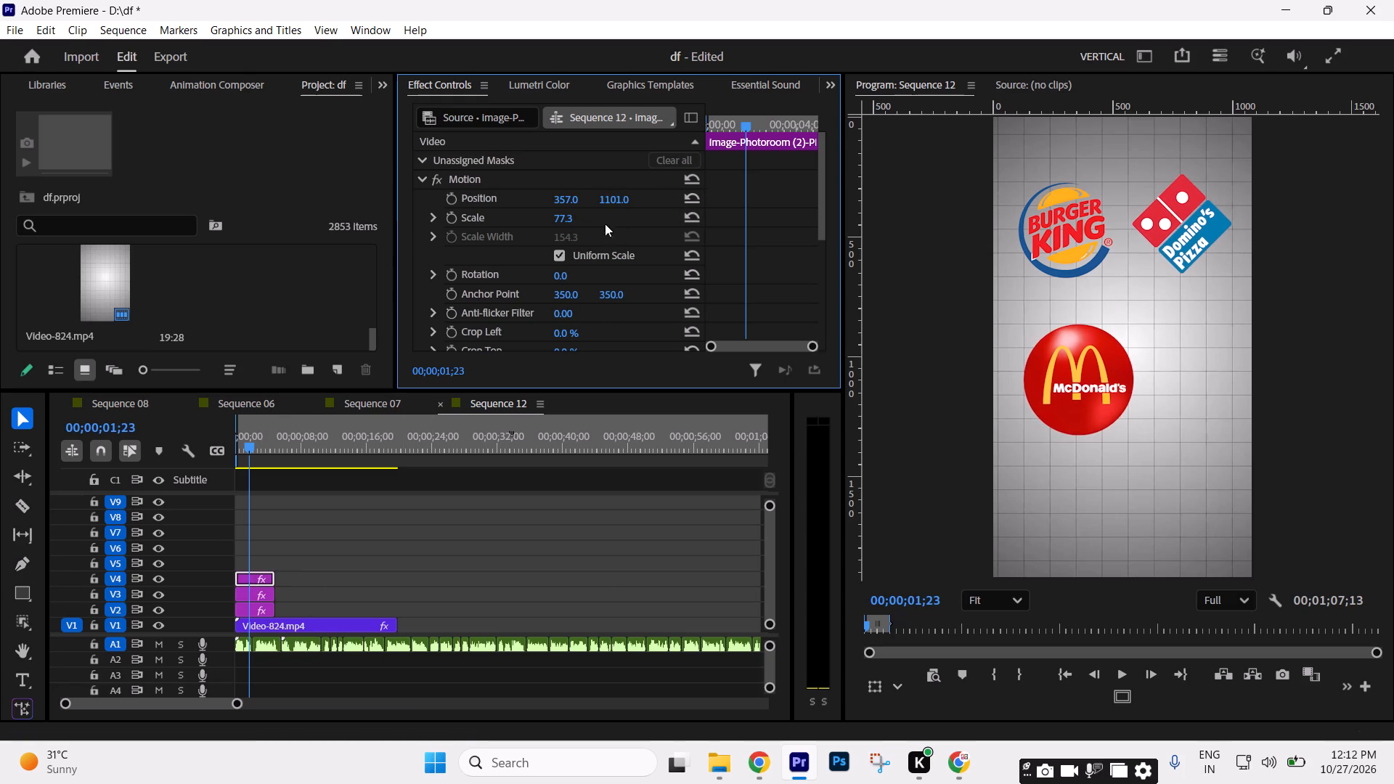
{"action": "left_click_drag", "start_coordinate": [567, 221], "coordinate": [558, 220]}
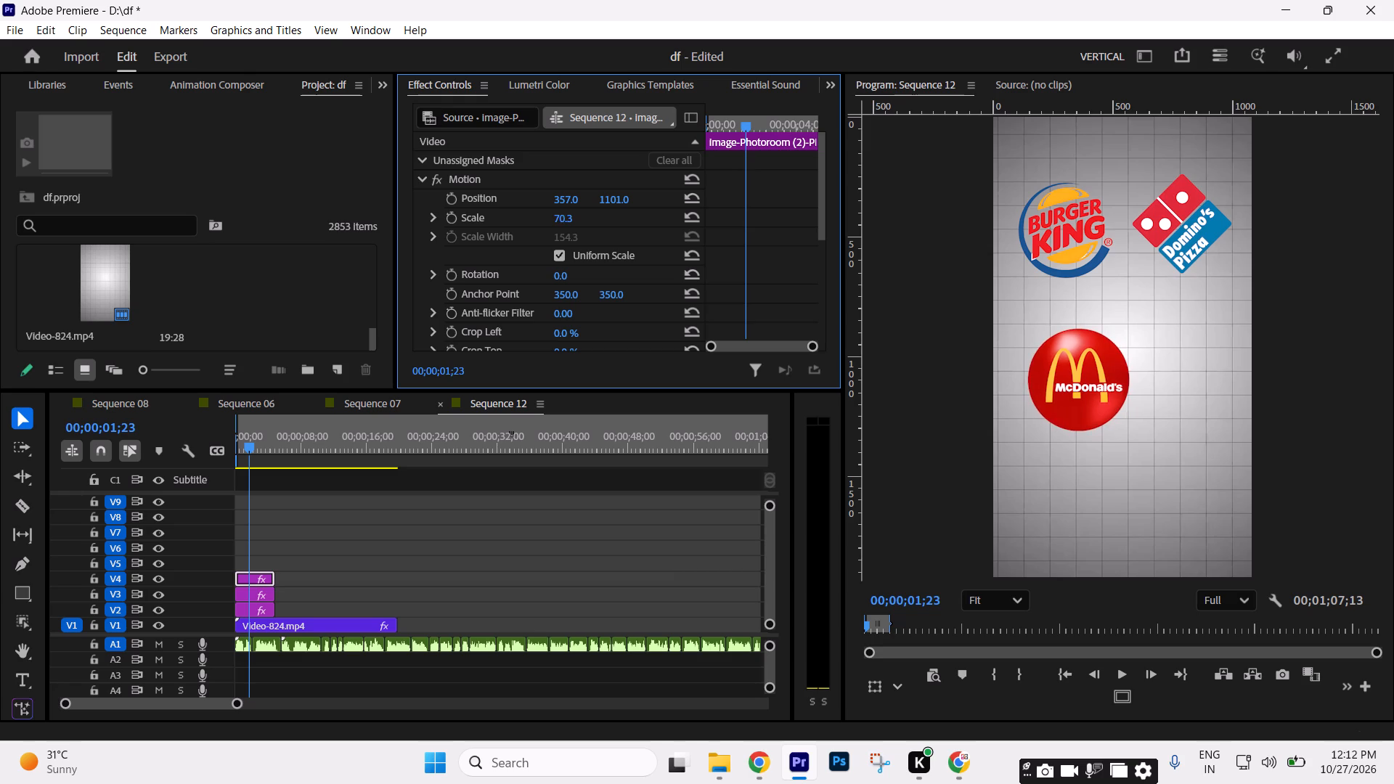
{"action": "left_click_drag", "start_coordinate": [558, 220], "coordinate": [556, 220]}
{"action": "left_click_drag", "start_coordinate": [566, 196], "coordinate": [552, 197]}
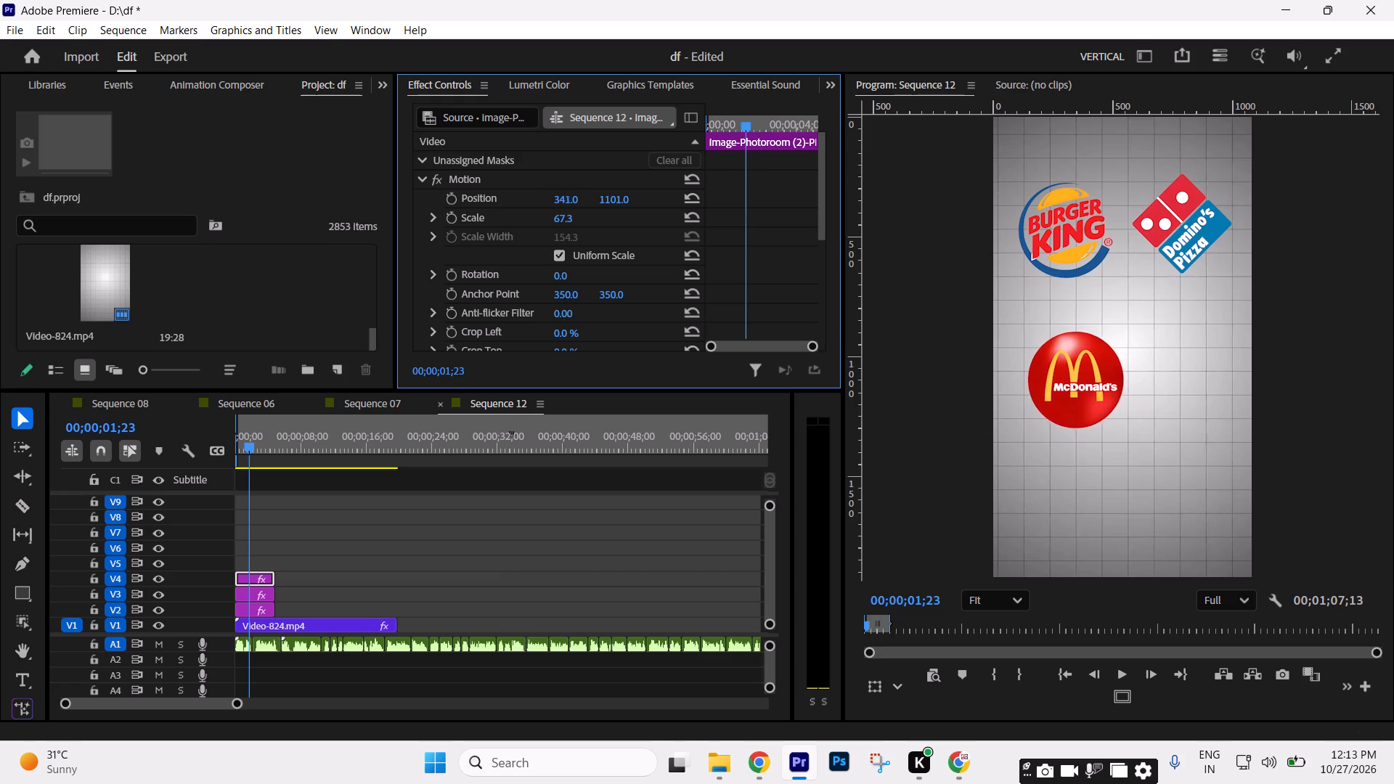
{"action": "left_click_drag", "start_coordinate": [552, 197], "coordinate": [532, 208]}
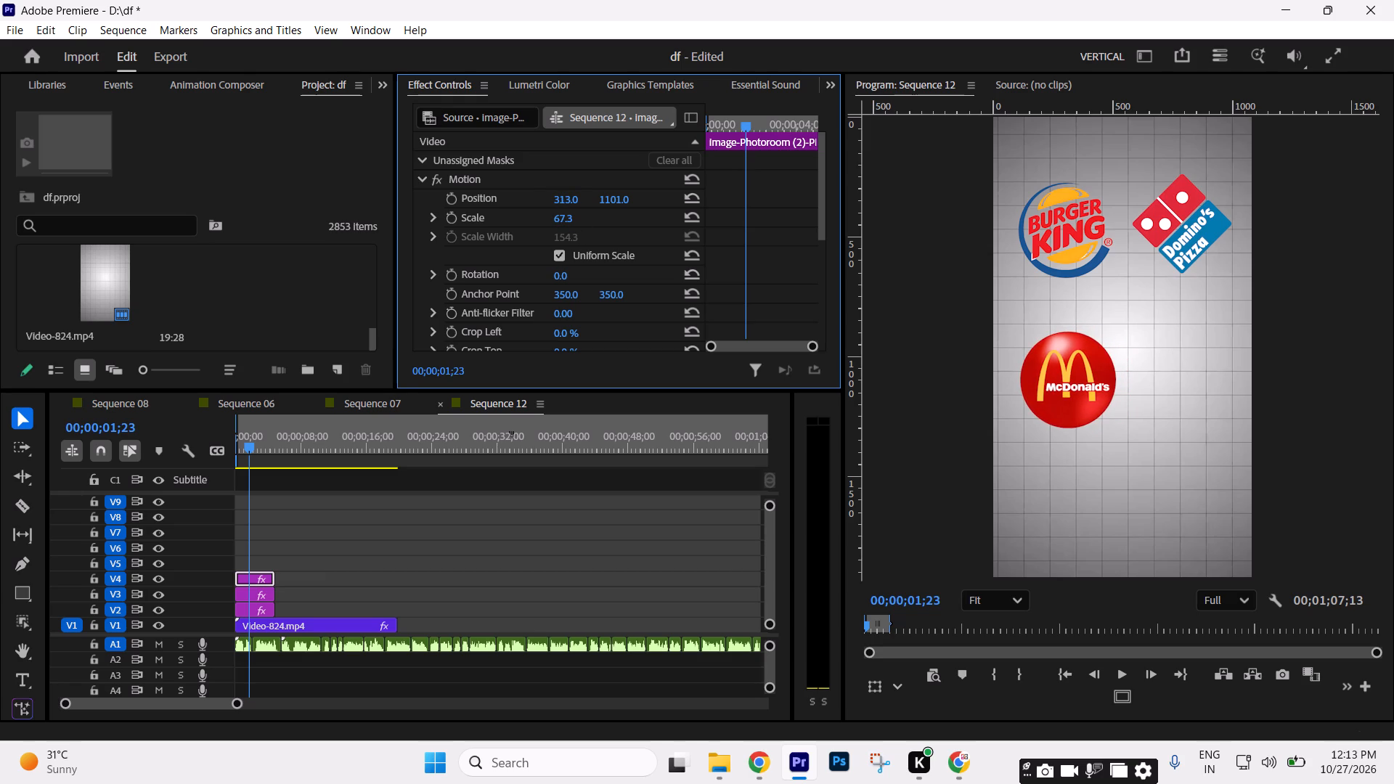
{"action": "left_click_drag", "start_coordinate": [532, 208], "coordinate": [536, 208]}
{"action": "left_click", "coordinate": [455, 568]}
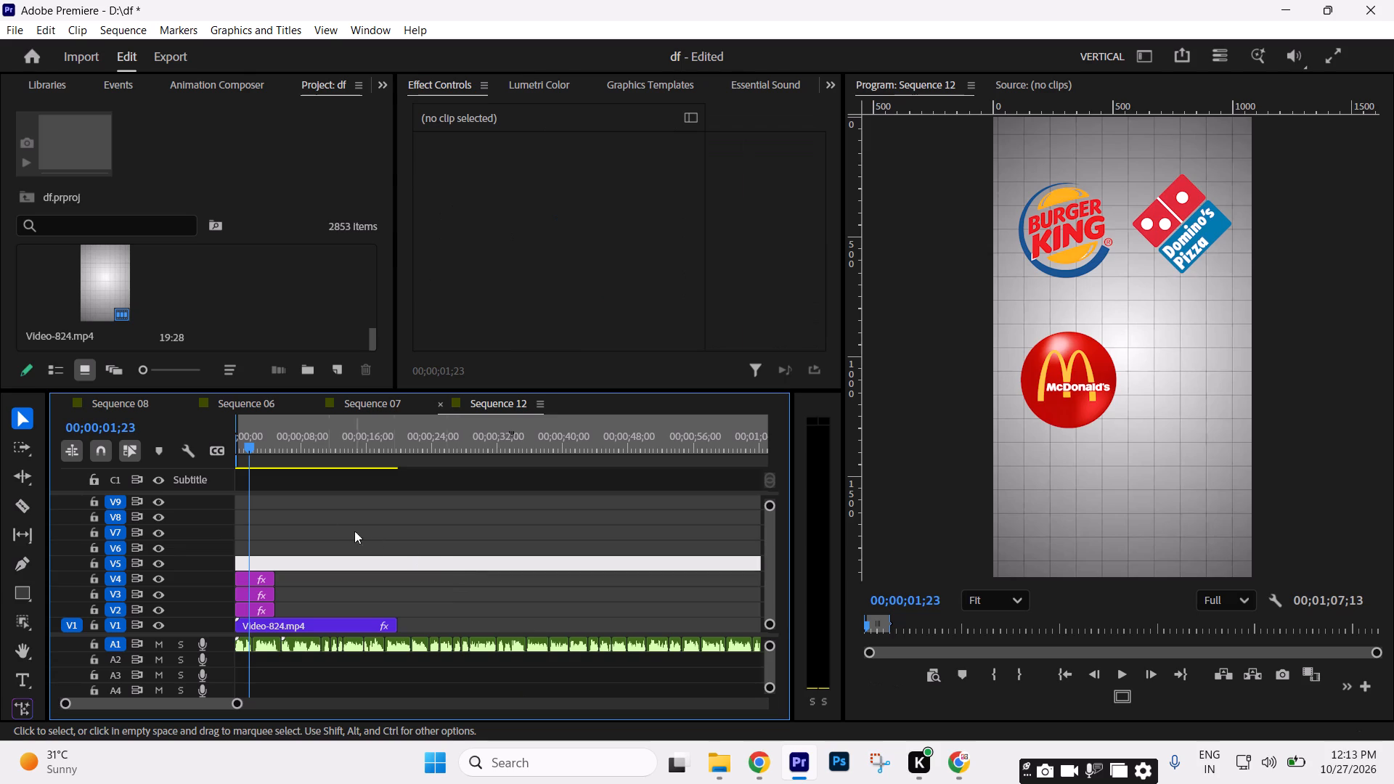
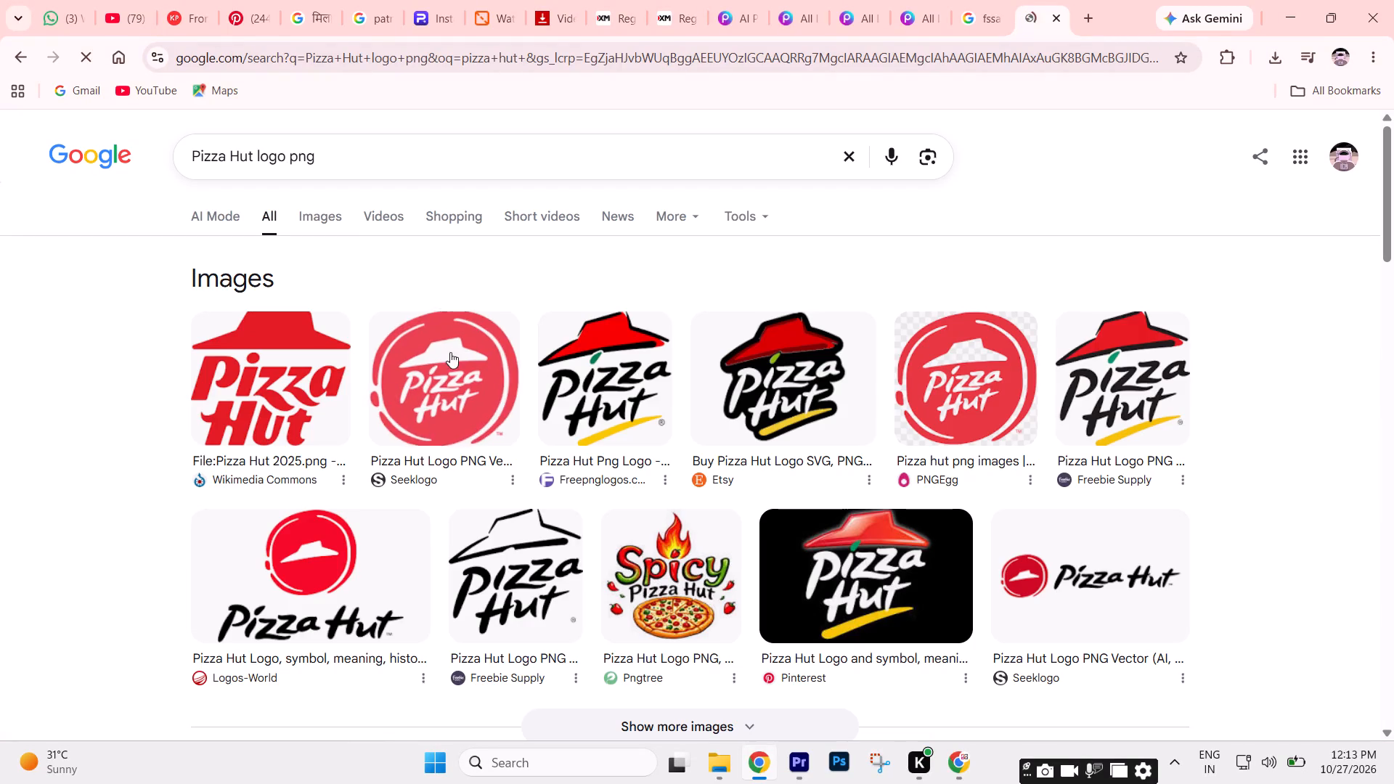
Switch to Premiere and import the Pizza Hut logo image from the Nis folder on New Volume (E:).
{"action": "left_click", "coordinate": [790, 780]}
{"action": "left_click", "coordinate": [609, 525]}
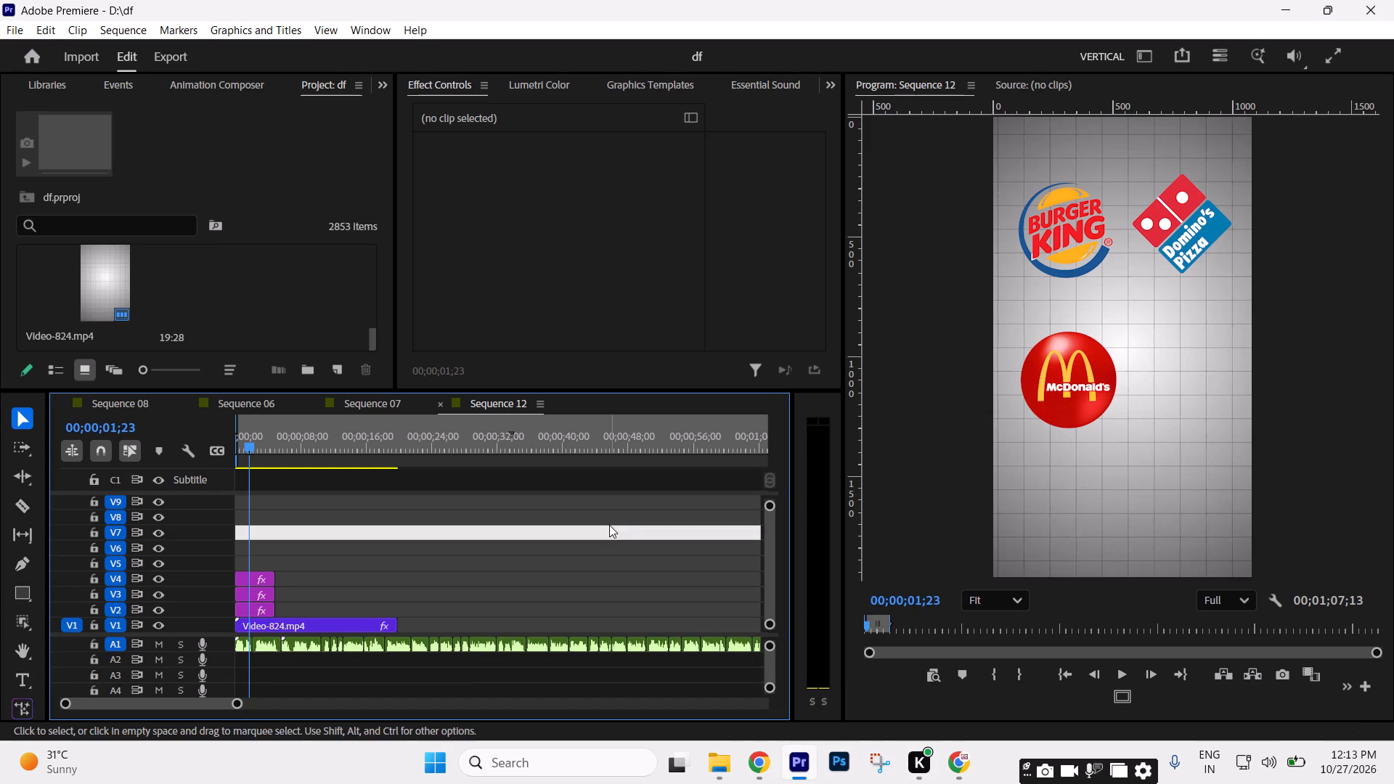
{"action": "double_click", "coordinate": [228, 326]}
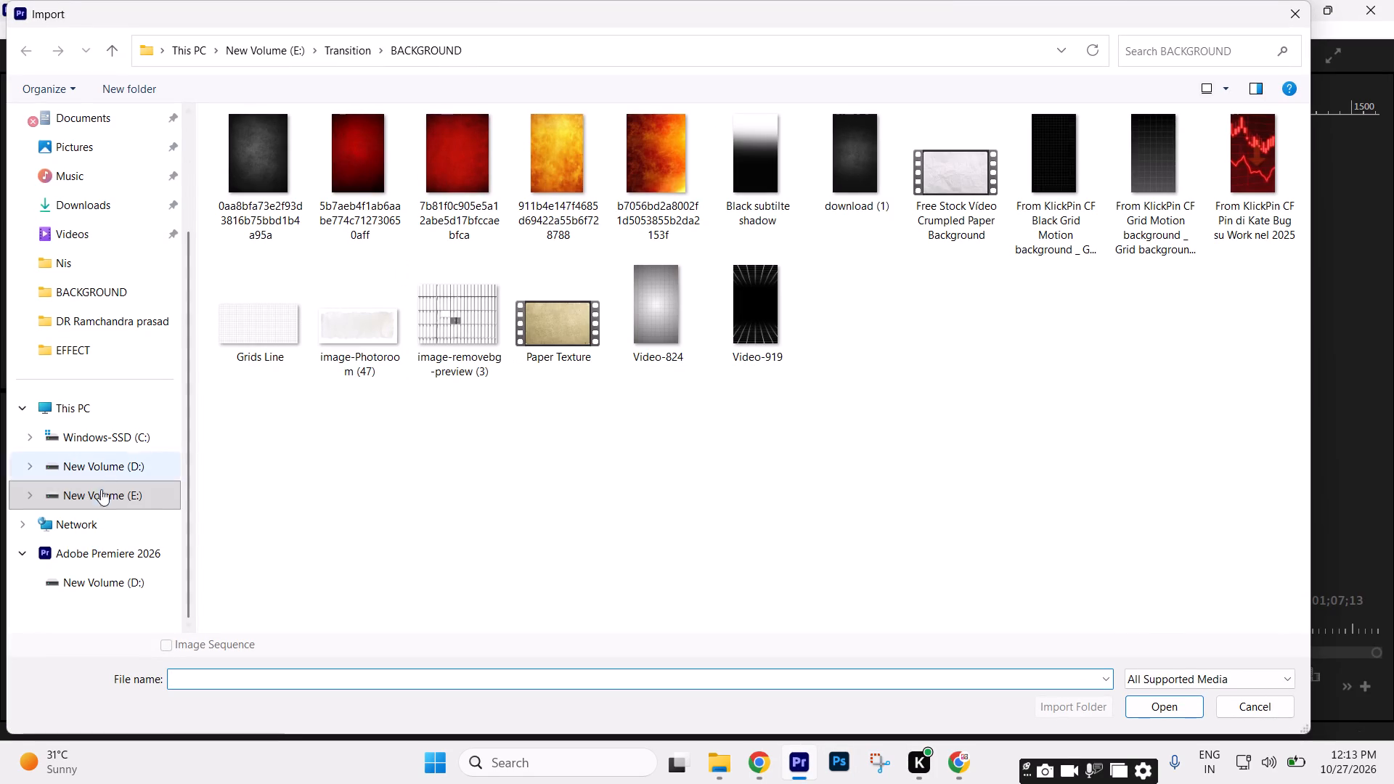
{"action": "left_click", "coordinate": [109, 491]}
{"action": "left_click", "coordinate": [113, 465]}
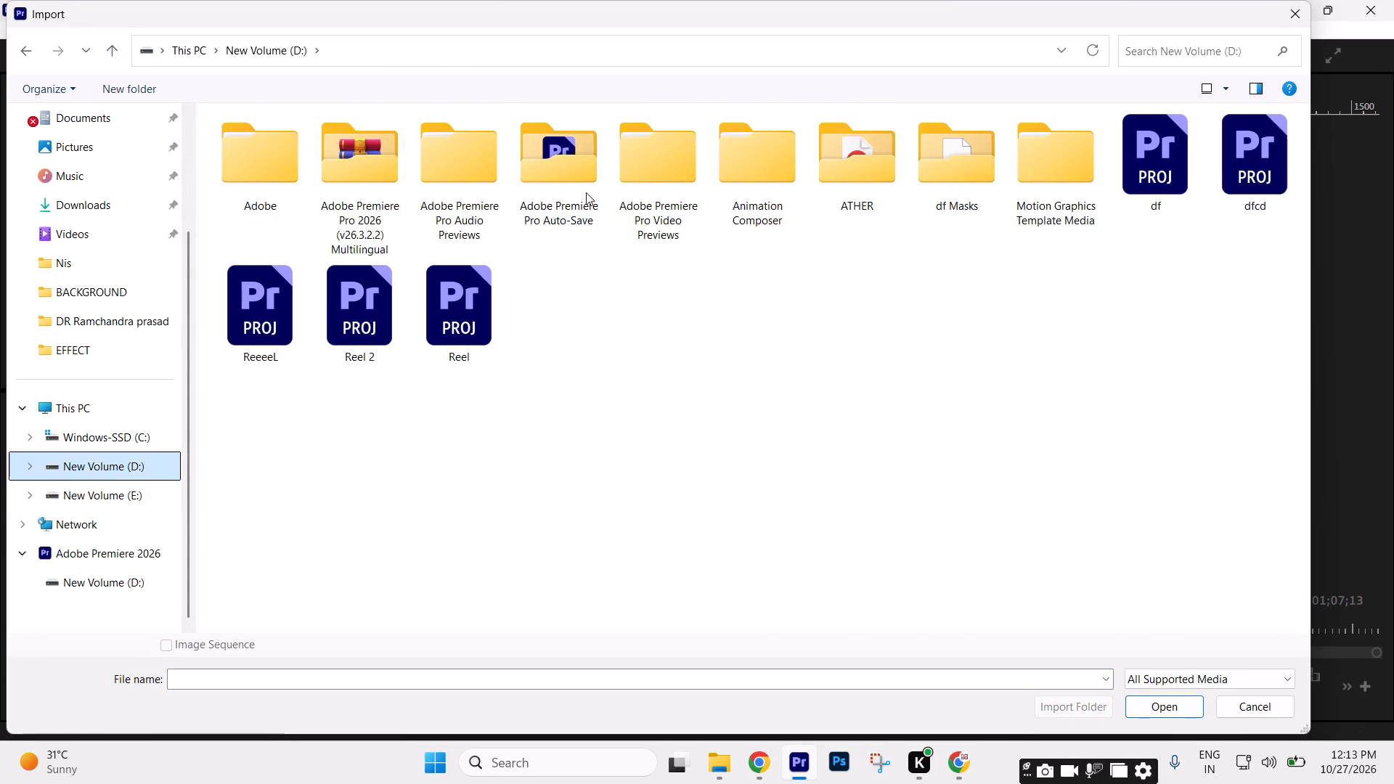
{"action": "left_click", "coordinate": [110, 494]}
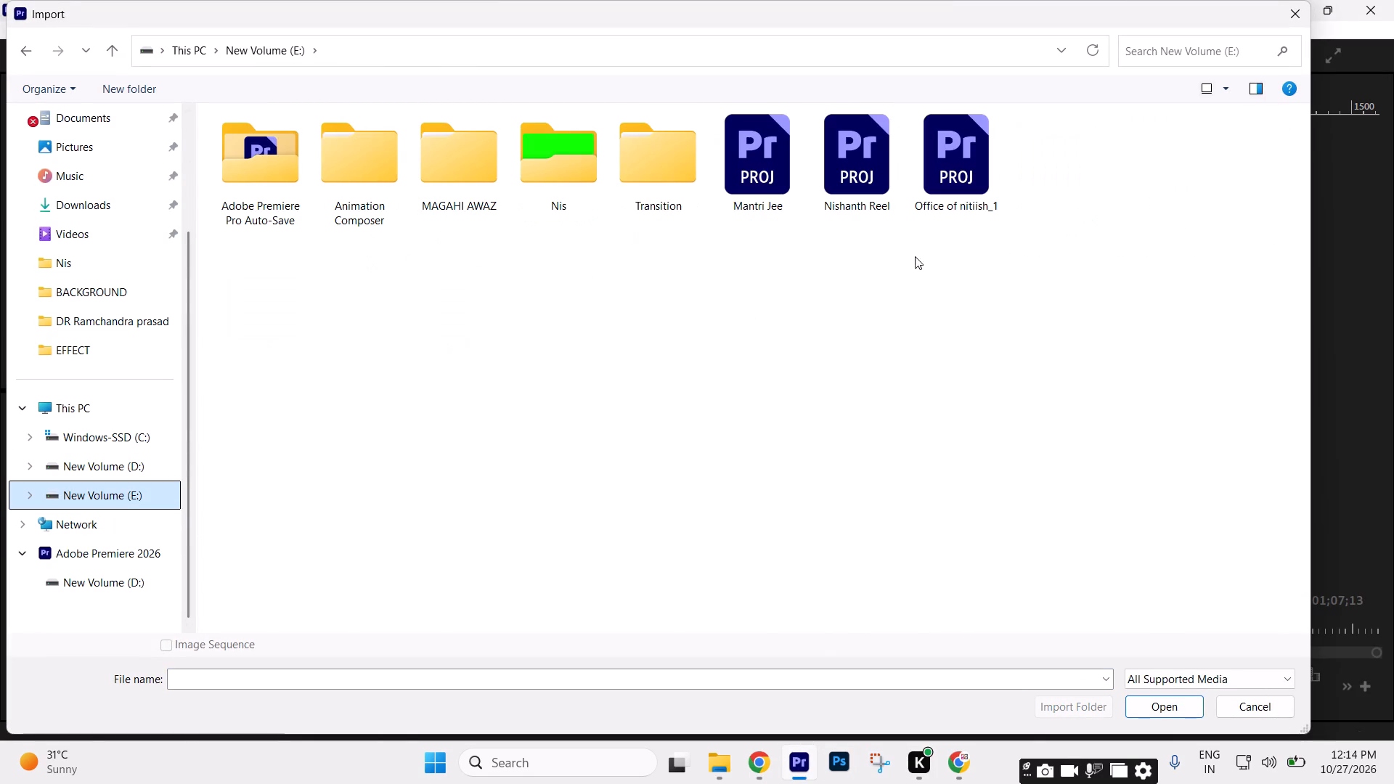
{"action": "double_click", "coordinate": [577, 168]}
{"action": "scroll", "coordinate": [726, 364], "scroll_direction": "down", "scroll_amount": 1}
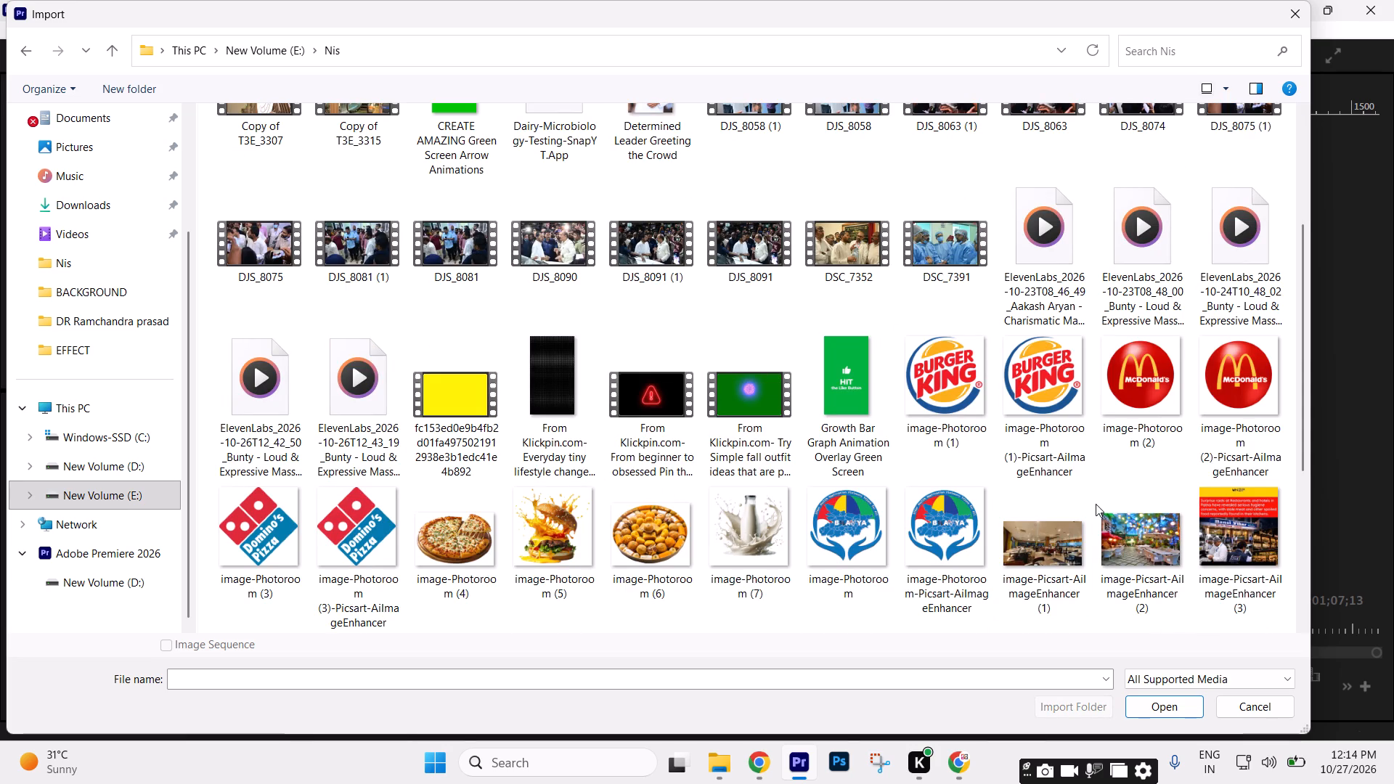
{"action": "scroll", "coordinate": [1020, 491], "scroll_direction": "down", "scroll_amount": 1}
{"action": "left_click", "coordinate": [565, 391]}
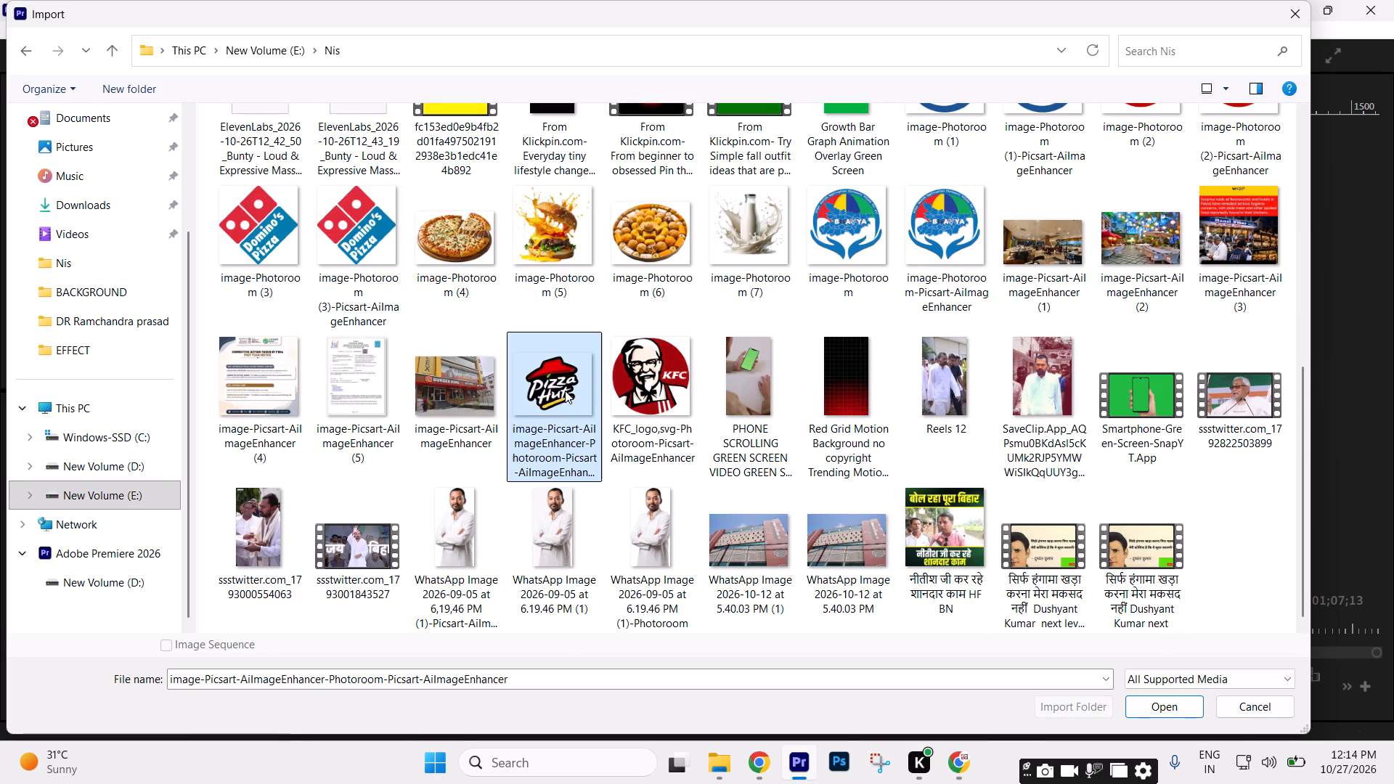
{"action": "key", "text": "Return"}
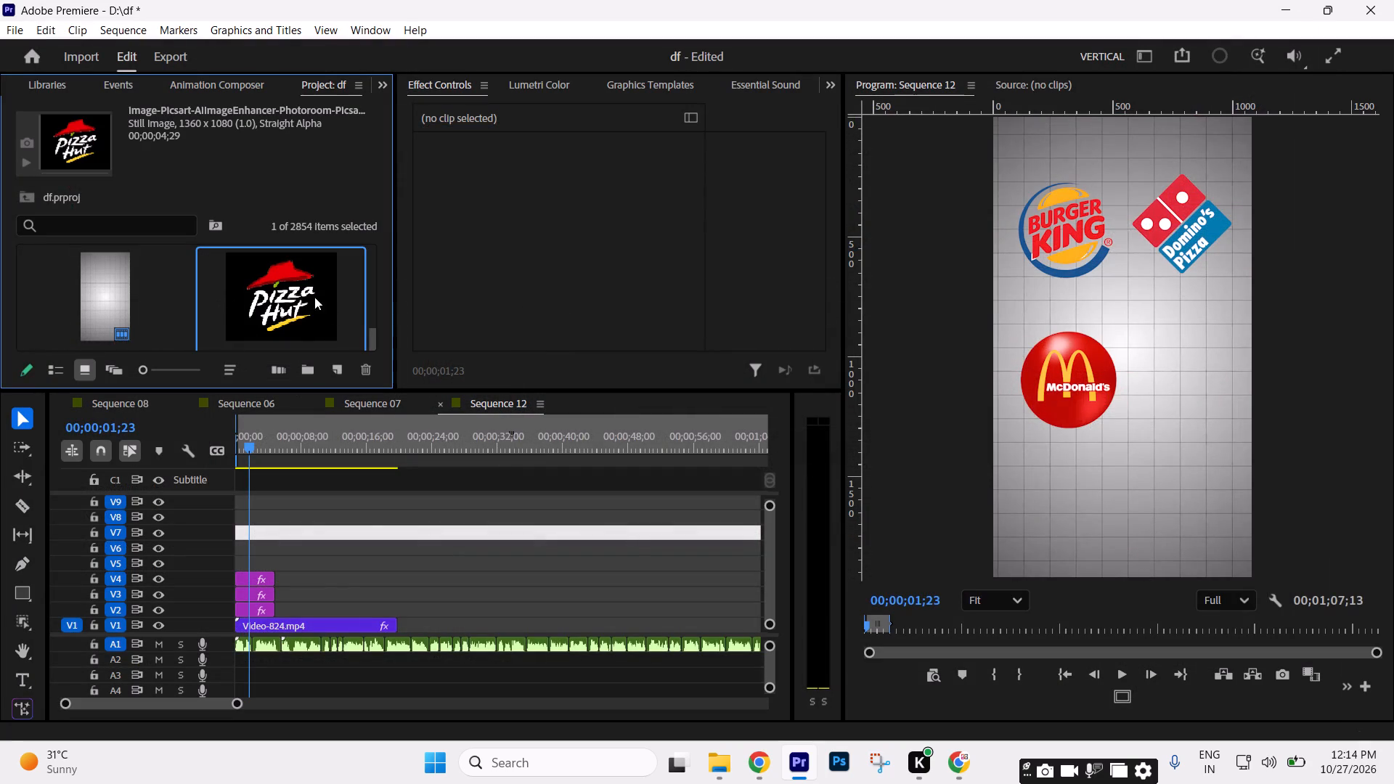
Place the Pizza Hut logo on V5 at the sequence start, with scale 46 and position 791, 1064 beside McDonald's.
{"action": "left_click_drag", "start_coordinate": [295, 290], "coordinate": [232, 561]}
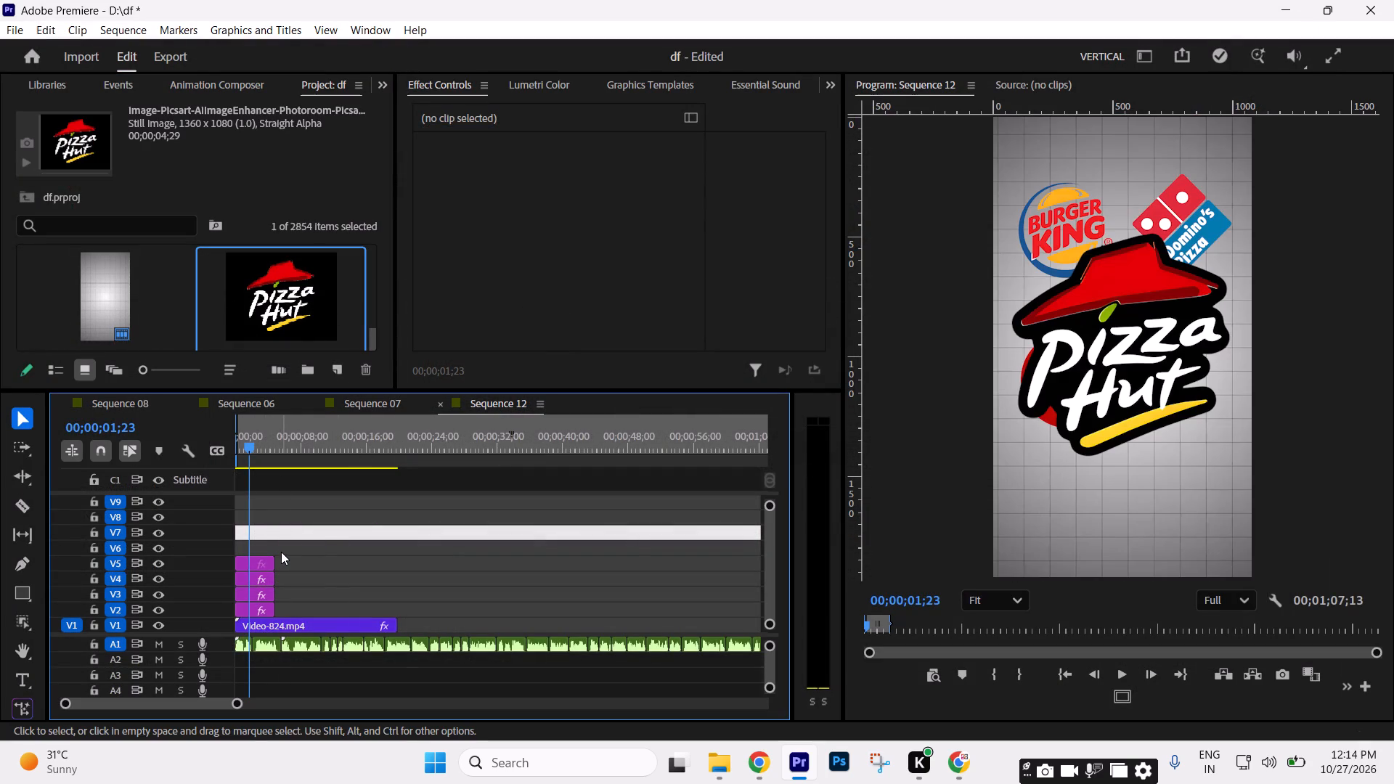
{"action": "left_click", "coordinate": [252, 563]}
{"action": "left_click_drag", "start_coordinate": [568, 215], "coordinate": [557, 221]}
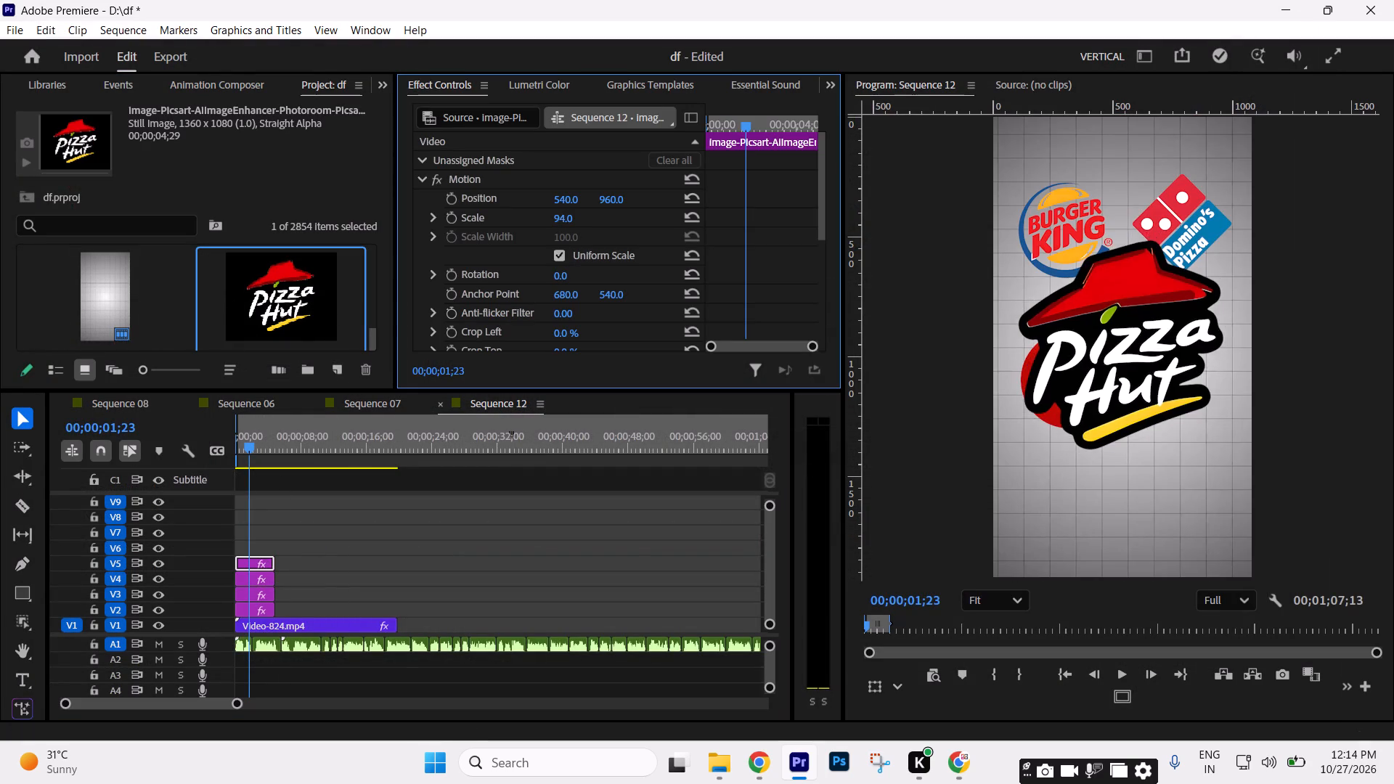
{"action": "left_click_drag", "start_coordinate": [557, 221], "coordinate": [529, 233]}
{"action": "left_click_drag", "start_coordinate": [566, 200], "coordinate": [782, 224]}
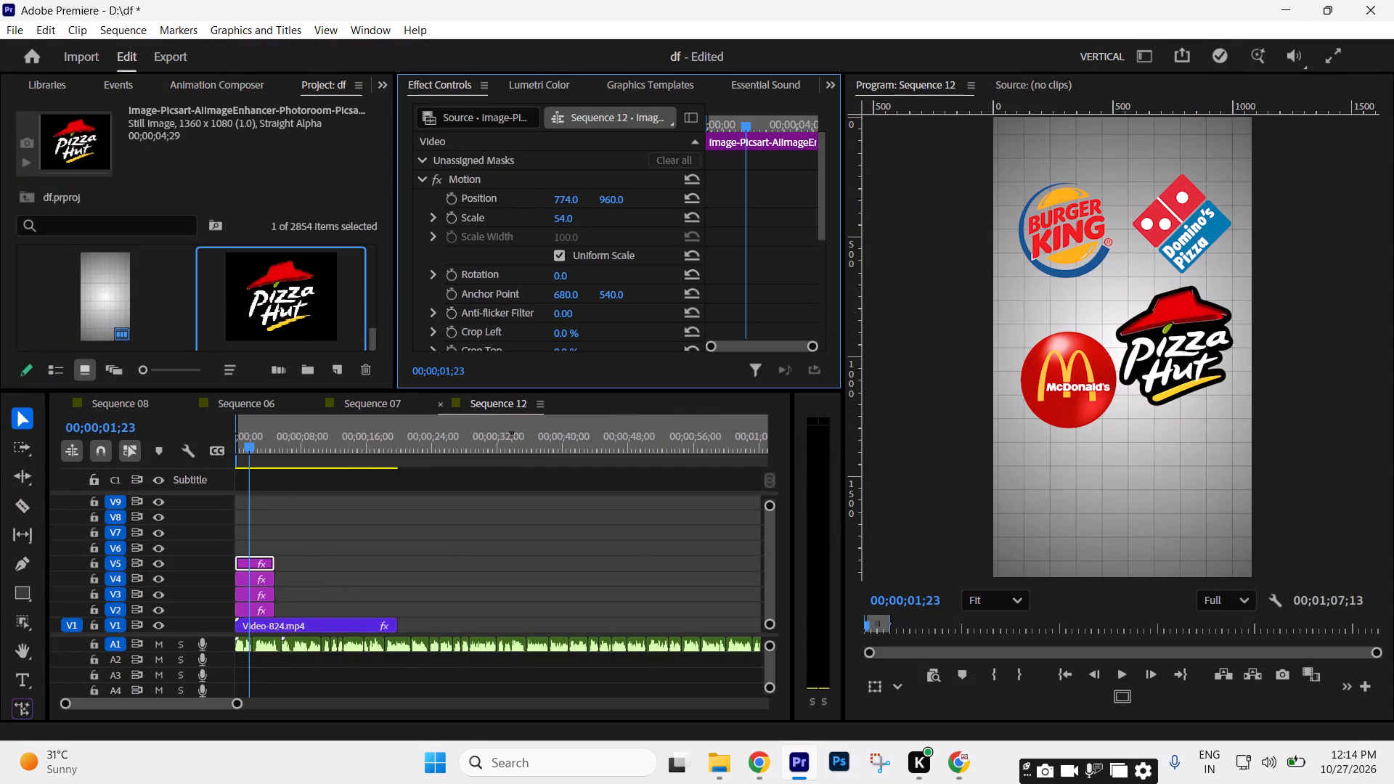
{"action": "left_click_drag", "start_coordinate": [782, 224], "coordinate": [790, 227]}
{"action": "left_click_drag", "start_coordinate": [619, 203], "coordinate": [627, 119]}
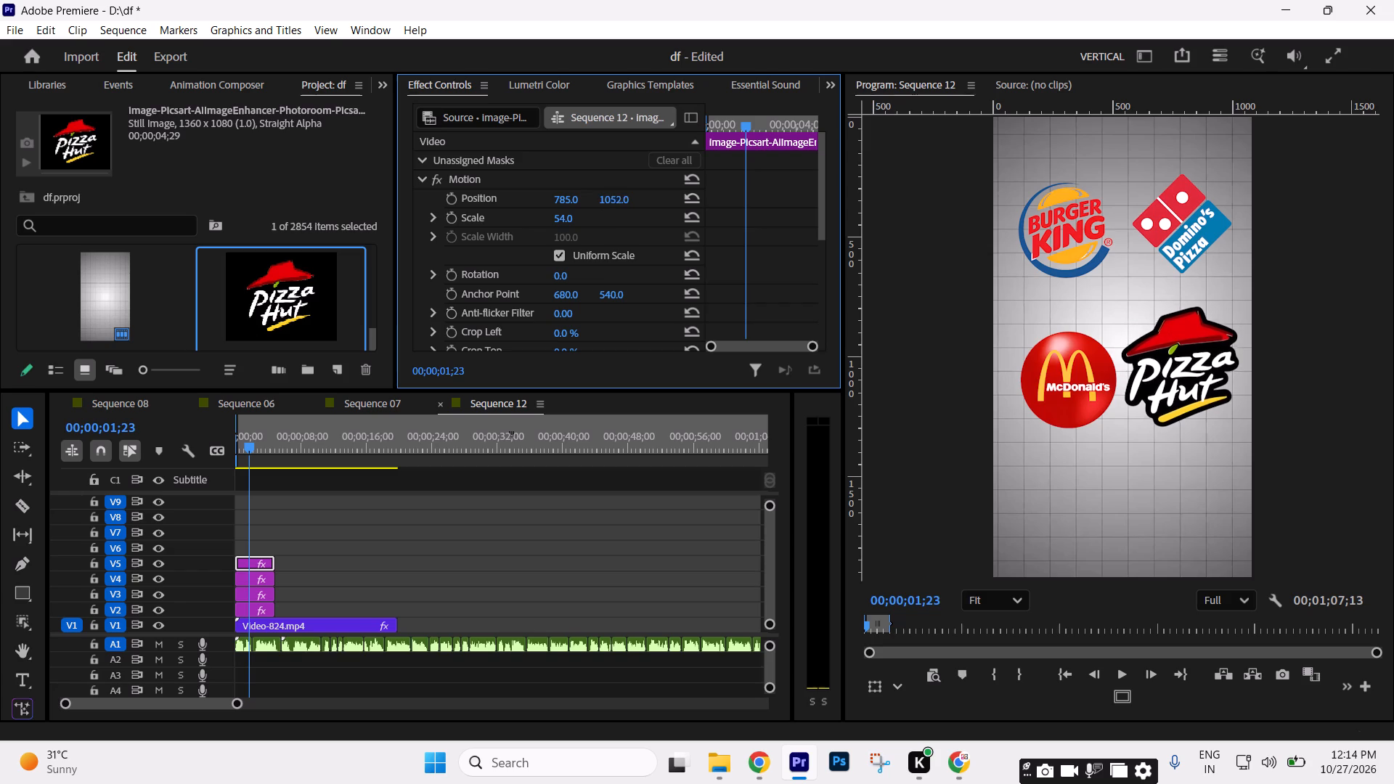
{"action": "left_click_drag", "start_coordinate": [627, 119], "coordinate": [629, 109]}
{"action": "left_click_drag", "start_coordinate": [566, 220], "coordinate": [556, 221]}
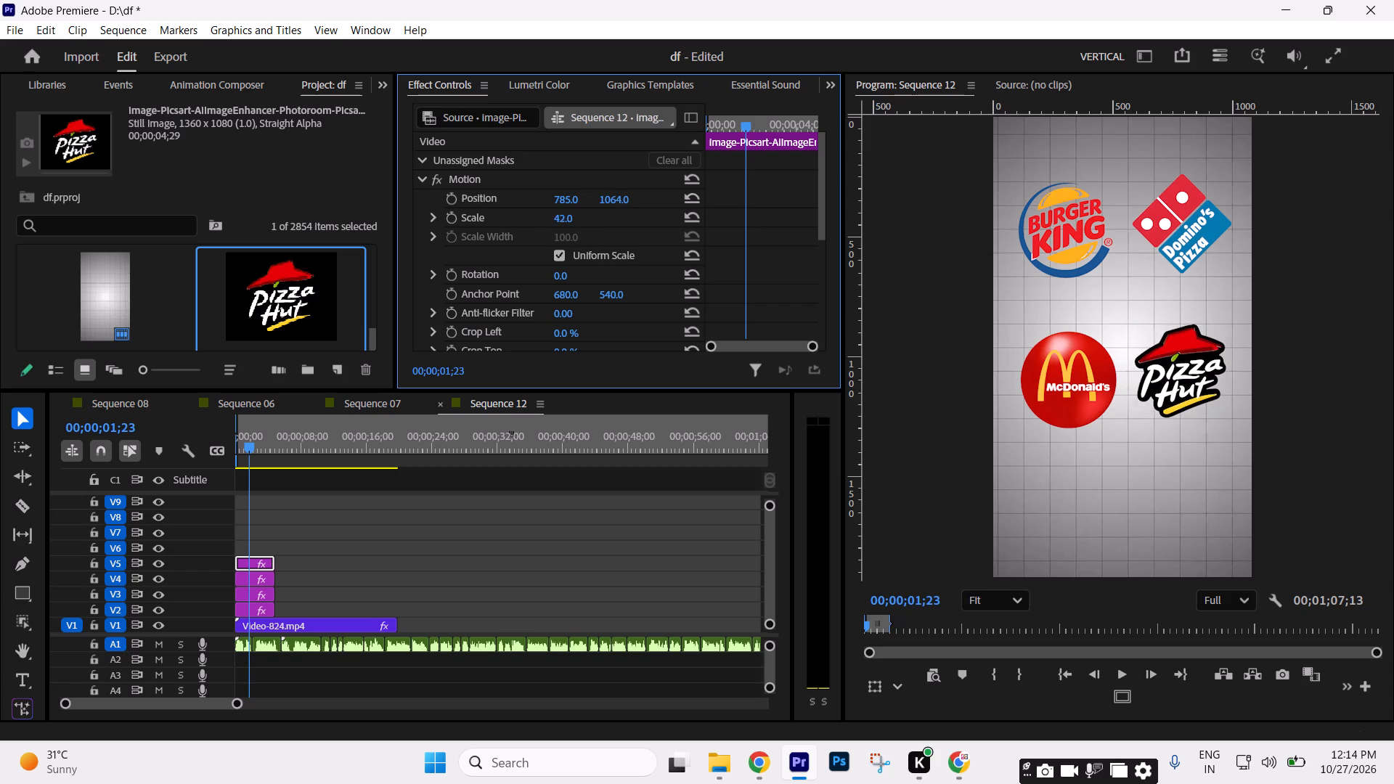
{"action": "left_click_drag", "start_coordinate": [556, 221], "coordinate": [579, 215]}
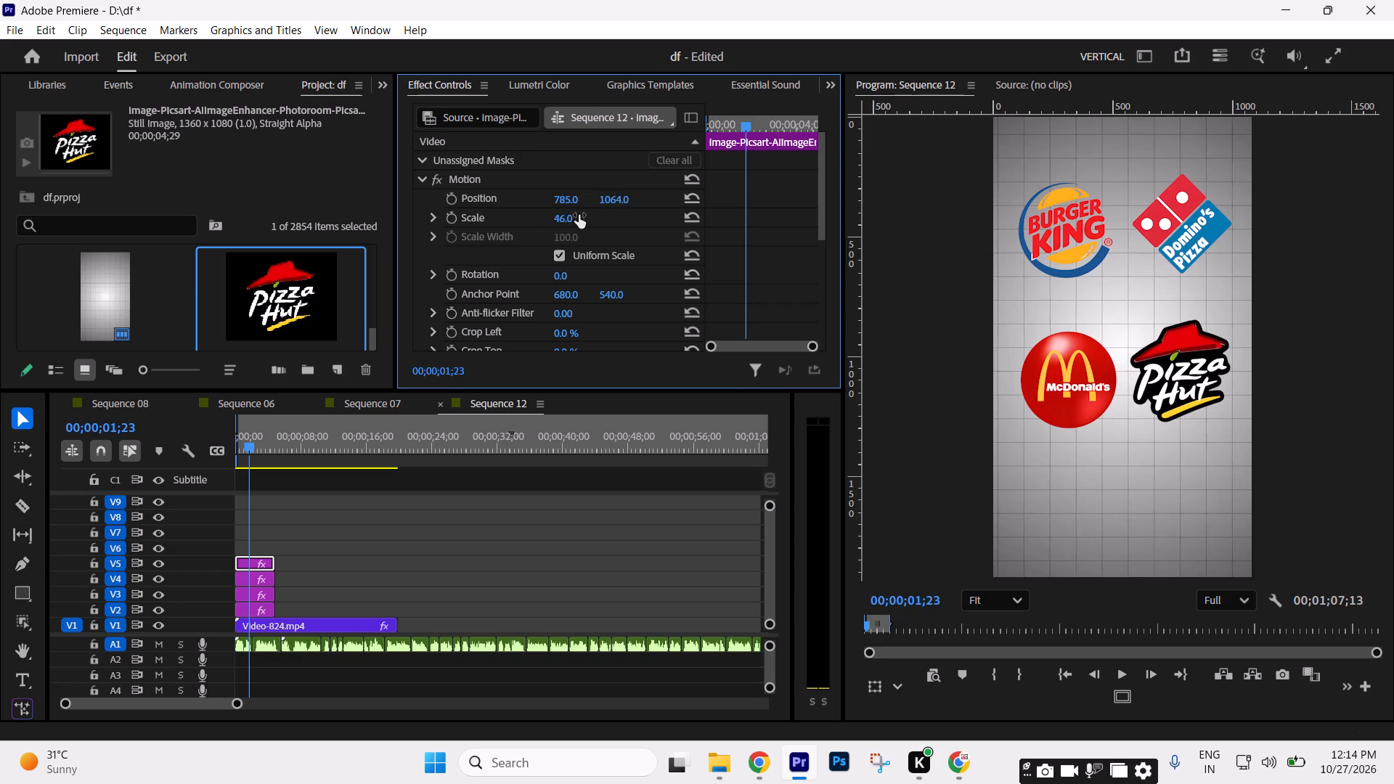
{"action": "left_click_drag", "start_coordinate": [579, 215], "coordinate": [559, 221]}
{"action": "left_click", "coordinate": [572, 192]}
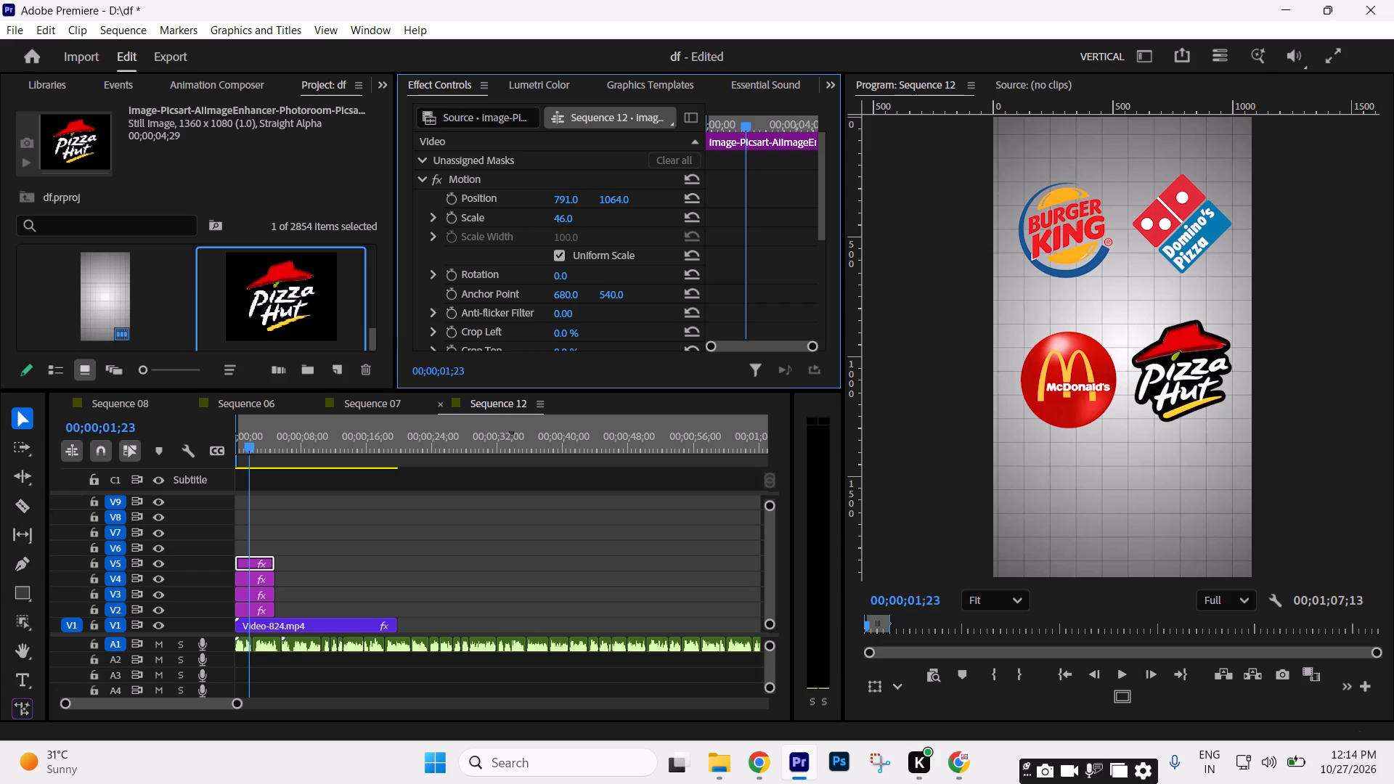
Shrink the Burger King logo on V2 to scale 28.5 and set its horizontal position to 249.
{"action": "left_click", "coordinate": [250, 613]}
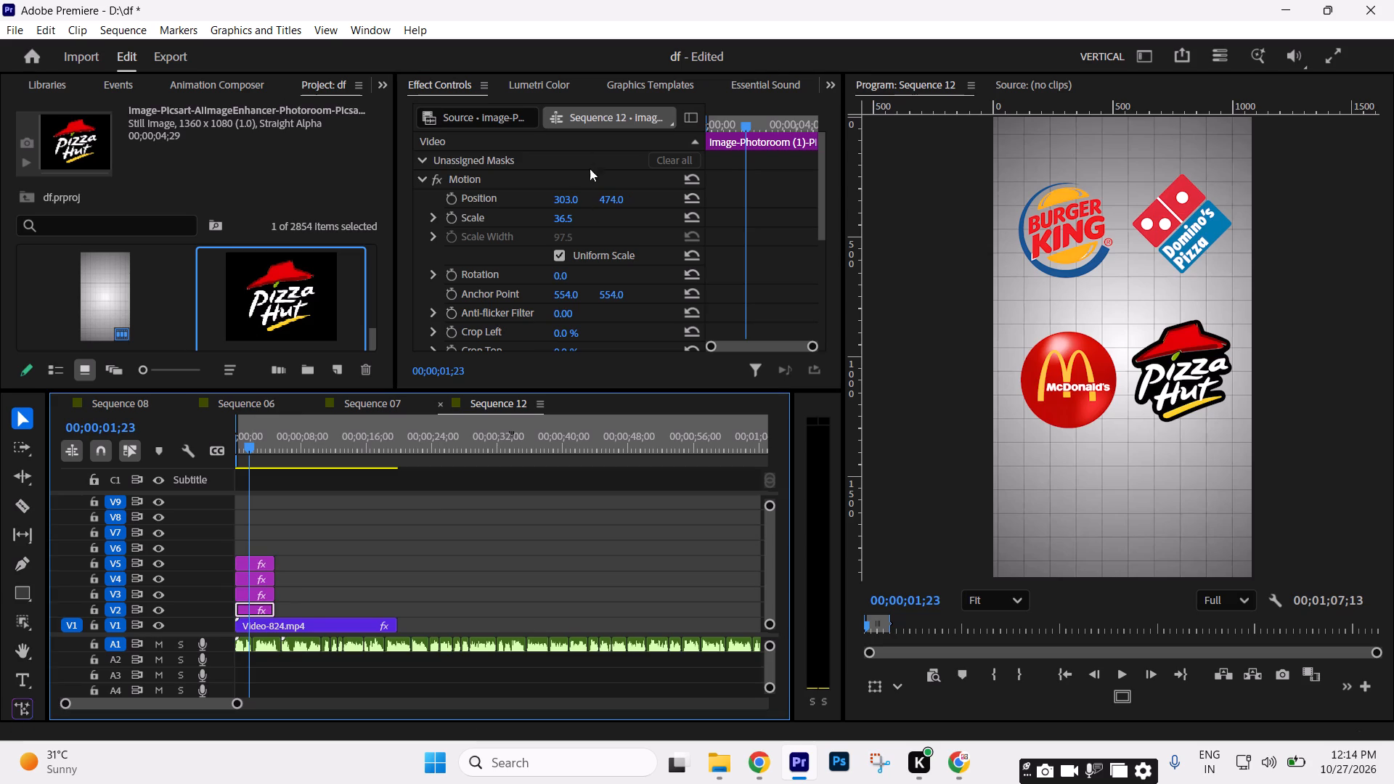
{"action": "left_click_drag", "start_coordinate": [561, 217], "coordinate": [552, 218]}
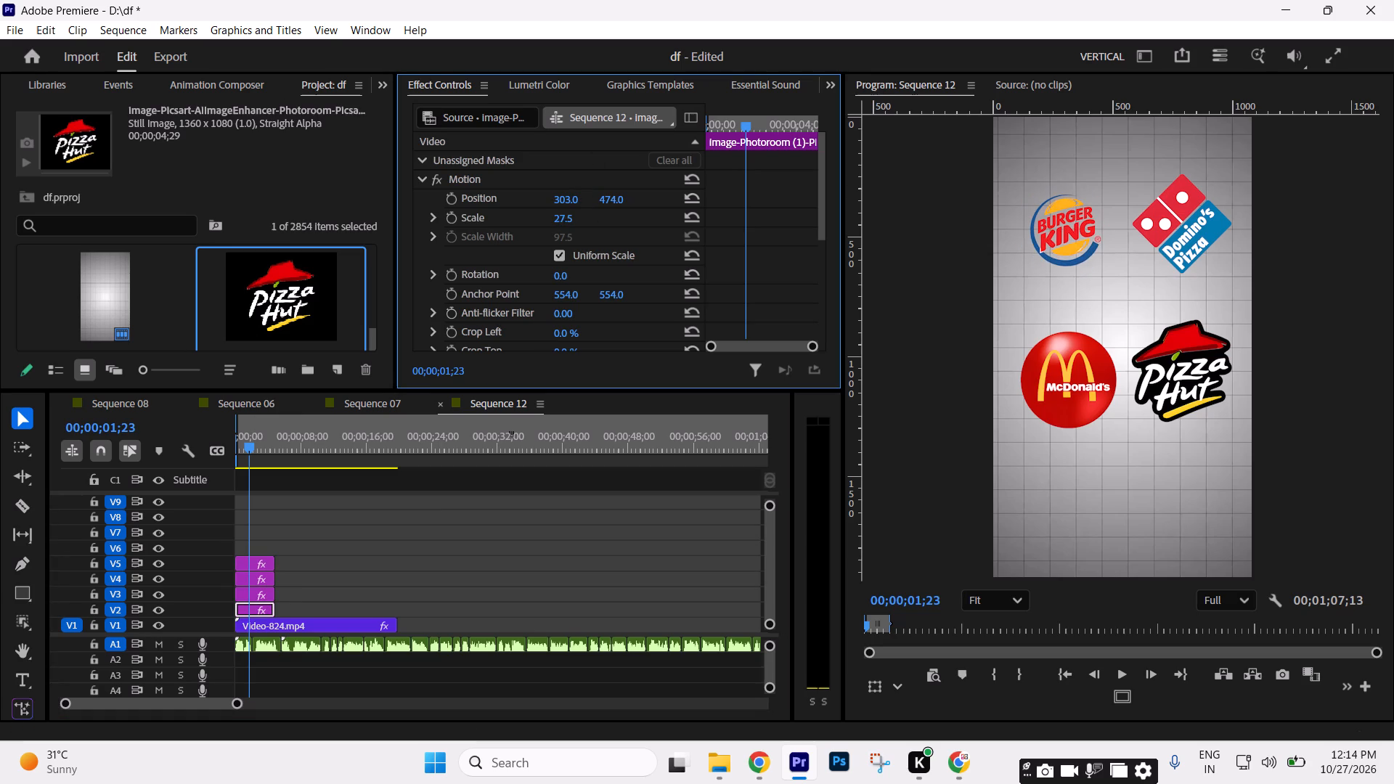
{"action": "left_click_drag", "start_coordinate": [552, 218], "coordinate": [553, 218]}
{"action": "left_click_drag", "start_coordinate": [572, 194], "coordinate": [536, 195]}
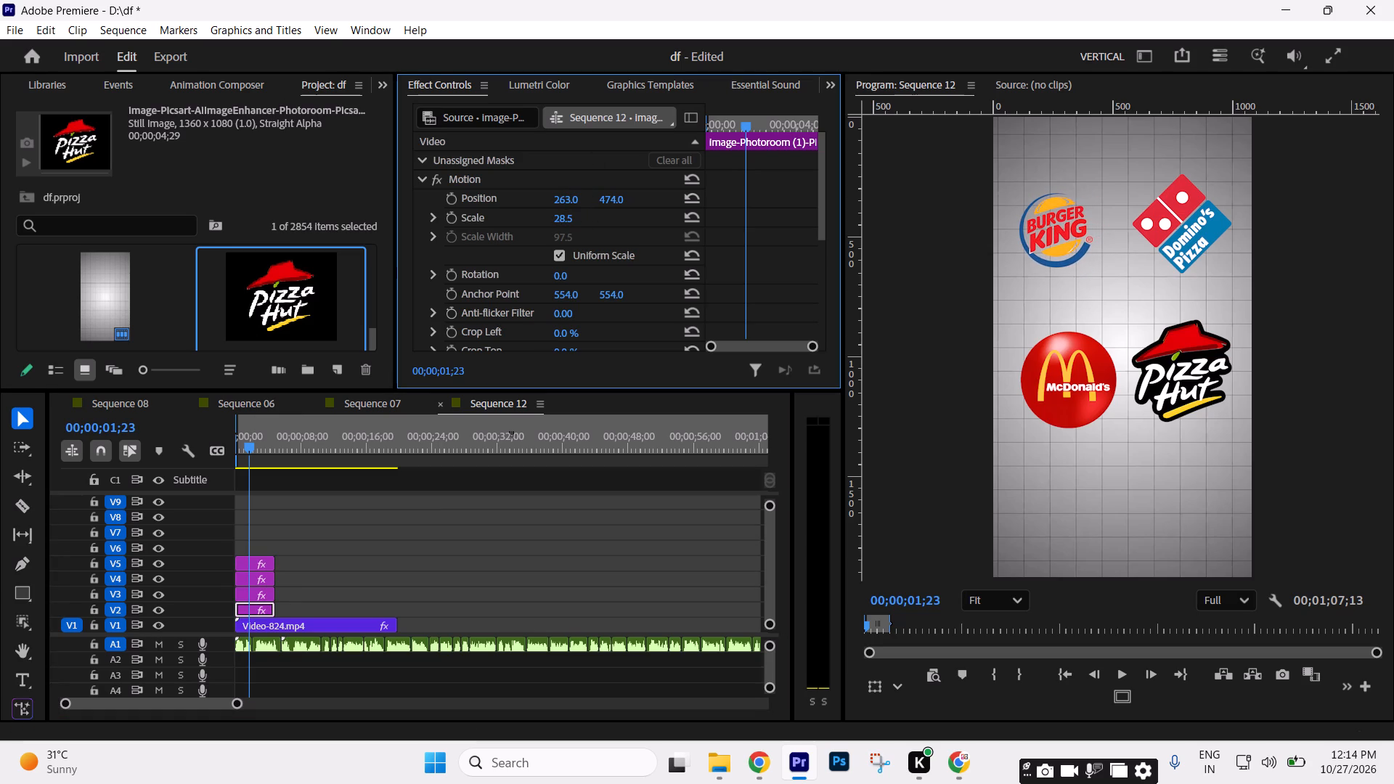
{"action": "left_click_drag", "start_coordinate": [536, 195], "coordinate": [523, 195]}
Shrink the Domino's logo on V3 to scale 13.2 and set its position to 826, 469.
{"action": "left_click", "coordinate": [253, 593]}
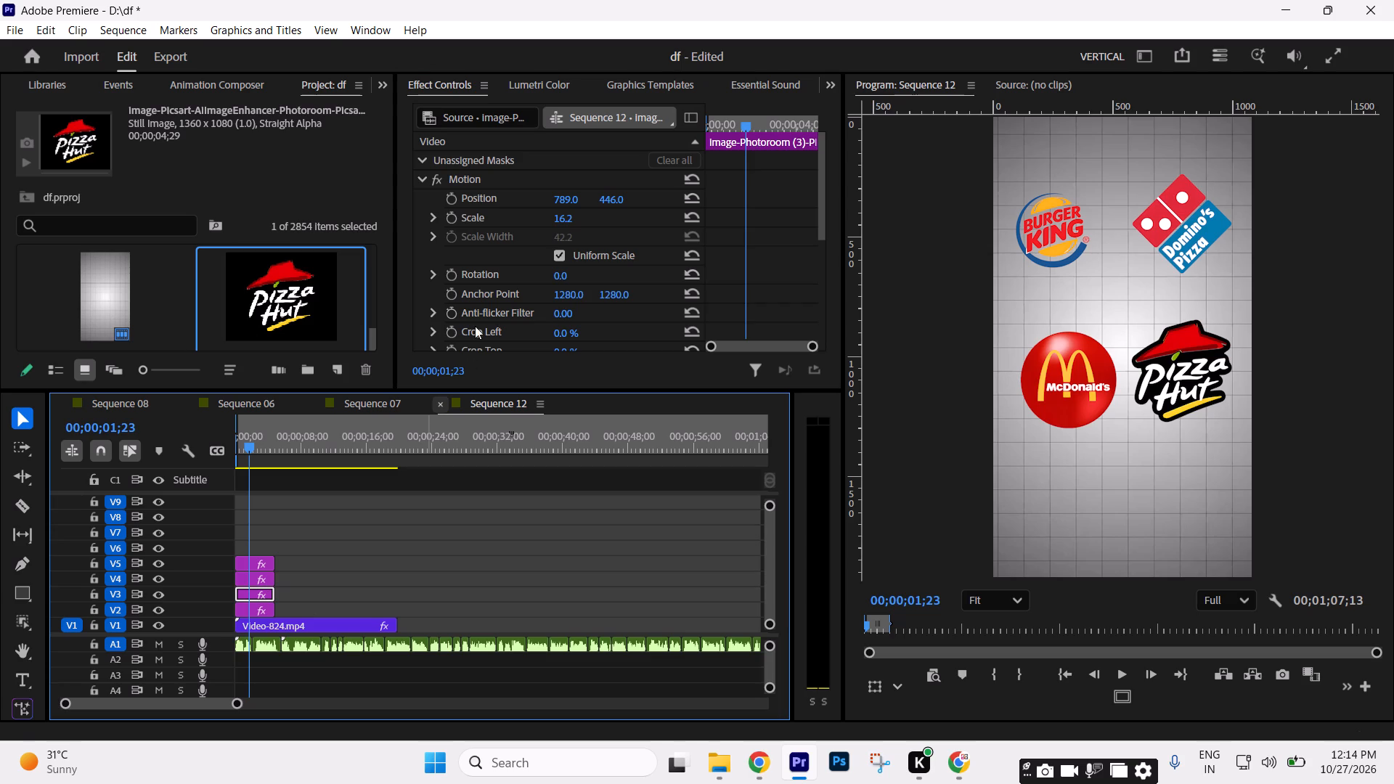
{"action": "left_click", "coordinate": [568, 218]}
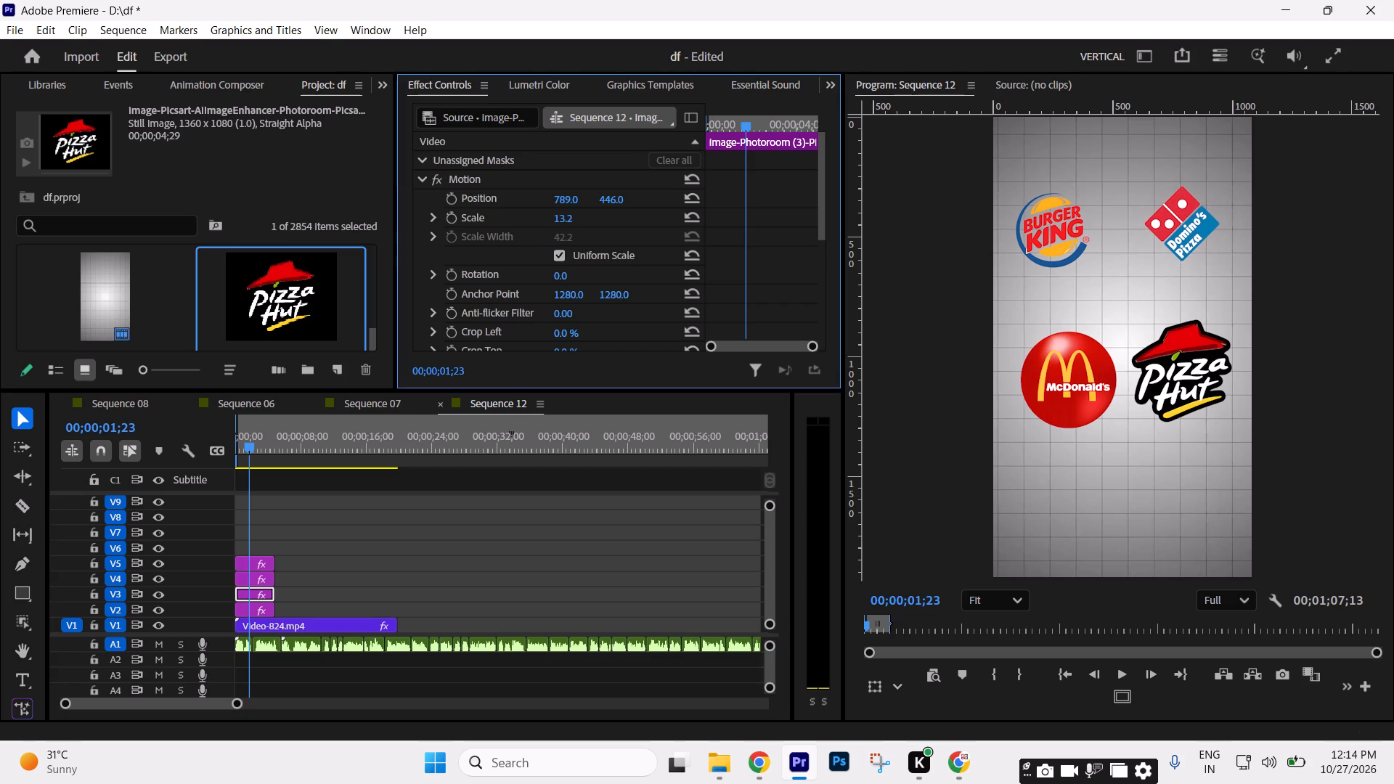
{"action": "left_click_drag", "start_coordinate": [567, 197], "coordinate": [585, 197]}
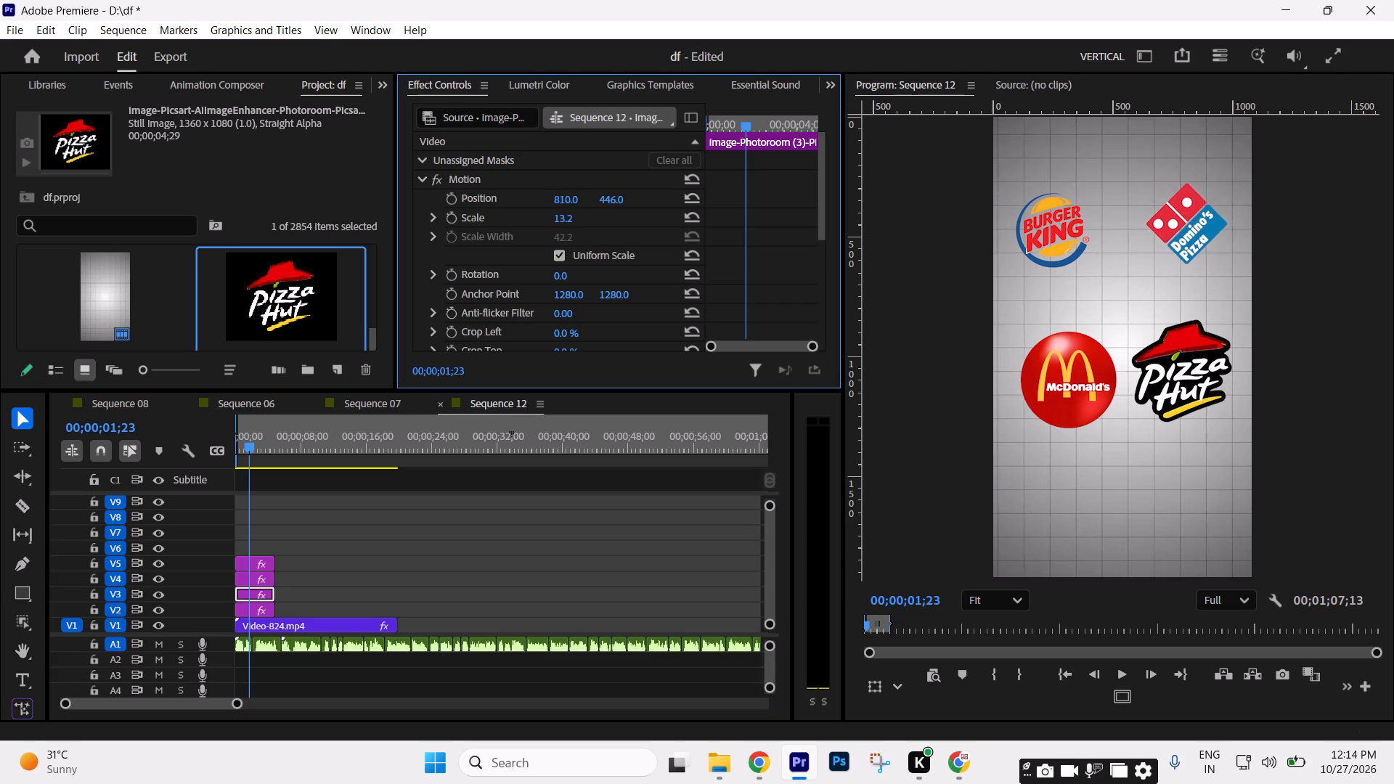
{"action": "left_click_drag", "start_coordinate": [585, 197], "coordinate": [602, 198]}
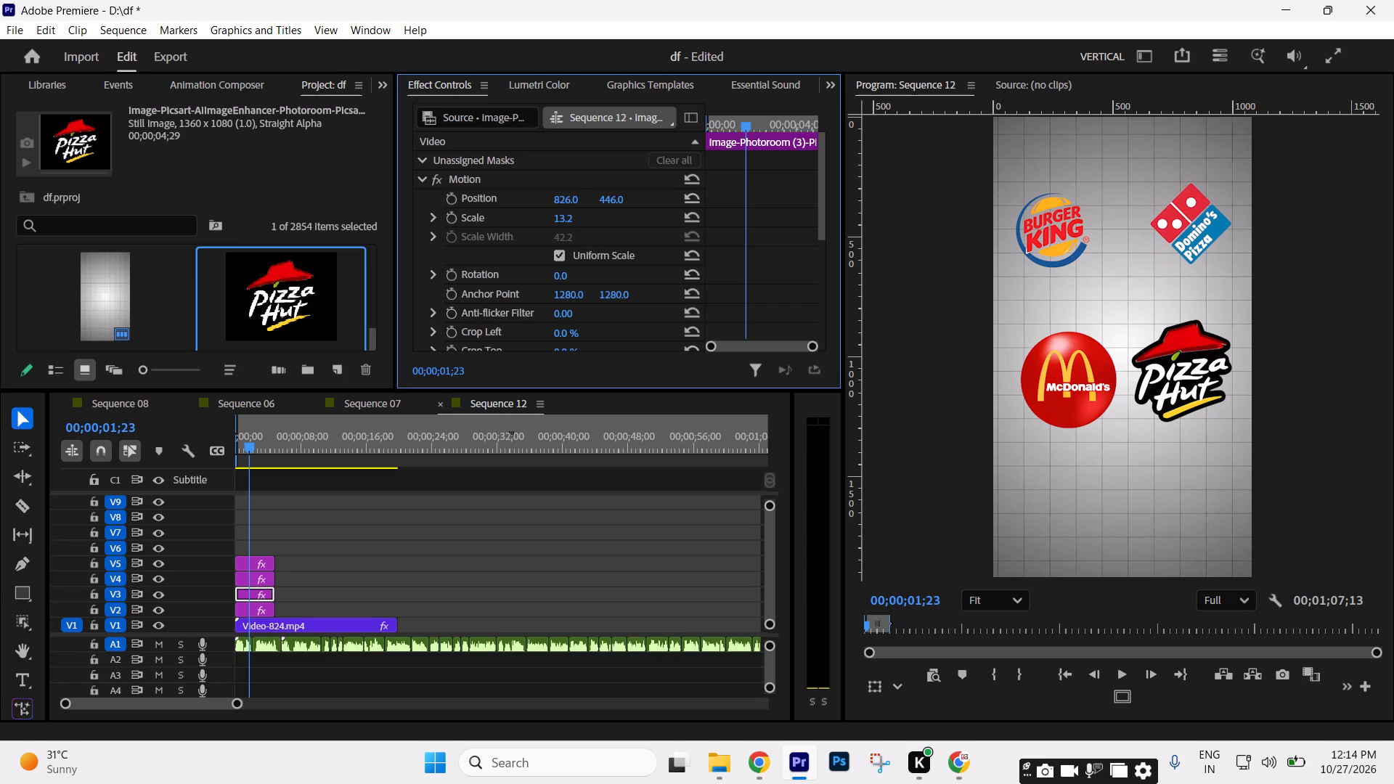
{"action": "left_click_drag", "start_coordinate": [602, 198], "coordinate": [601, 201]}
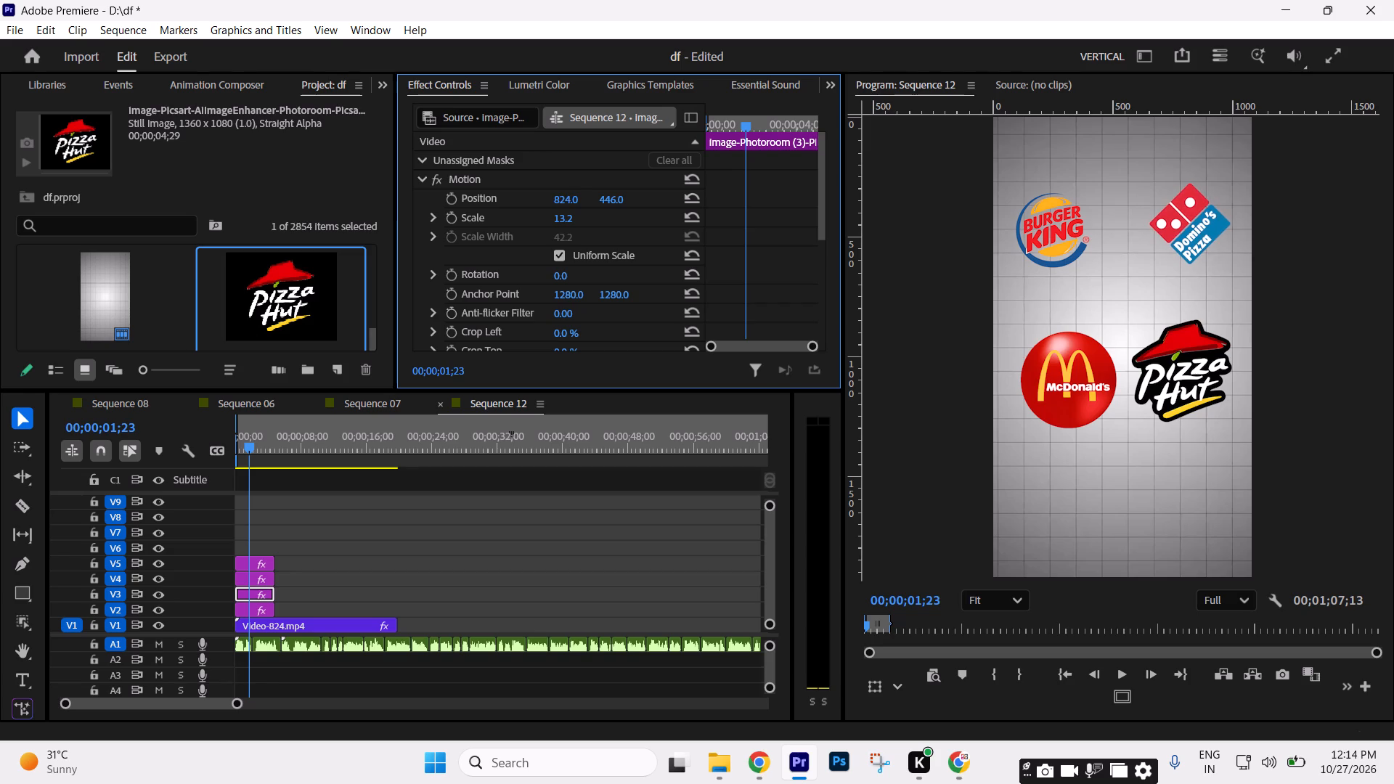
{"action": "left_click_drag", "start_coordinate": [601, 201], "coordinate": [603, 201]}
{"action": "left_click_drag", "start_coordinate": [606, 195], "coordinate": [606, 177]}
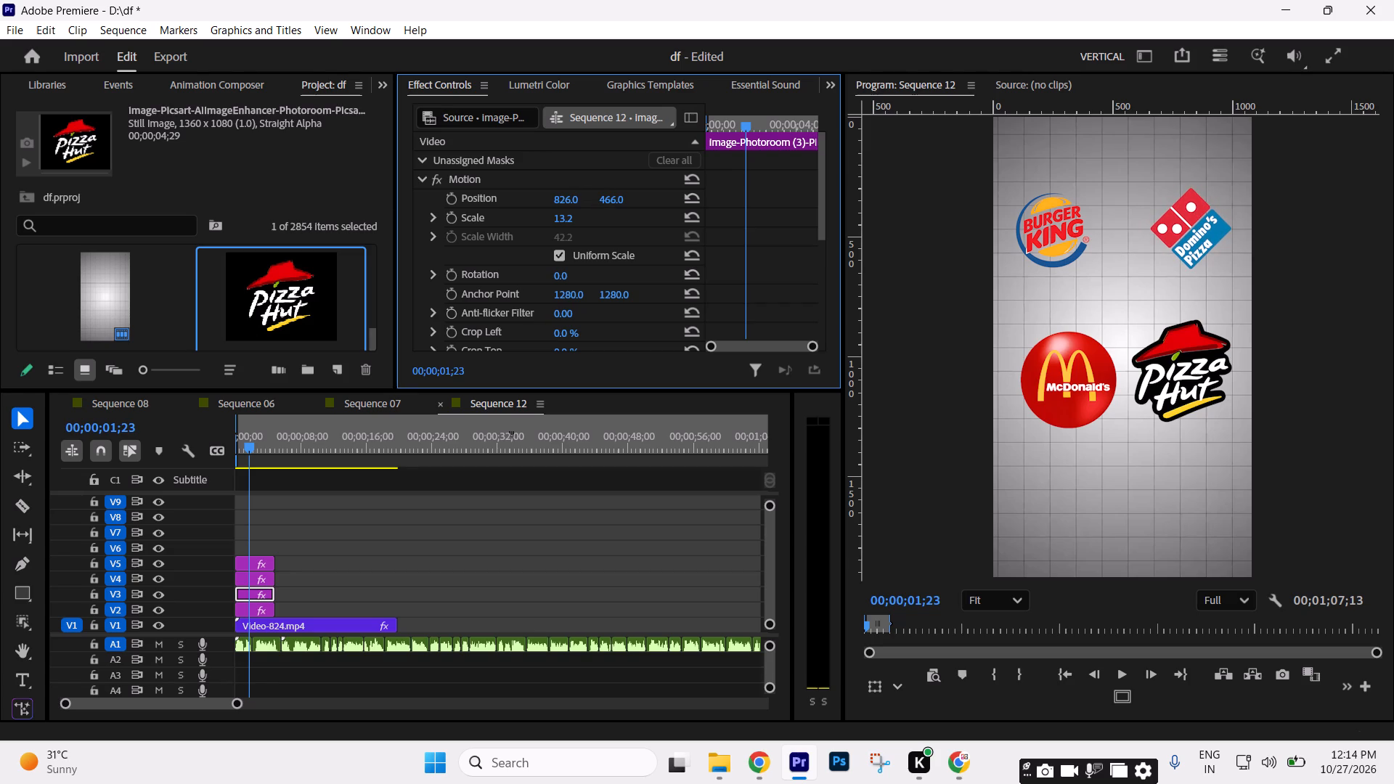
{"action": "left_click_drag", "start_coordinate": [606, 177], "coordinate": [606, 175]}
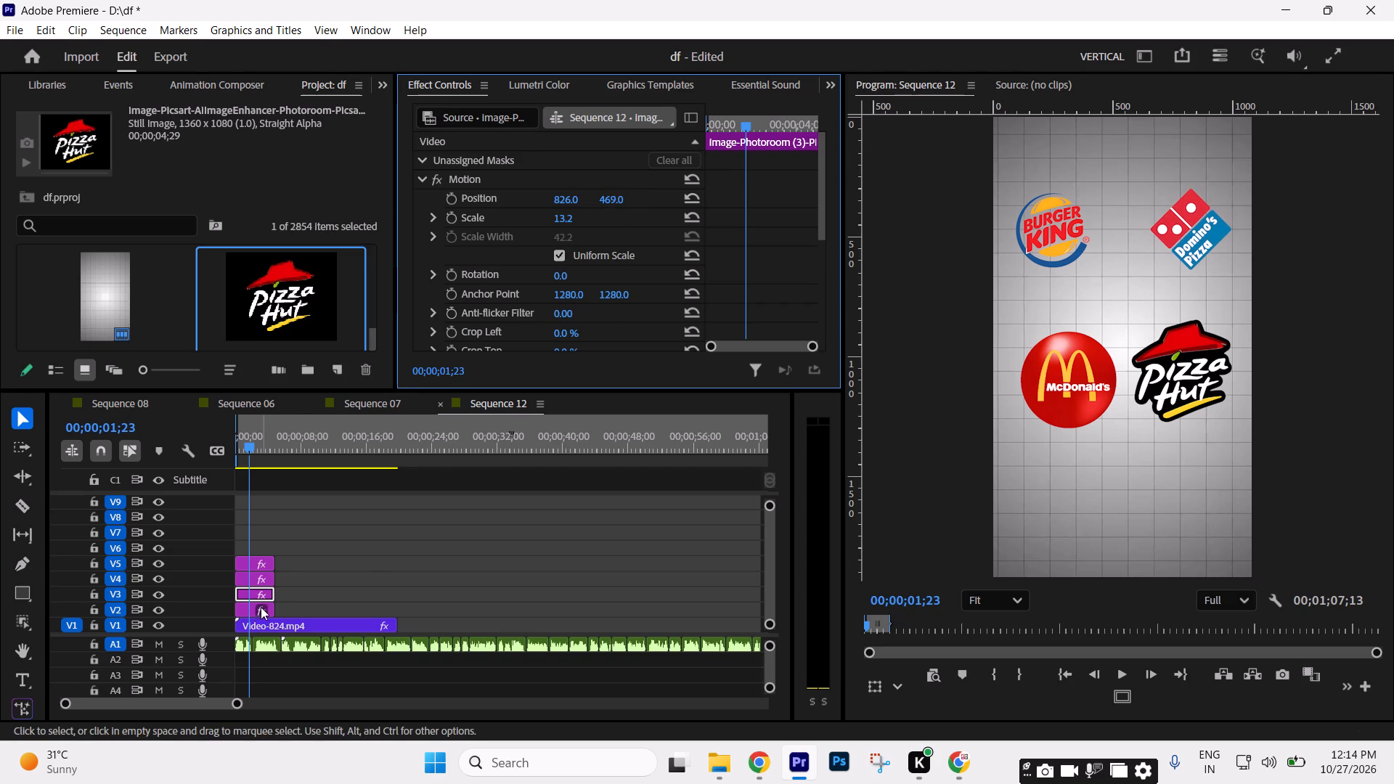
Set the Burger King logo's horizontal position on V2 to 264.
{"action": "left_click", "coordinate": [261, 610]}
{"action": "left_click", "coordinate": [574, 217]}
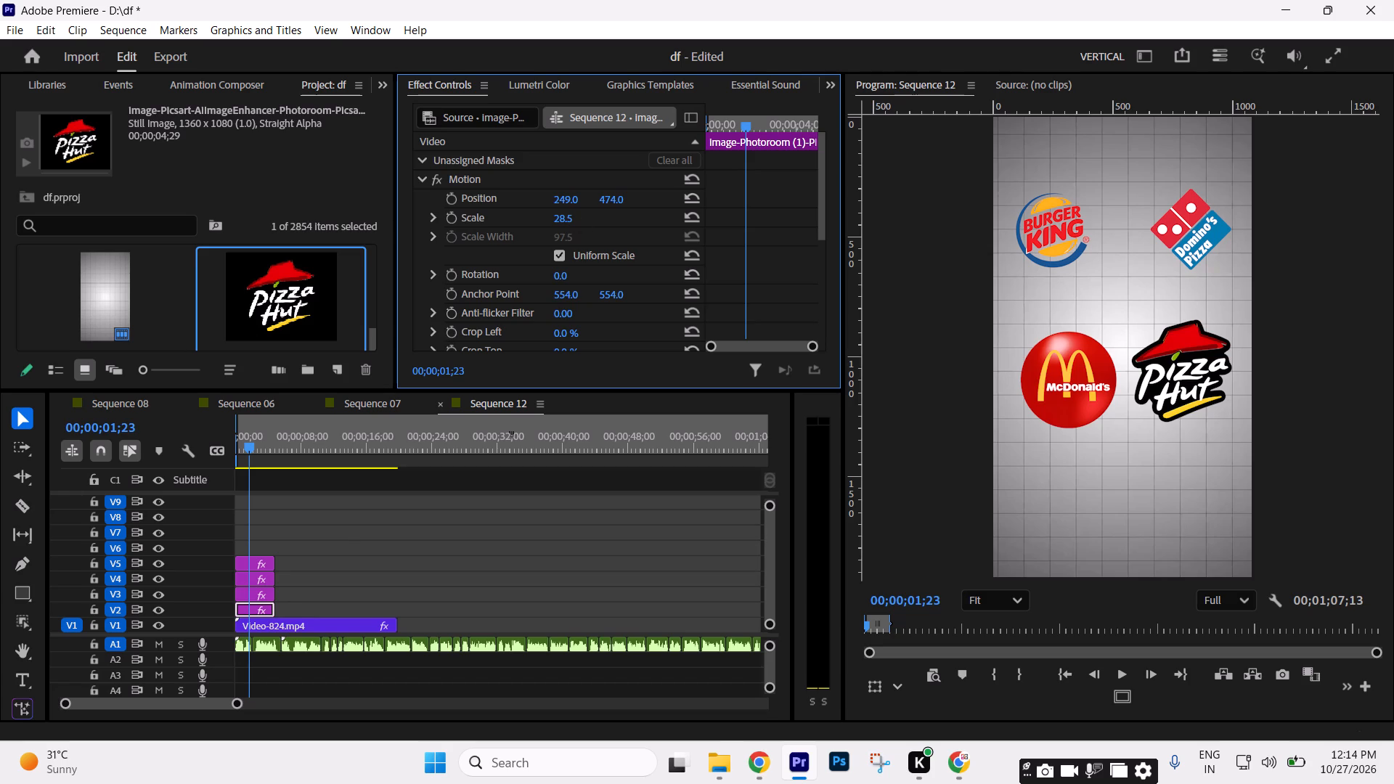
{"action": "left_click_drag", "start_coordinate": [567, 197], "coordinate": [581, 195]}
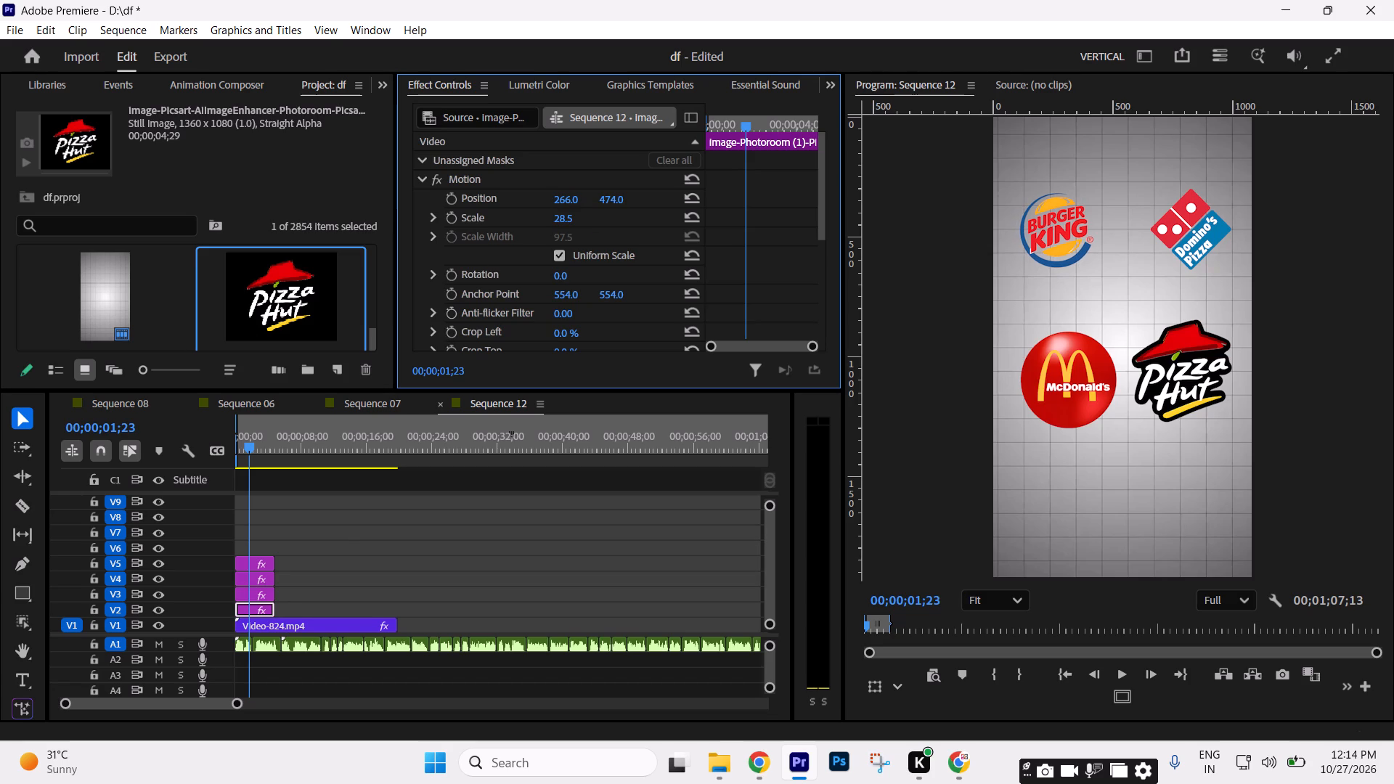
{"action": "left_click_drag", "start_coordinate": [581, 195], "coordinate": [576, 192]}
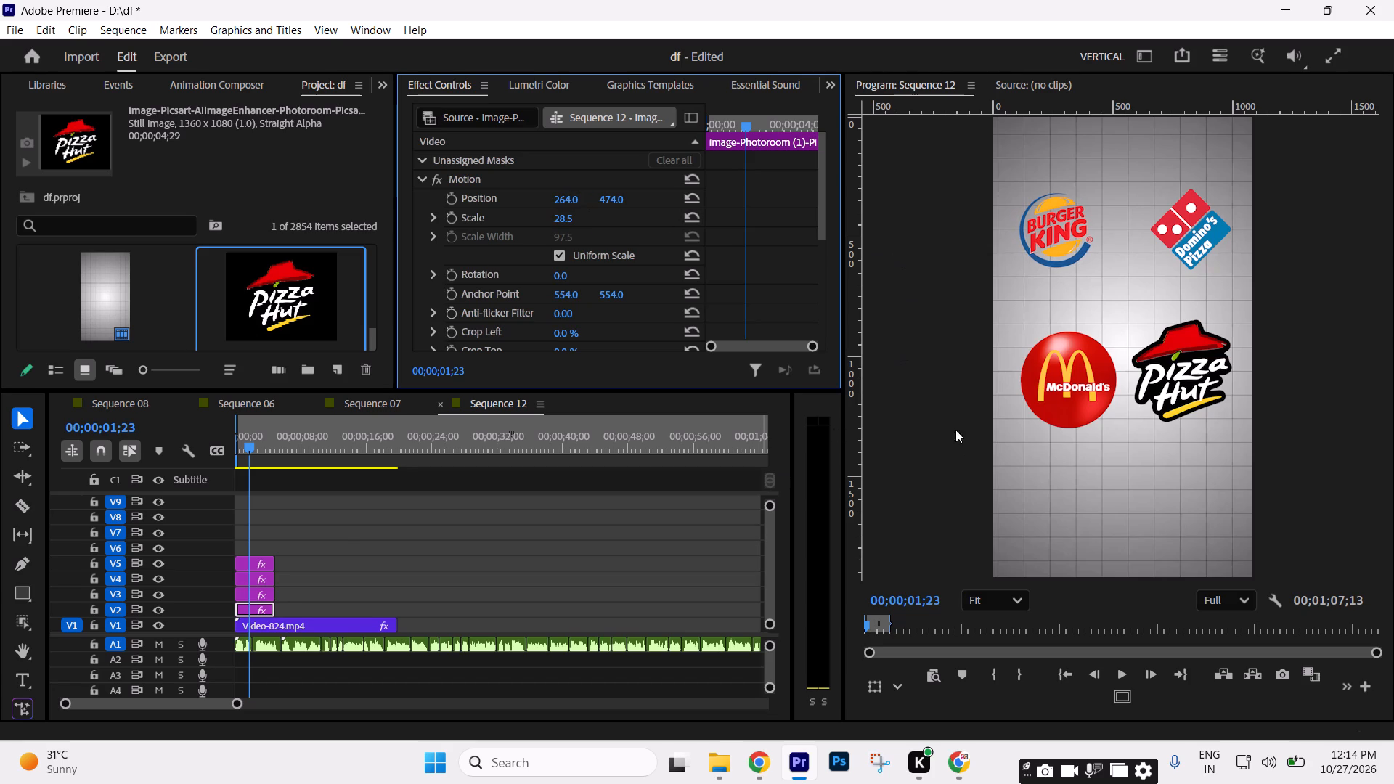
Add a horizontal guide at about 300 px along the top edges of the Burger King and Domino's logos.
{"action": "key", "text": "ctrl+r"}
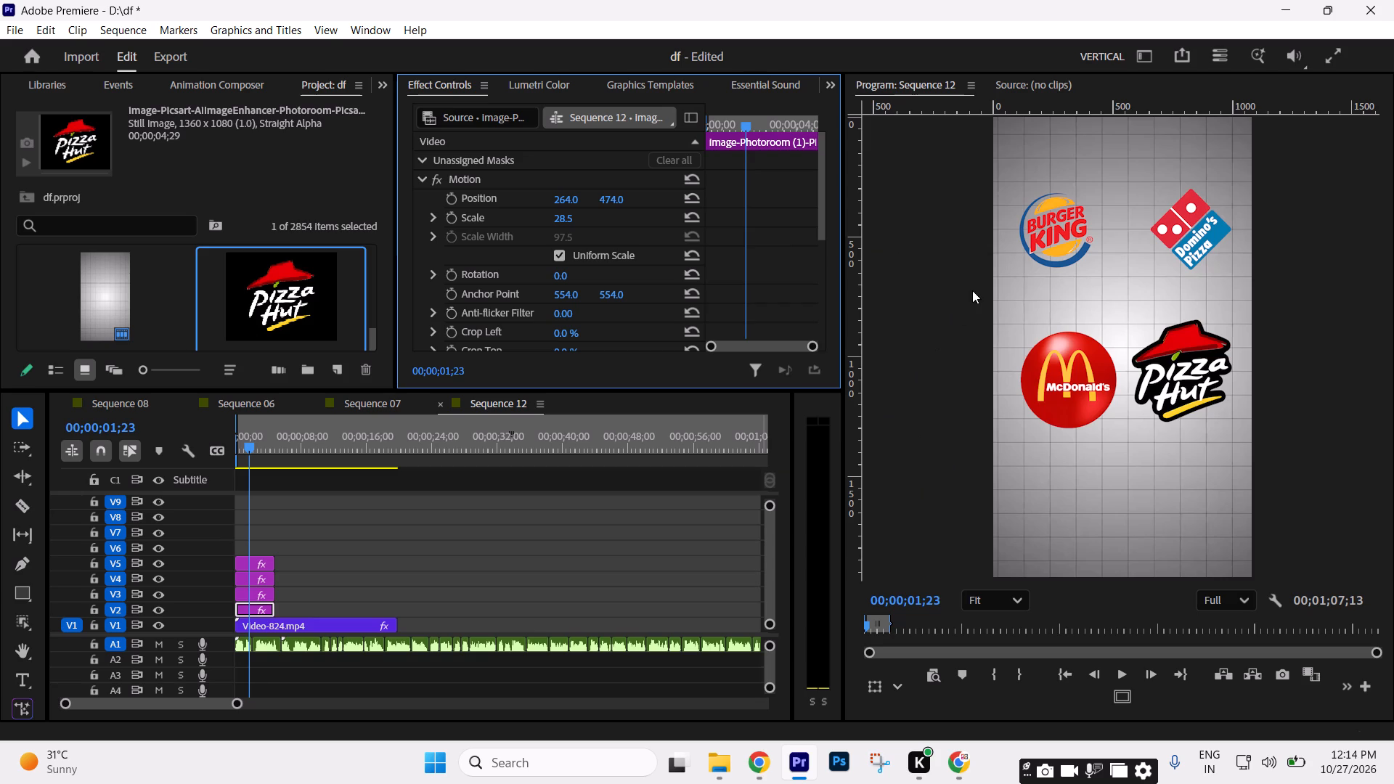
{"action": "key", "text": "r"}
{"action": "left_click", "coordinate": [971, 301]}
{"action": "key", "text": "r"}
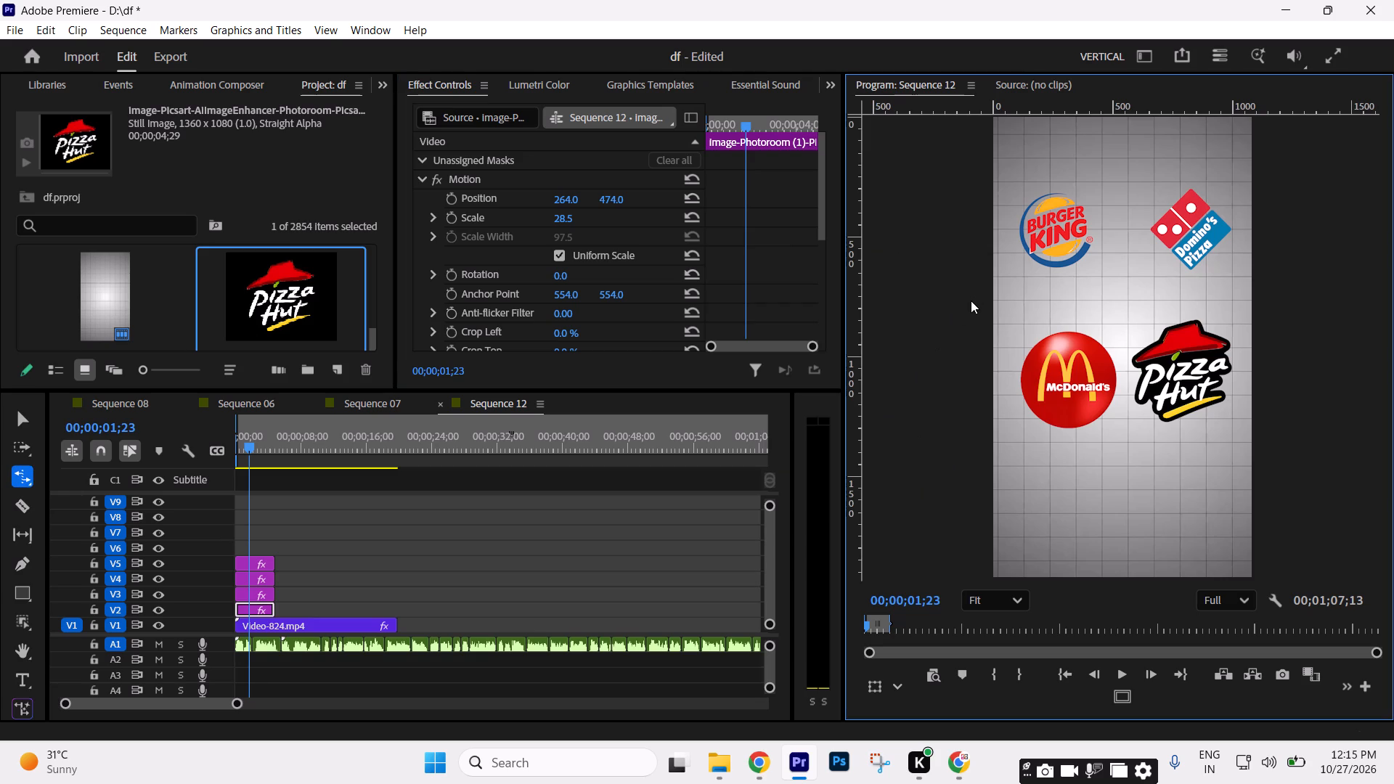
{"action": "left_click_drag", "start_coordinate": [1088, 114], "coordinate": [1099, 189]}
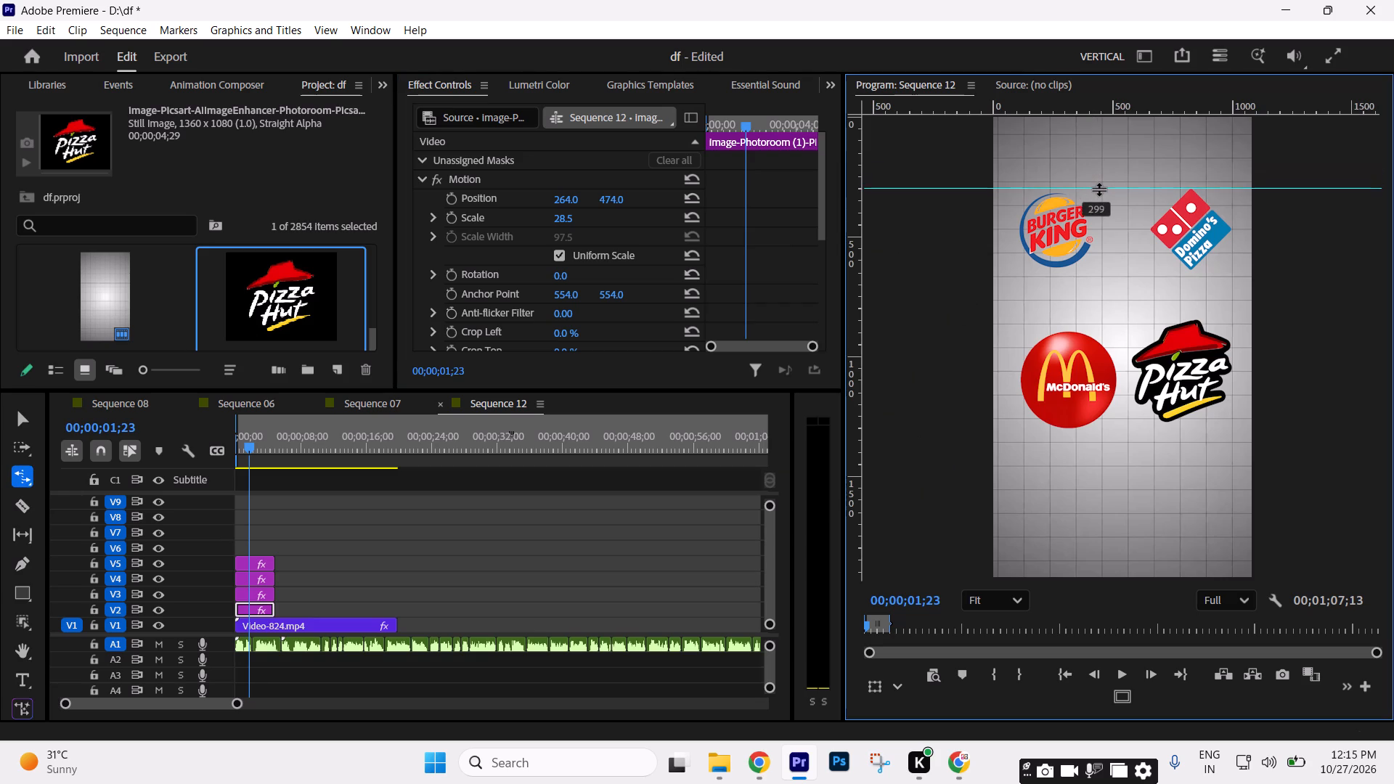
{"action": "left_click_drag", "start_coordinate": [1099, 189], "coordinate": [1101, 190]}
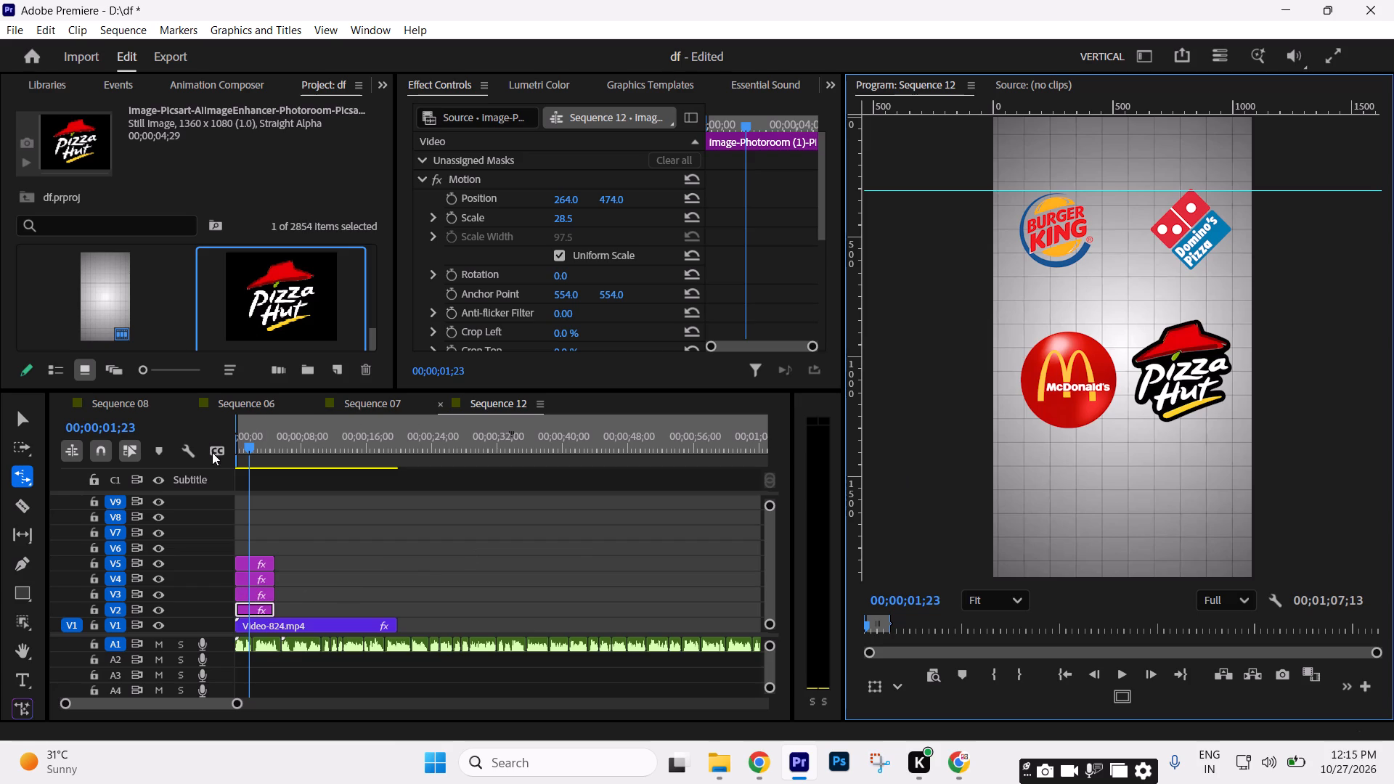
Return to the Selection tool and lower the Domino's logo on V3 to vertical position 478.
{"action": "left_click", "coordinate": [21, 417]}
{"action": "left_click", "coordinate": [256, 593]}
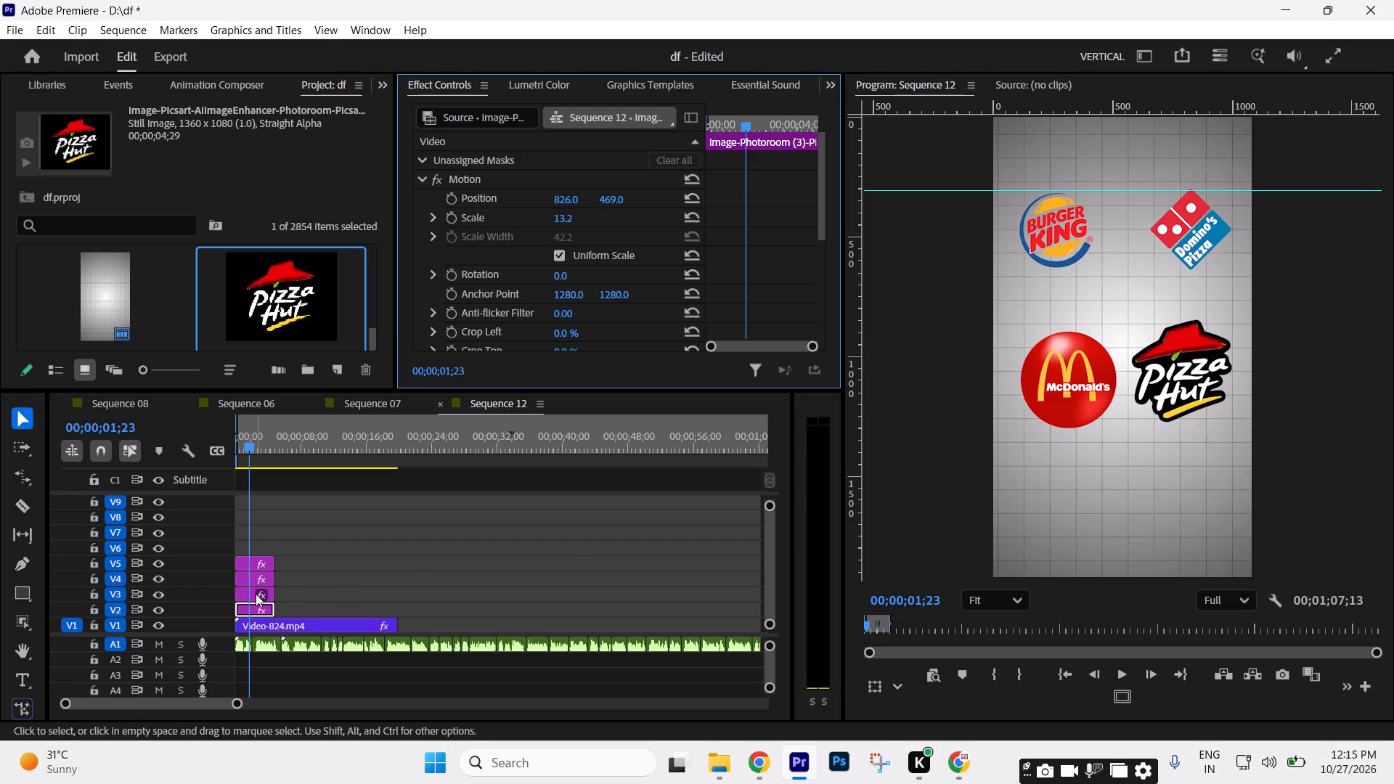
{"action": "left_click_drag", "start_coordinate": [608, 203], "coordinate": [611, 195]}
Add a second horizontal guide along the bottom edge of the Domino's logo.
{"action": "left_click_drag", "start_coordinate": [1120, 106], "coordinate": [1125, 163]}
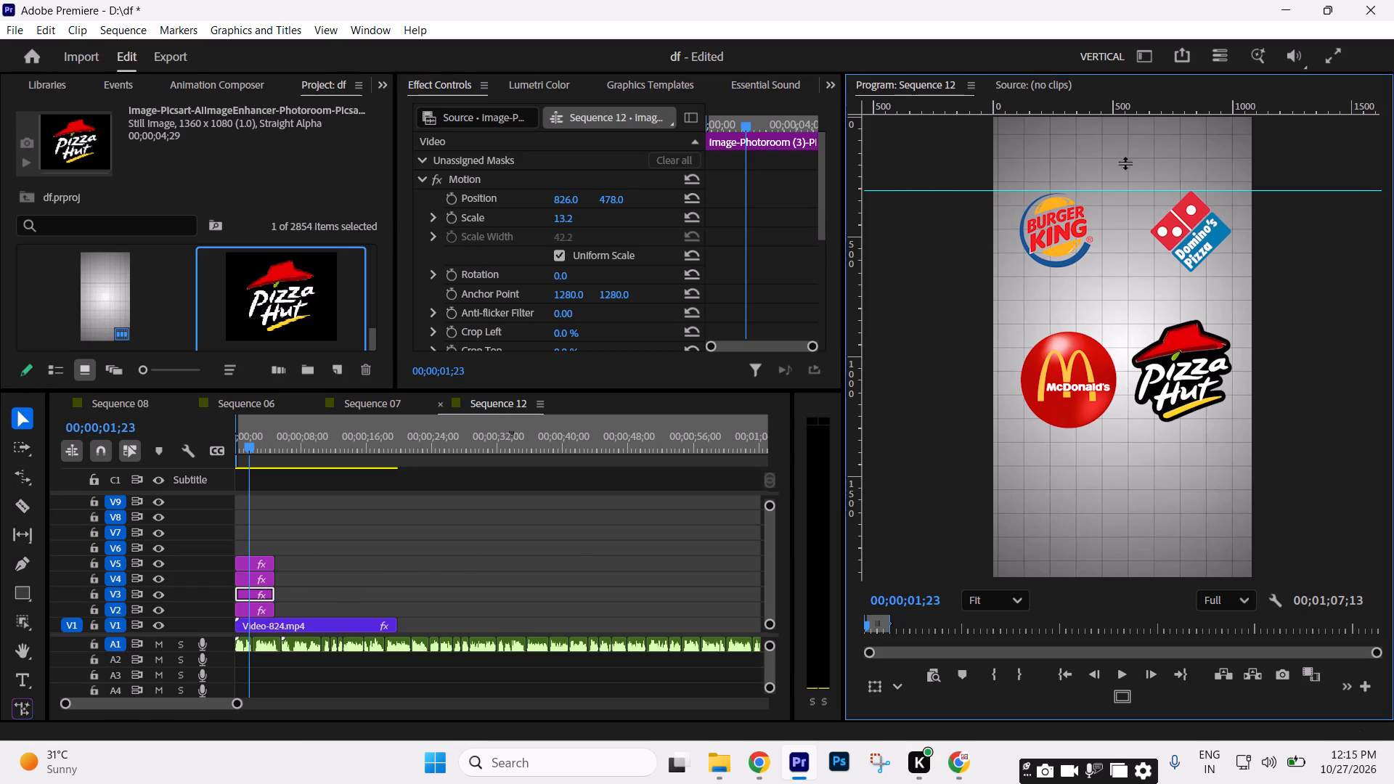
{"action": "left_click_drag", "start_coordinate": [1125, 163], "coordinate": [1143, 273]}
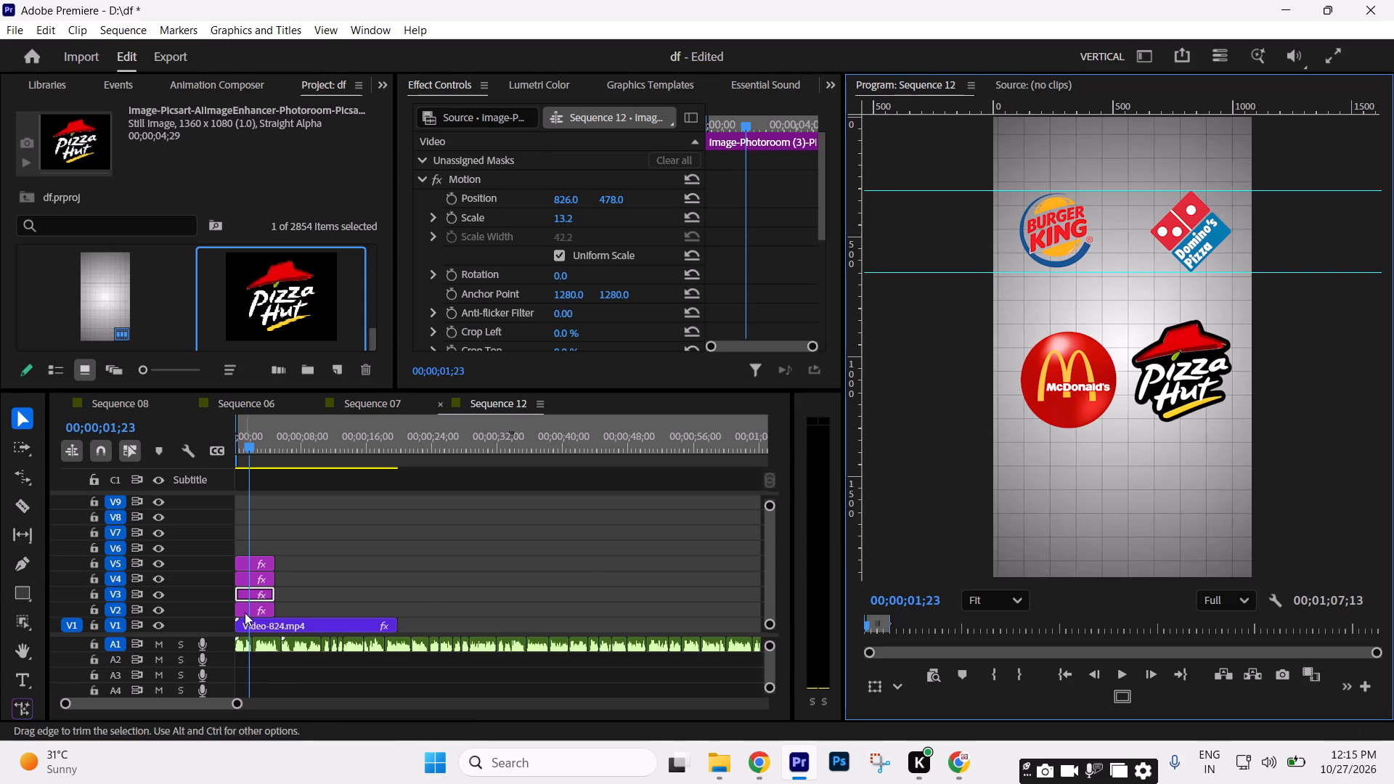
Enlarge the Burger King logo on V2 to scale 31.5 and set its vertical position to 479, fitting it between the two guides.
{"action": "left_click", "coordinate": [245, 613]}
{"action": "left_click", "coordinate": [571, 216]}
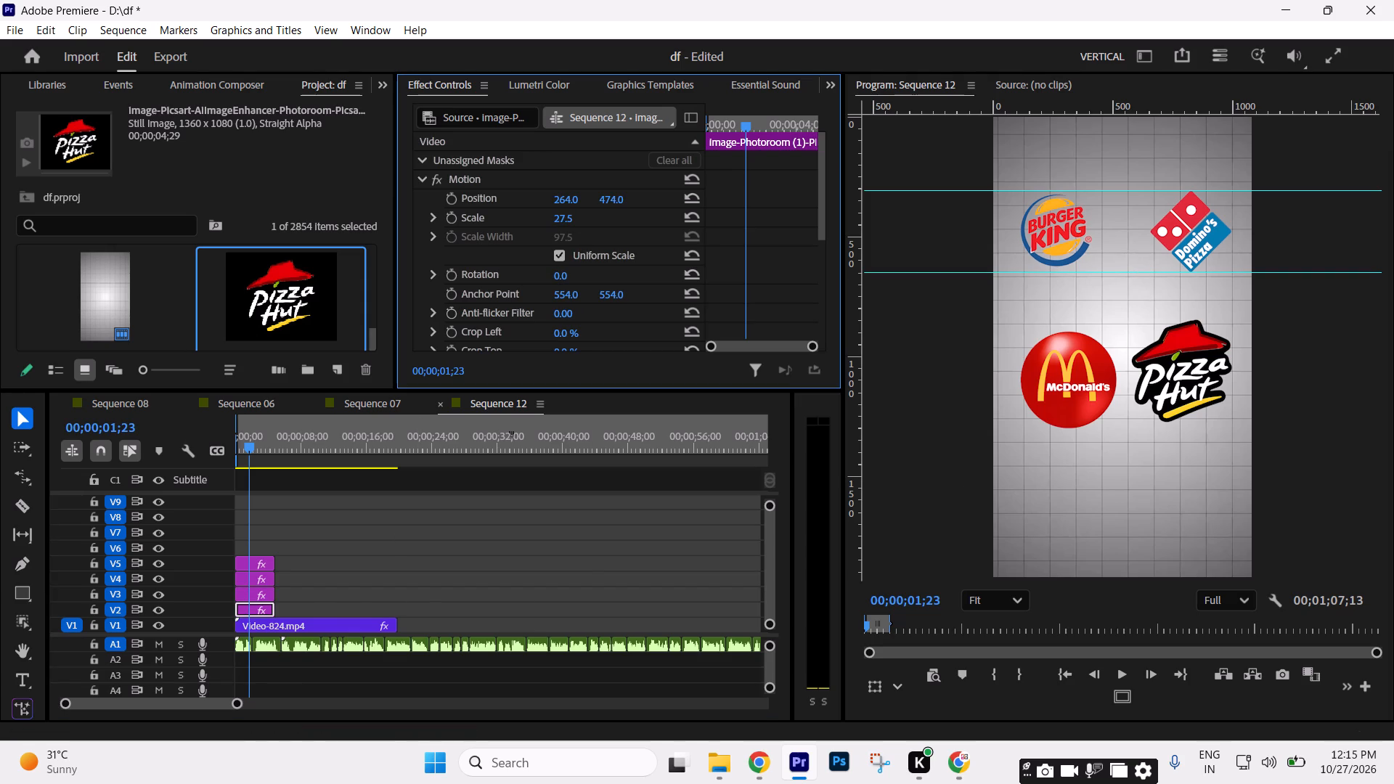
{"action": "left_click", "coordinate": [621, 197]}
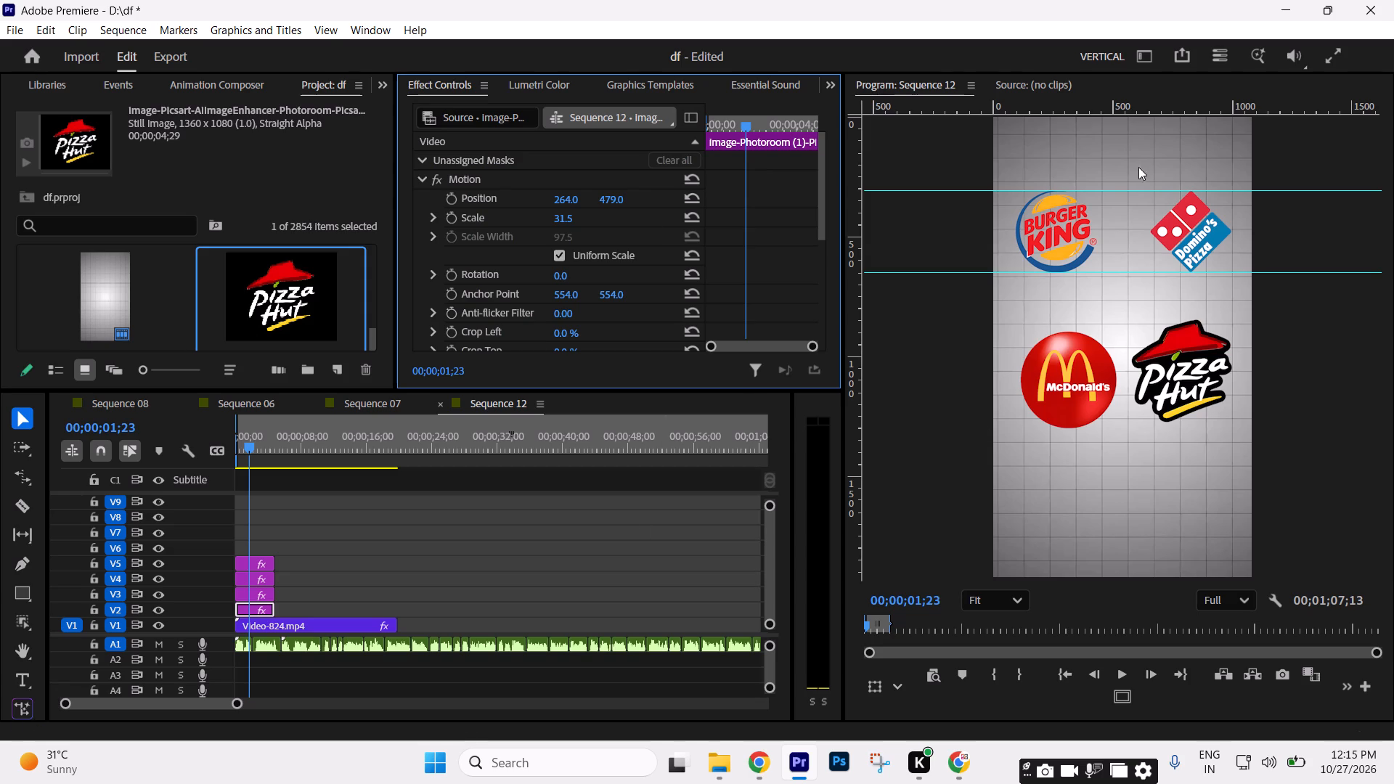
Add a third horizontal guide at about 1350 px, just below the McDonald's and Pizza Hut logos.
{"action": "left_click_drag", "start_coordinate": [1121, 103], "coordinate": [1157, 331]}
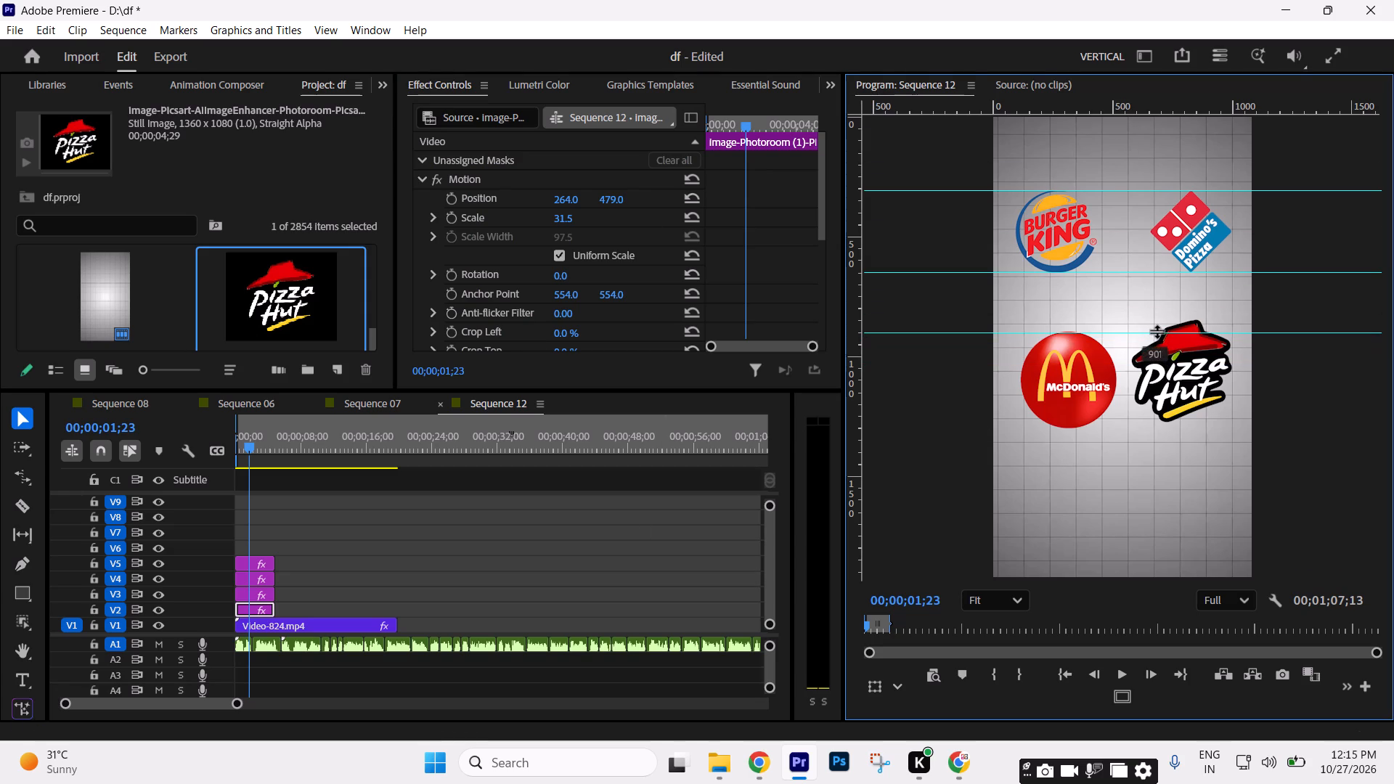
{"action": "left_click_drag", "start_coordinate": [1157, 331], "coordinate": [1157, 327]}
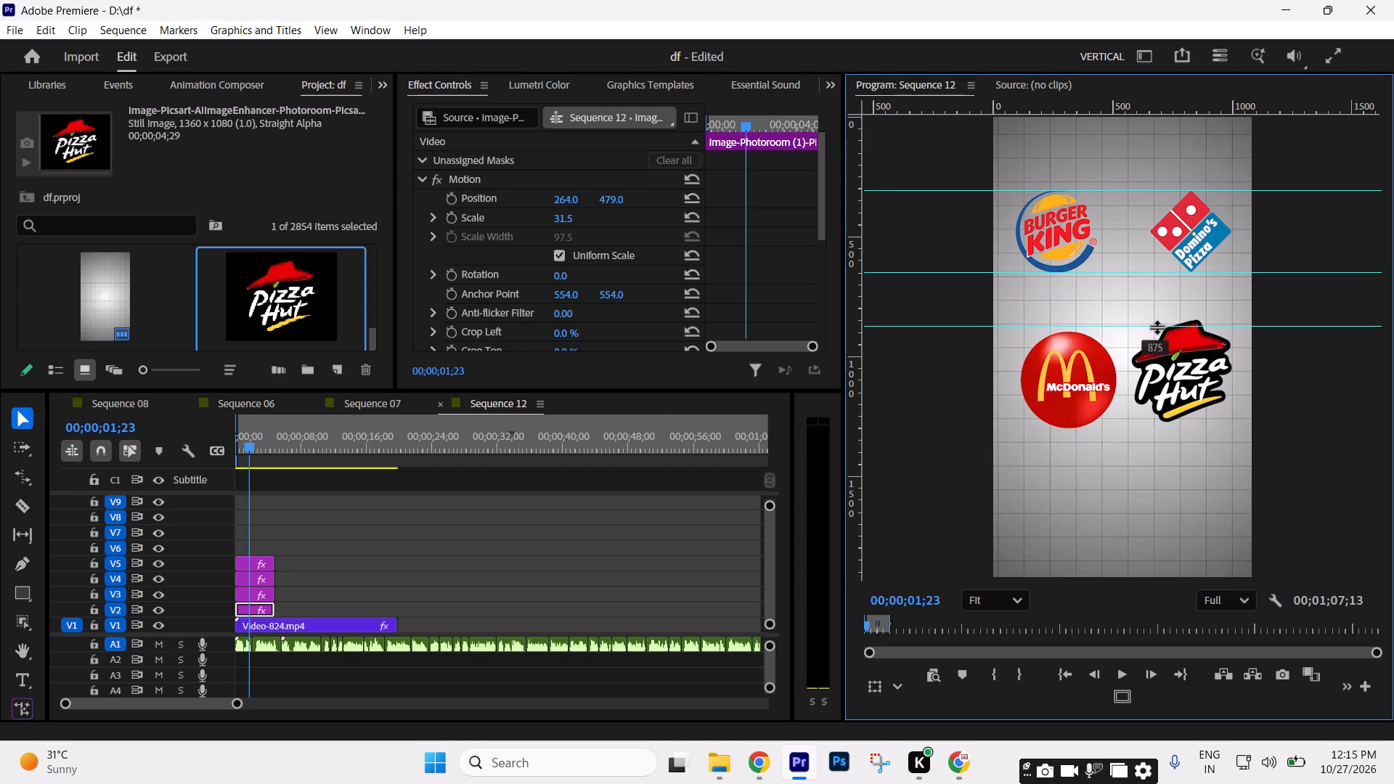
{"action": "left_click_drag", "start_coordinate": [1157, 327], "coordinate": [1151, 306]}
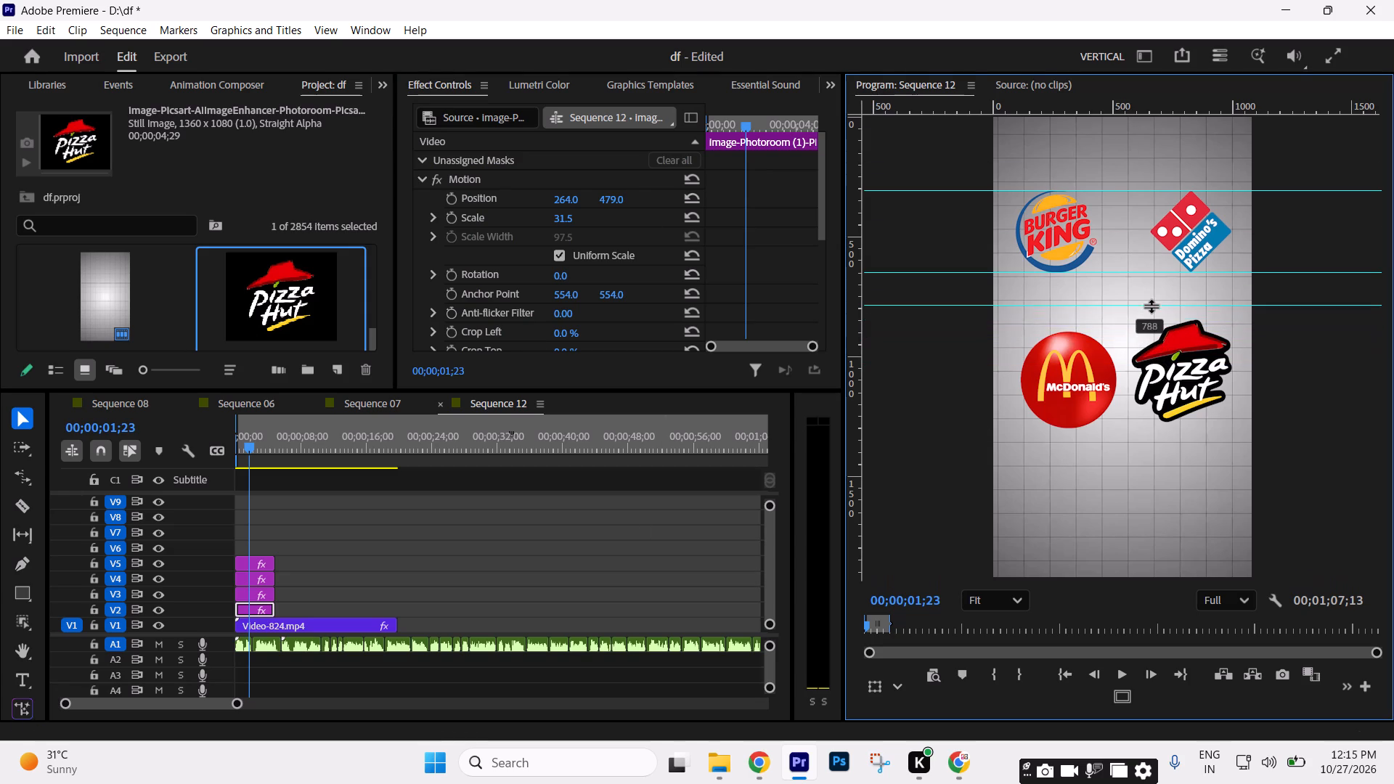
{"action": "left_click_drag", "start_coordinate": [1151, 306], "coordinate": [1151, 305]}
{"action": "left_click_drag", "start_coordinate": [1151, 305], "coordinate": [1144, 398]}
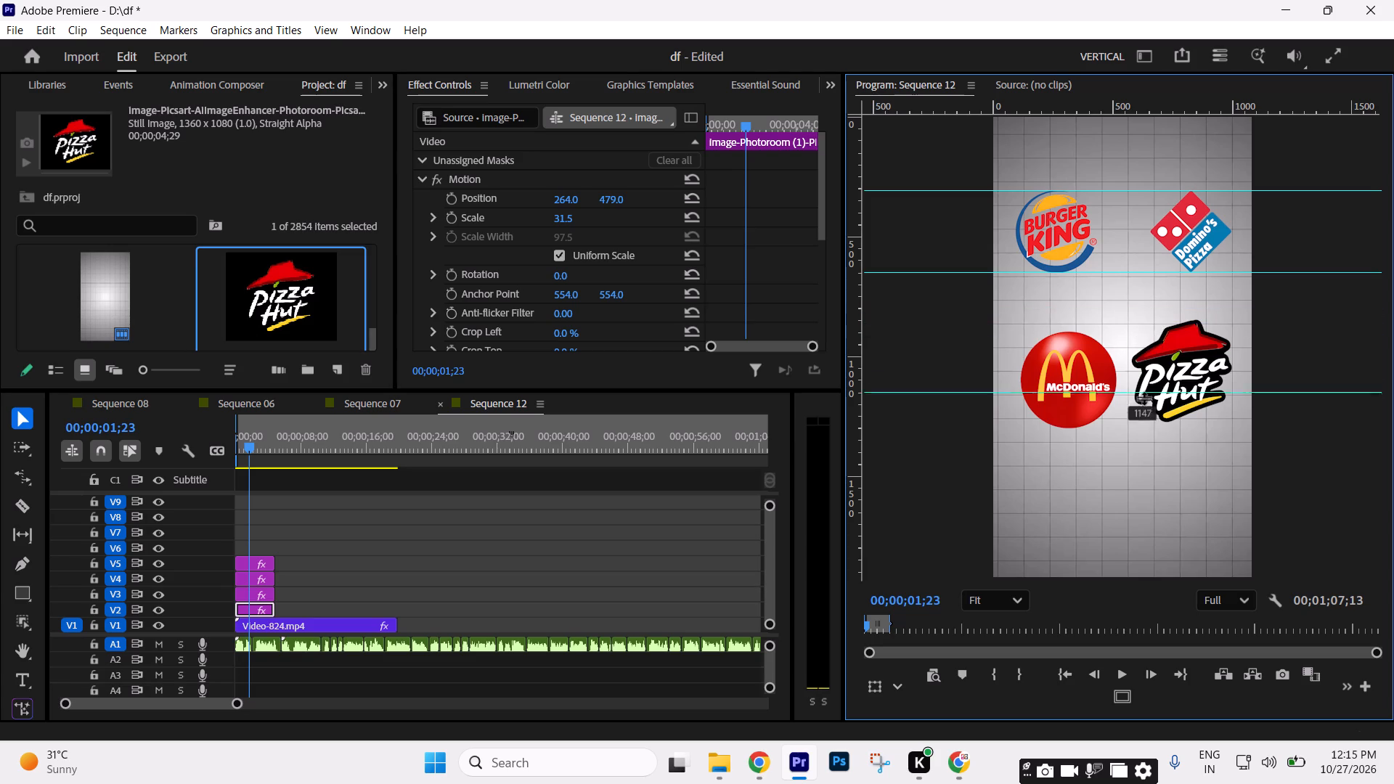
{"action": "left_click_drag", "start_coordinate": [1144, 398], "coordinate": [1141, 454]}
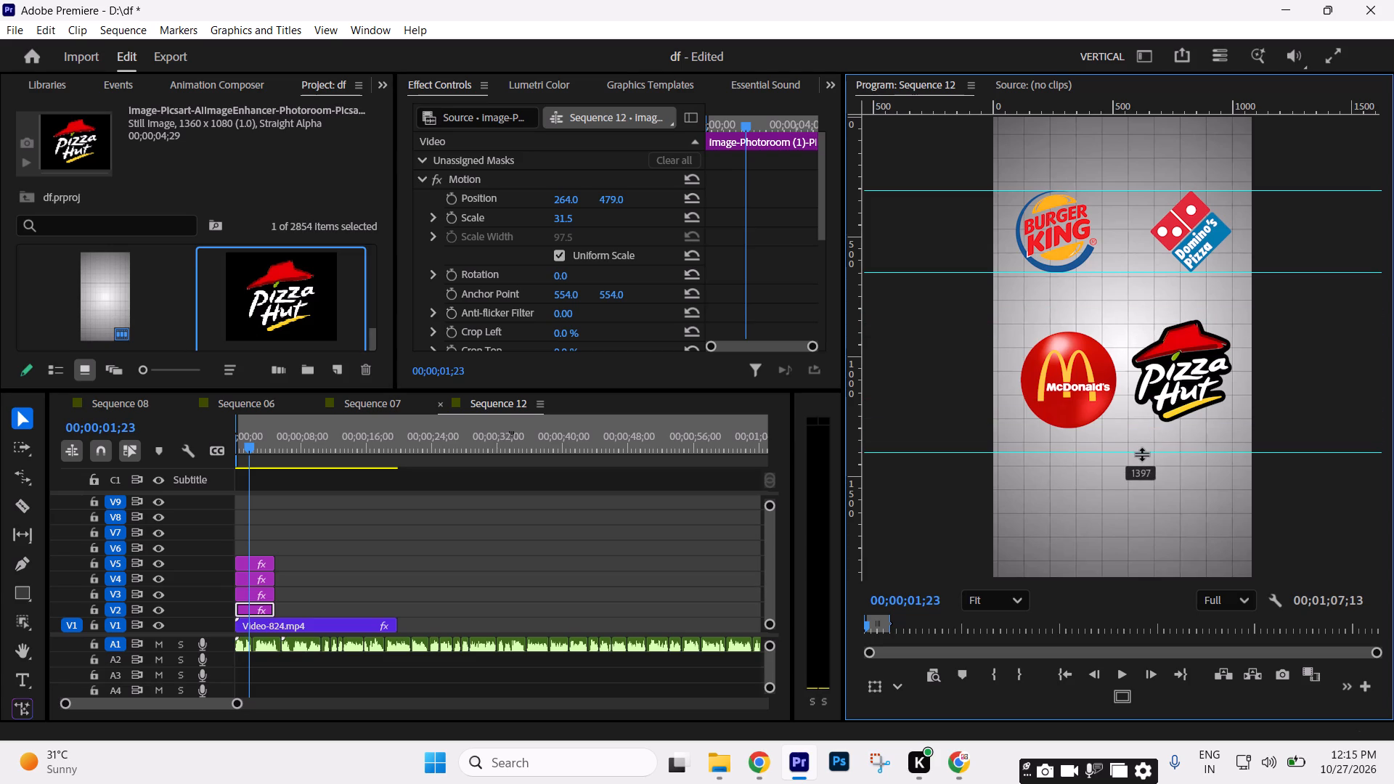
{"action": "left_click_drag", "start_coordinate": [1141, 454], "coordinate": [1138, 441]}
Fit the McDonald's logo on V4 over the Burger King logo between the top two guides, with scale 56.3, horizontal position 261 and vertical position 486.
{"action": "left_click", "coordinate": [257, 578]}
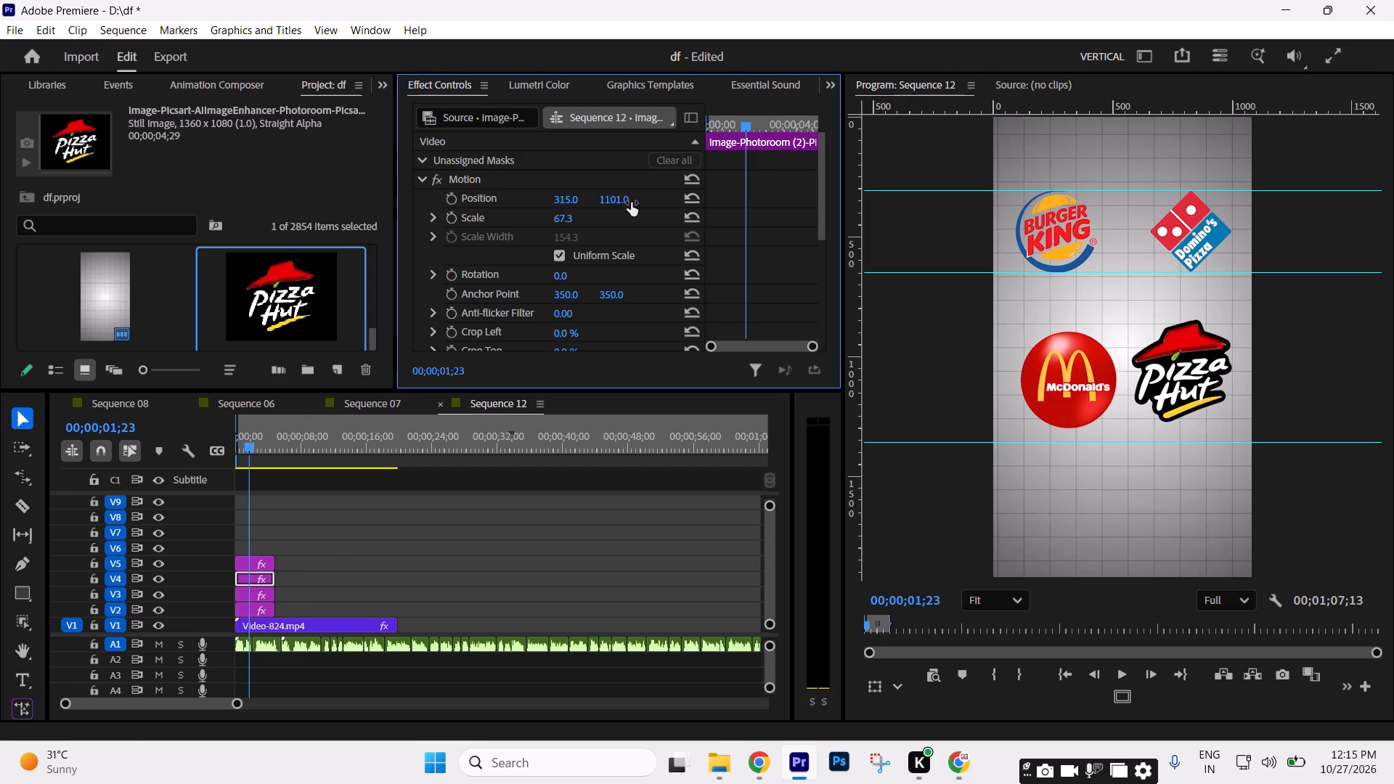
{"action": "left_click_drag", "start_coordinate": [629, 203], "coordinate": [444, 332]}
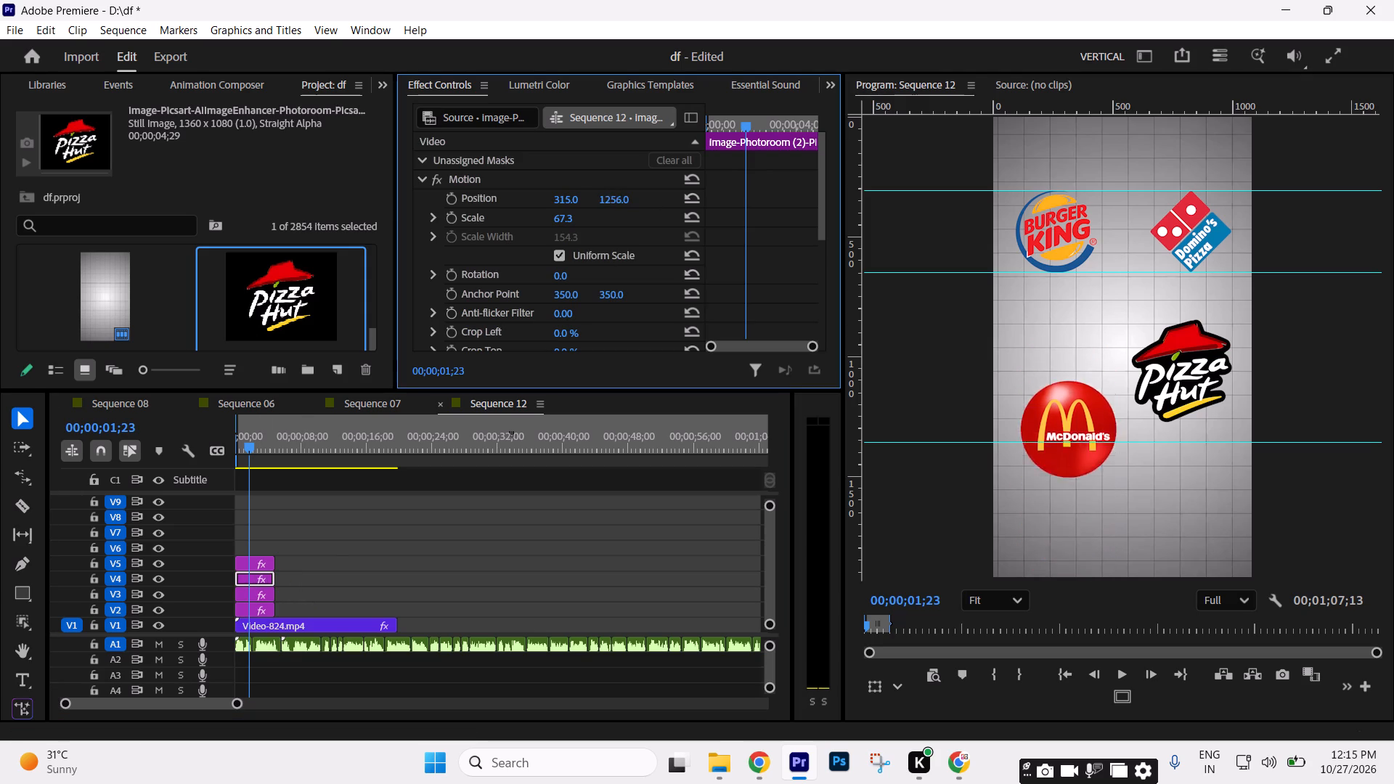
{"action": "left_click_drag", "start_coordinate": [444, 332], "coordinate": [44, 685]}
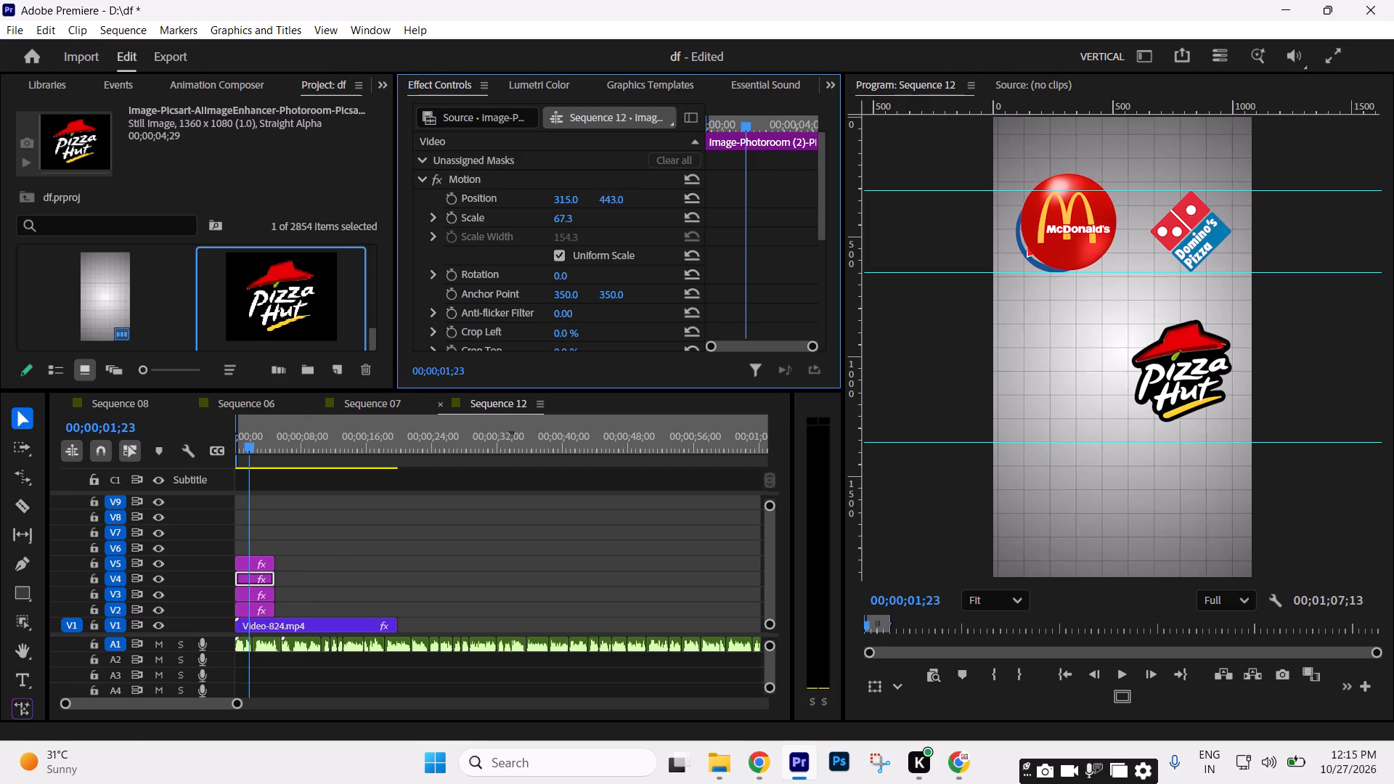
{"action": "left_click_drag", "start_coordinate": [44, 685], "coordinate": [54, 677]}
{"action": "left_click_drag", "start_coordinate": [562, 216], "coordinate": [561, 216]}
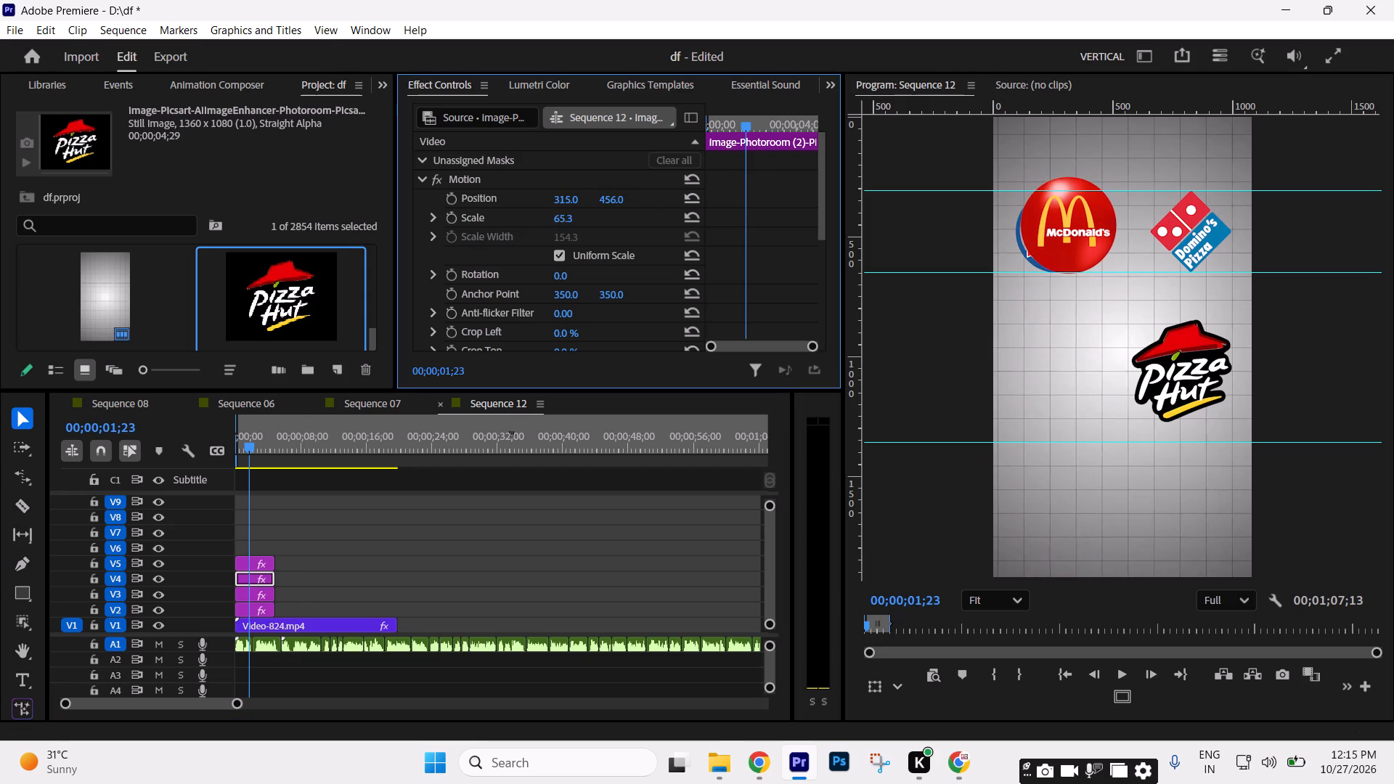
{"action": "left_click_drag", "start_coordinate": [561, 216], "coordinate": [543, 211]}
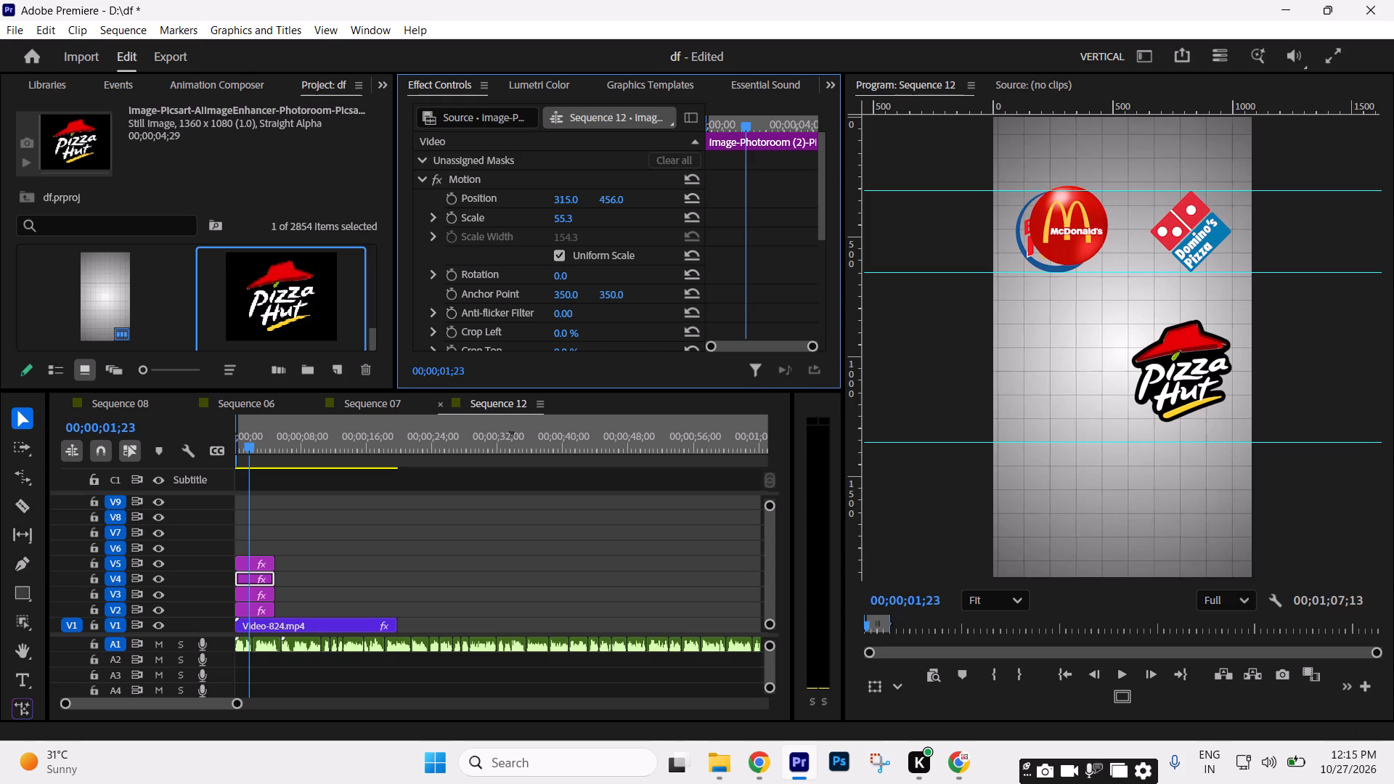
{"action": "left_click_drag", "start_coordinate": [543, 211], "coordinate": [544, 211]}
{"action": "left_click_drag", "start_coordinate": [619, 200], "coordinate": [627, 173]}
{"action": "left_click_drag", "start_coordinate": [566, 197], "coordinate": [512, 200]}
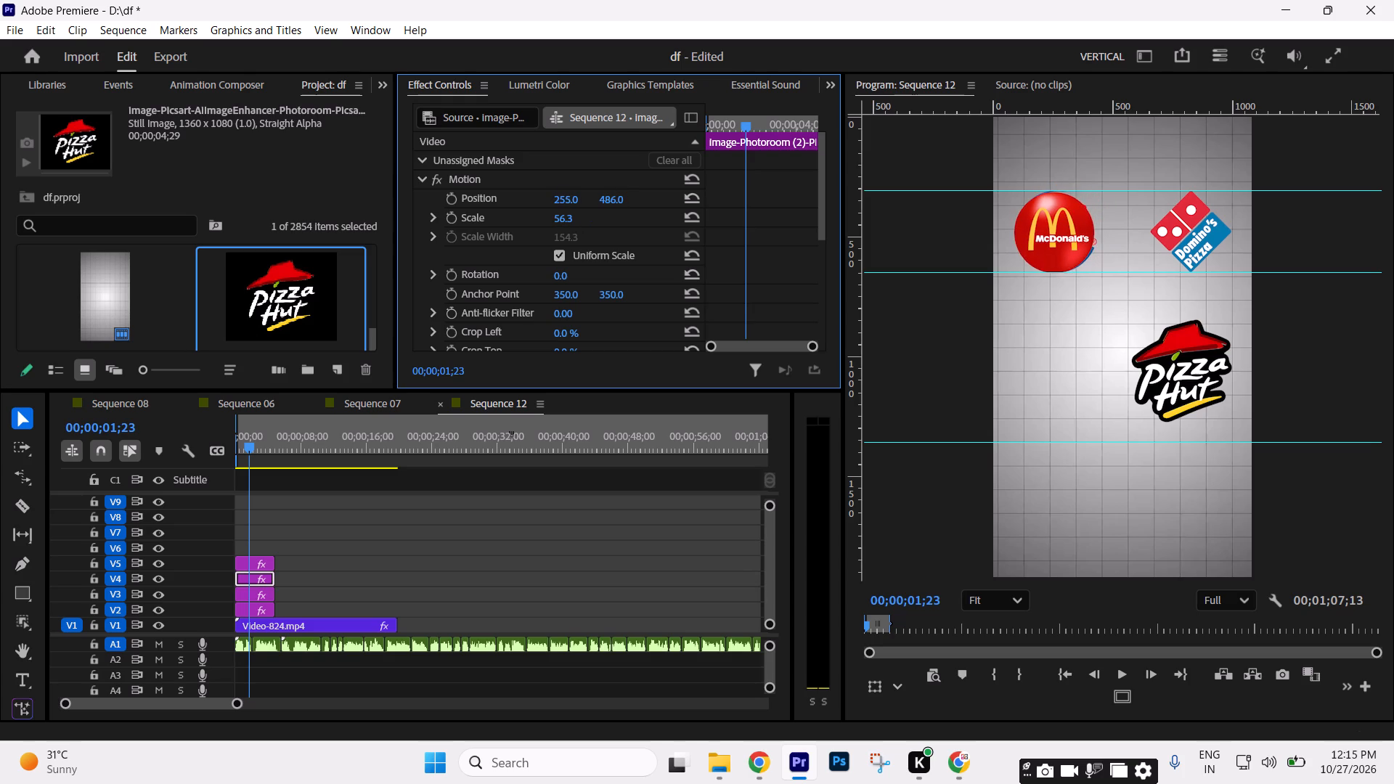
{"action": "left_click_drag", "start_coordinate": [512, 200], "coordinate": [520, 202]}
Move the McDonald's logo vertically down into the second row, directly below the Burger King logo.
{"action": "left_click_drag", "start_coordinate": [619, 200], "coordinate": [1061, 62]}
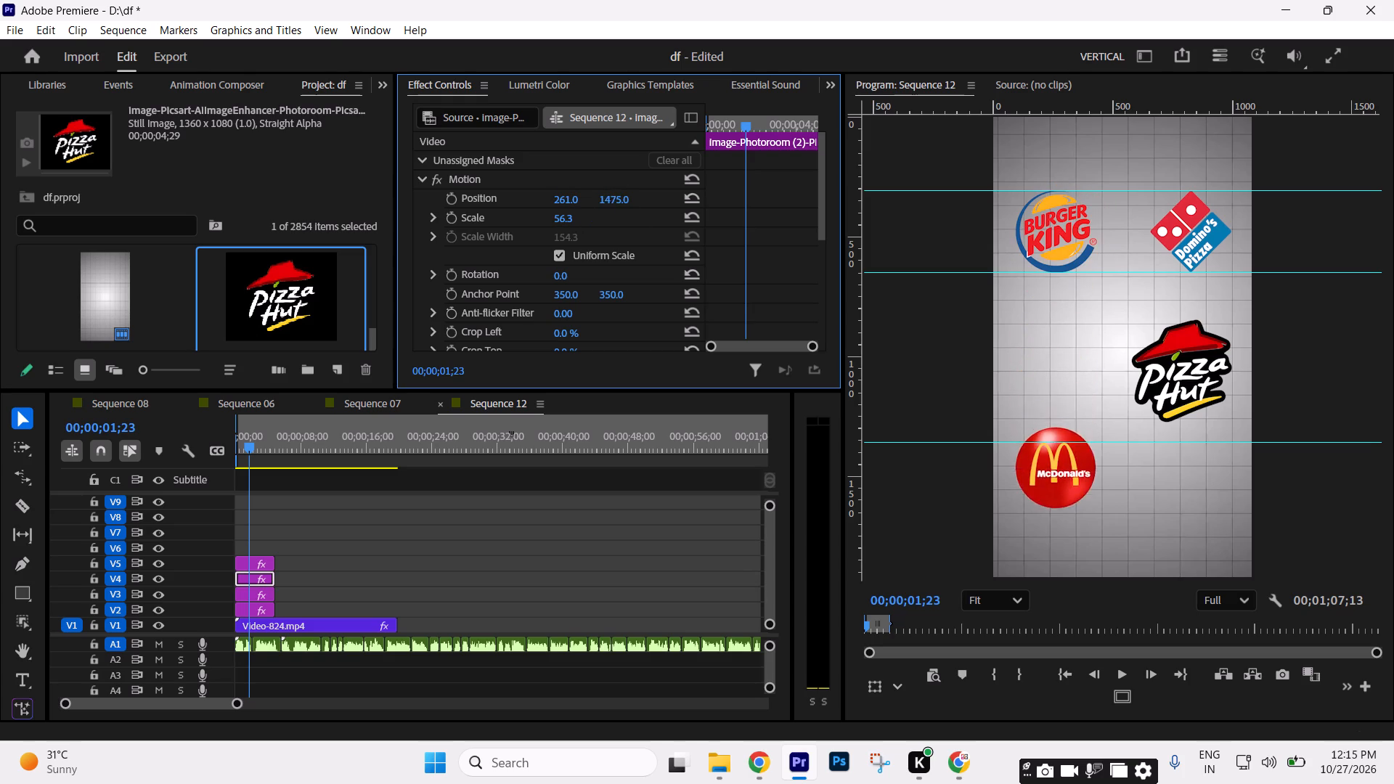
{"action": "left_click_drag", "start_coordinate": [1061, 62], "coordinate": [1116, 60]}
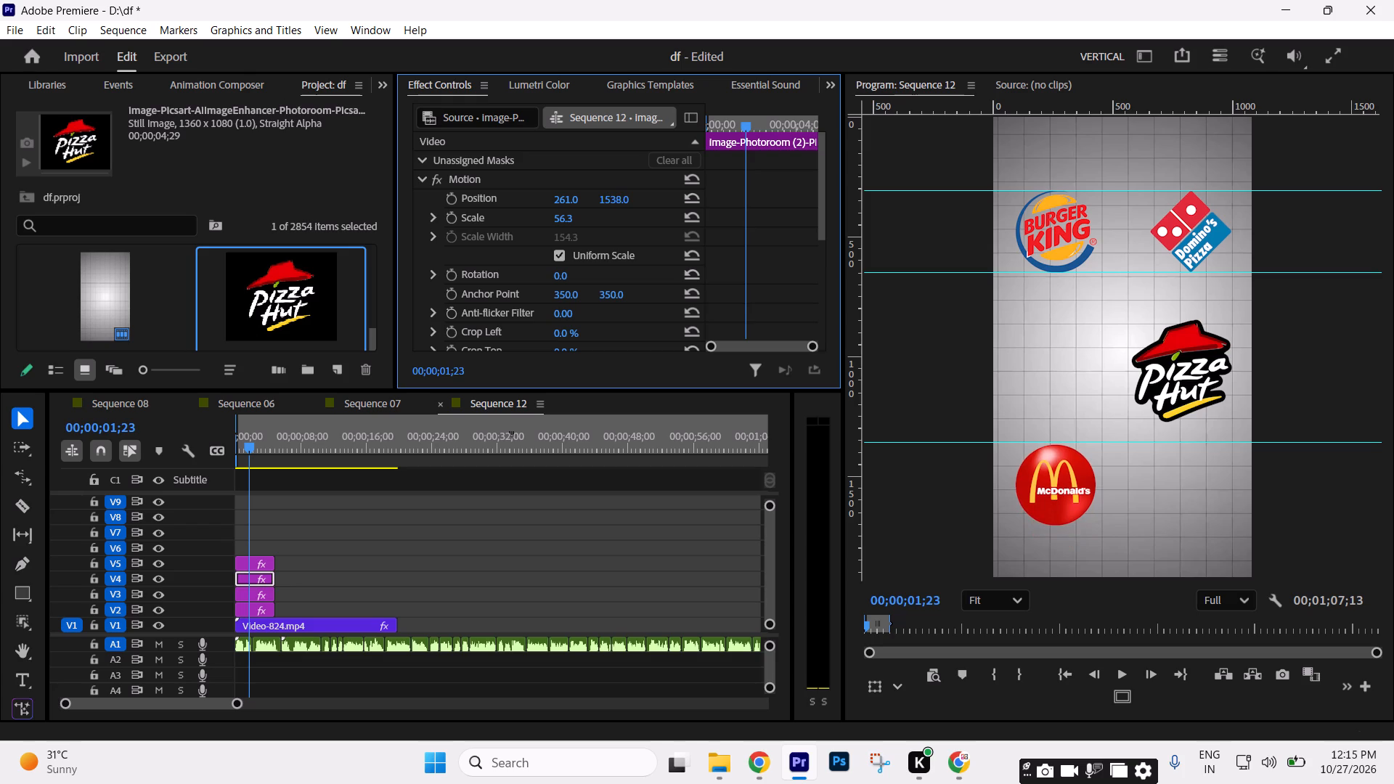
{"action": "left_click_drag", "start_coordinate": [1116, 60], "coordinate": [655, 123]}
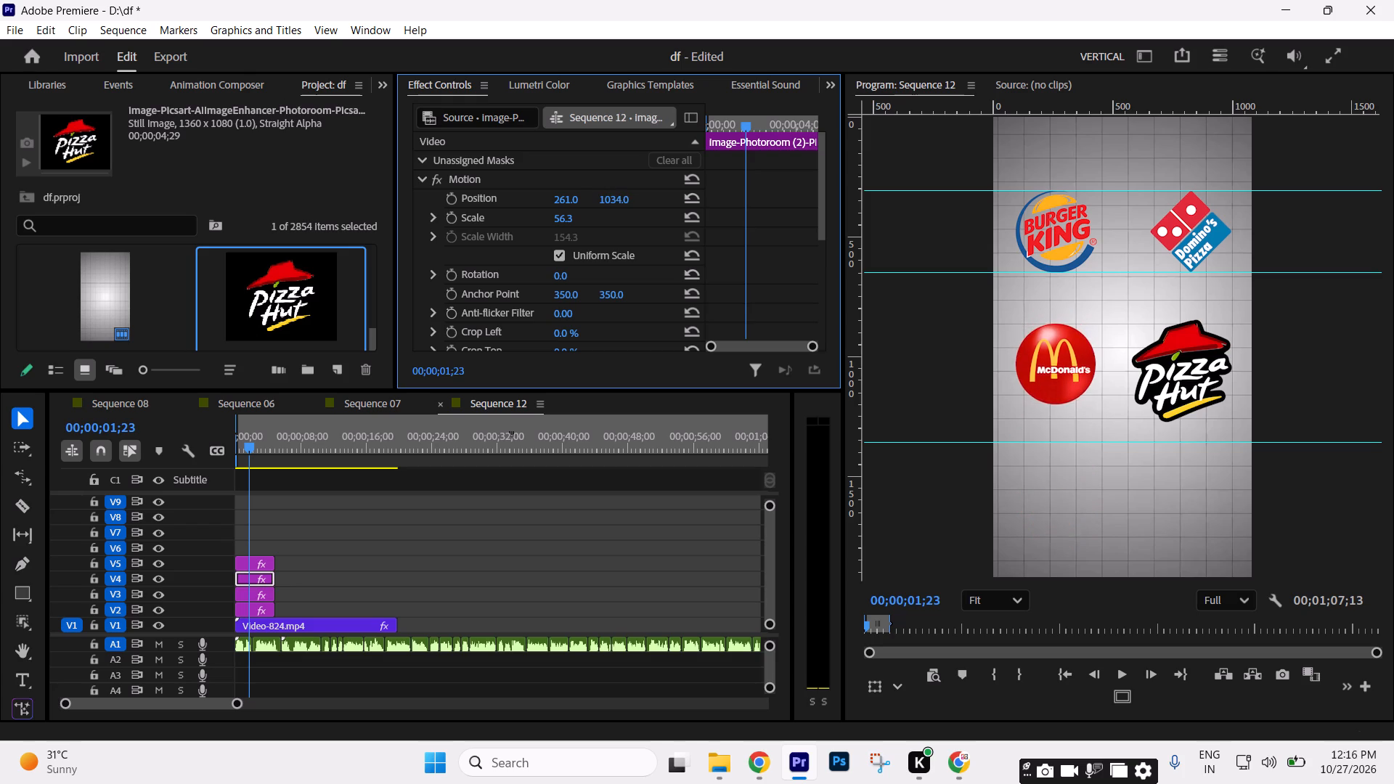
{"action": "left_click_drag", "start_coordinate": [655, 123], "coordinate": [577, 134]}
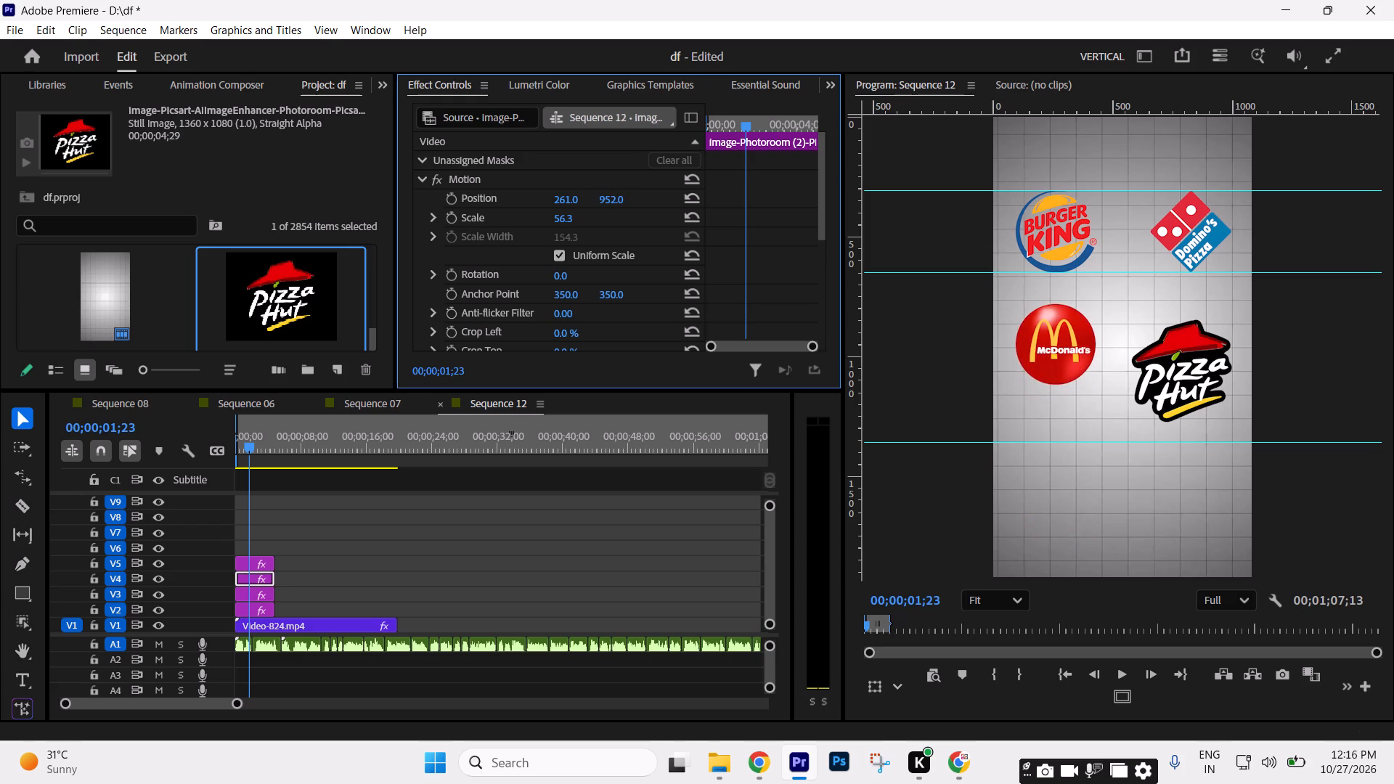
{"action": "left_click_drag", "start_coordinate": [577, 134], "coordinate": [584, 131]}
Move the Pizza Hut logo on V5 between the top two guides at vertical position 478 and reduce its scale to 39.
{"action": "left_click", "coordinate": [246, 560]}
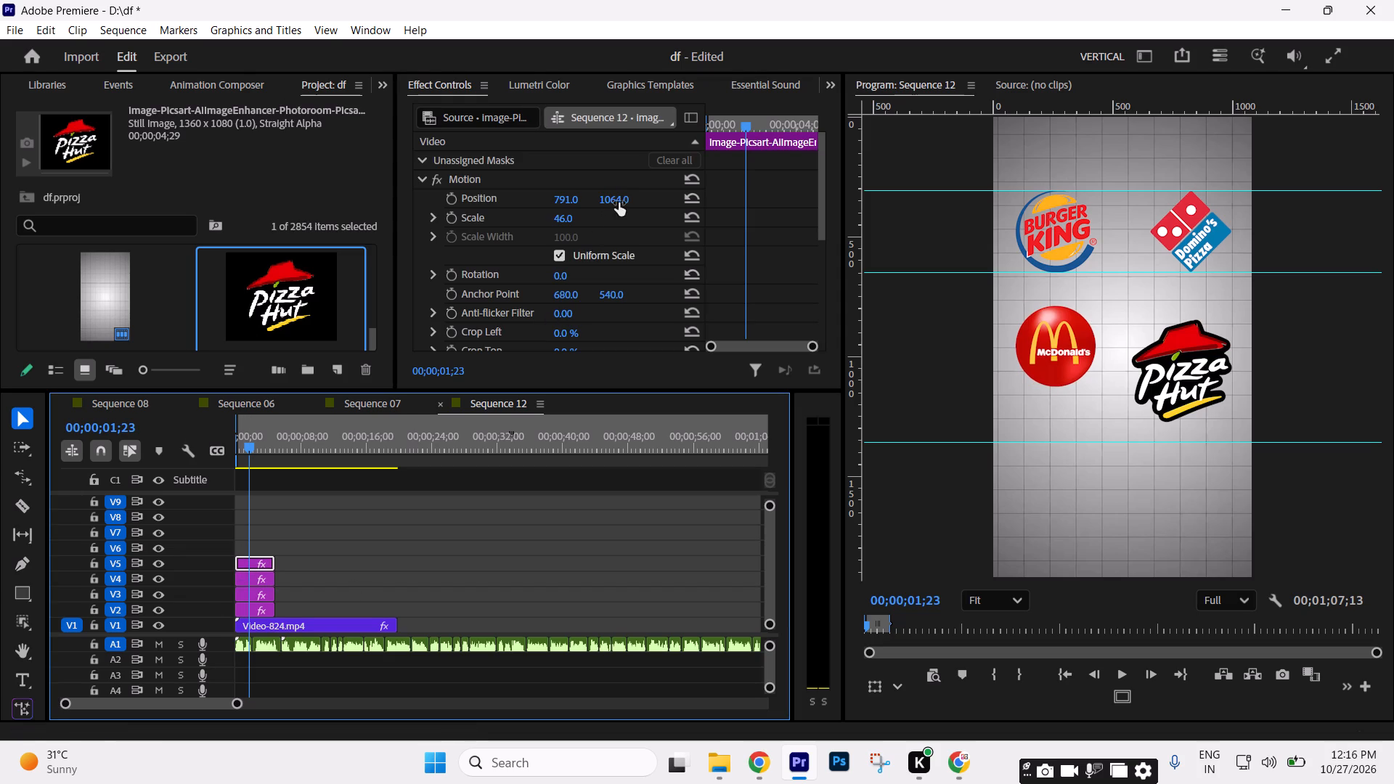
{"action": "left_click_drag", "start_coordinate": [619, 203], "coordinate": [248, 513]}
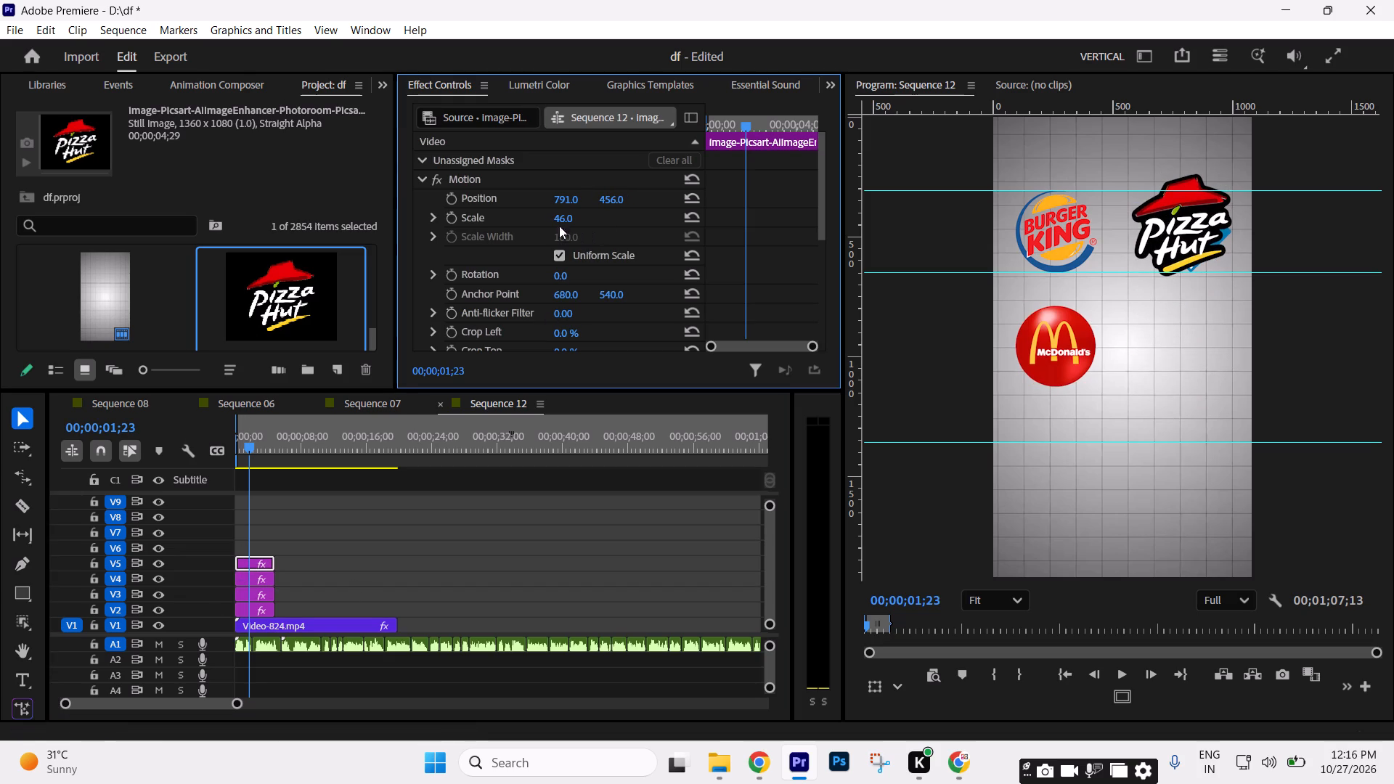
{"action": "left_click_drag", "start_coordinate": [561, 216], "coordinate": [549, 212]}
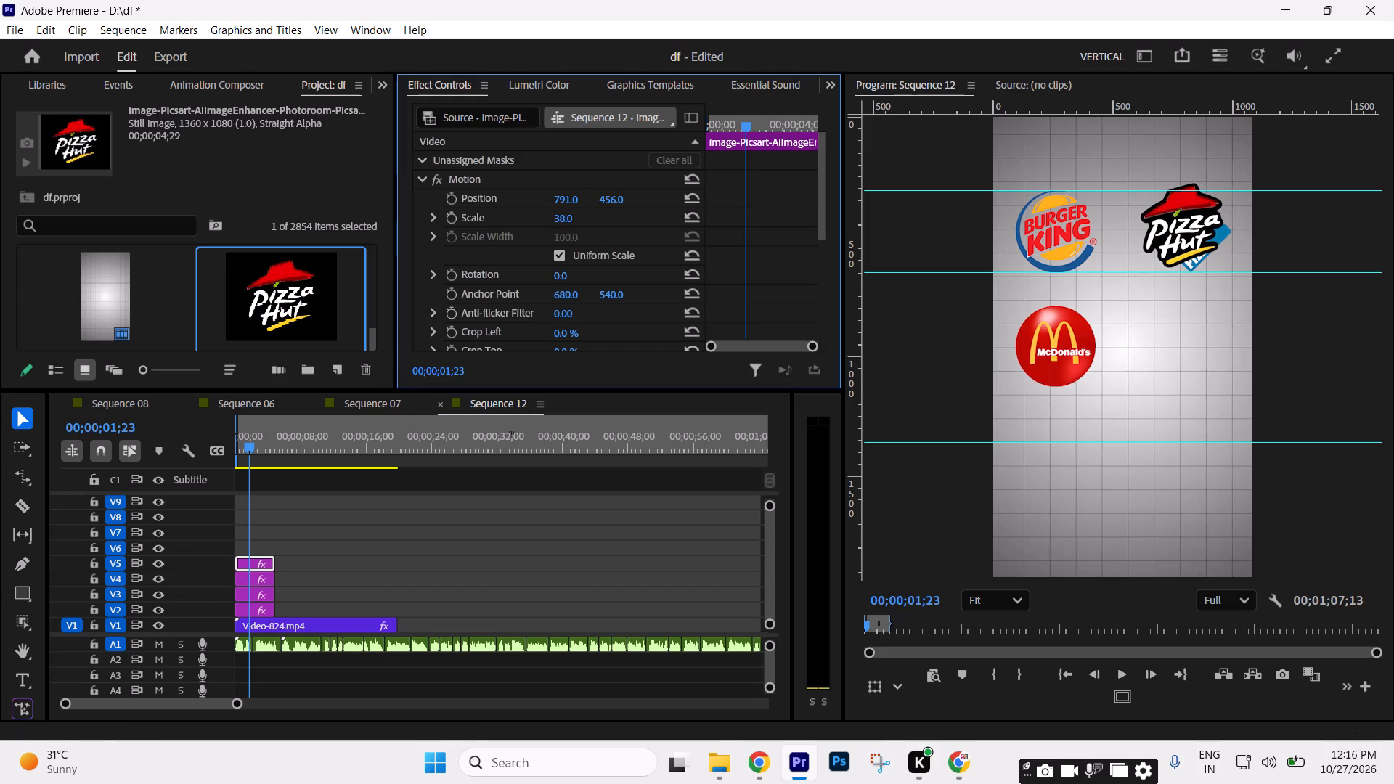
{"action": "left_click_drag", "start_coordinate": [549, 212], "coordinate": [550, 212]}
{"action": "left_click_drag", "start_coordinate": [624, 196], "coordinate": [629, 174]}
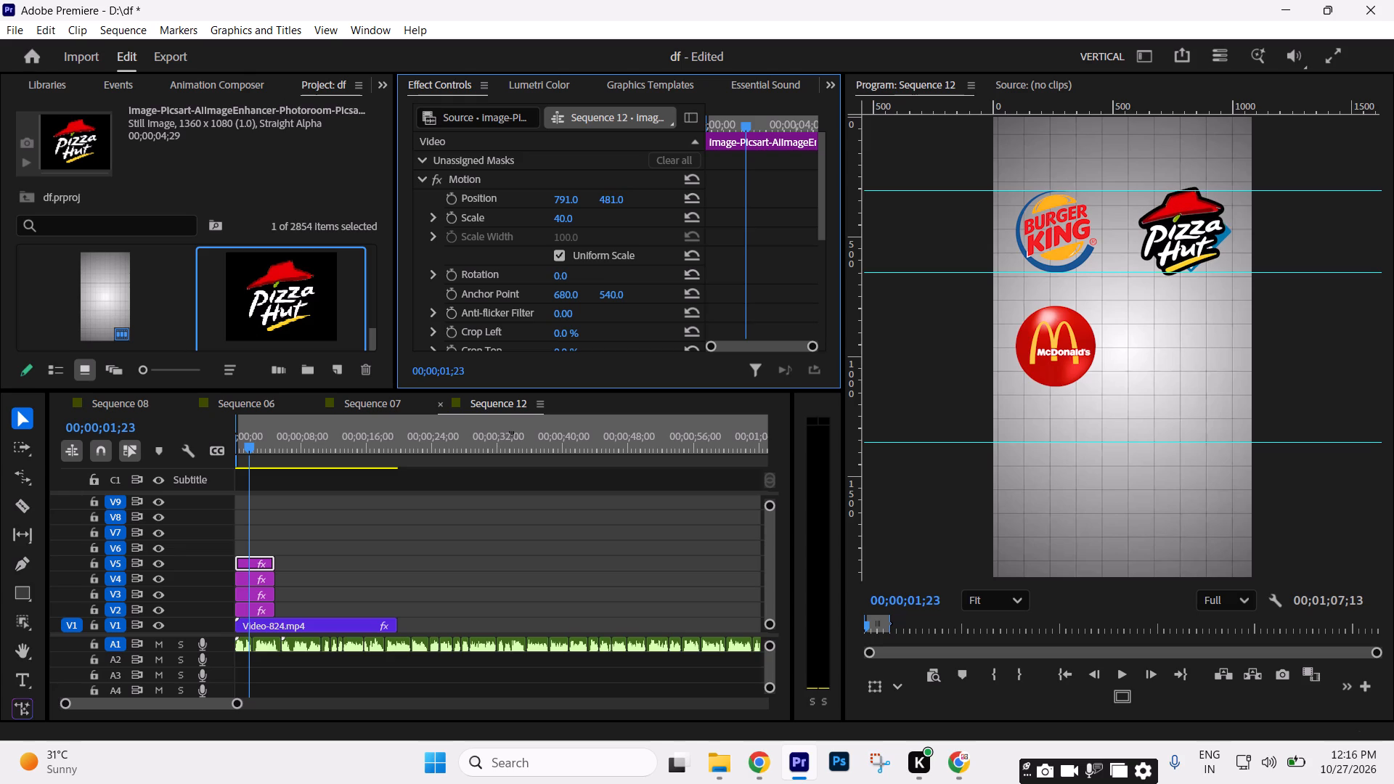
{"action": "left_click_drag", "start_coordinate": [629, 174], "coordinate": [629, 171]}
{"action": "left_click", "coordinate": [616, 199]}
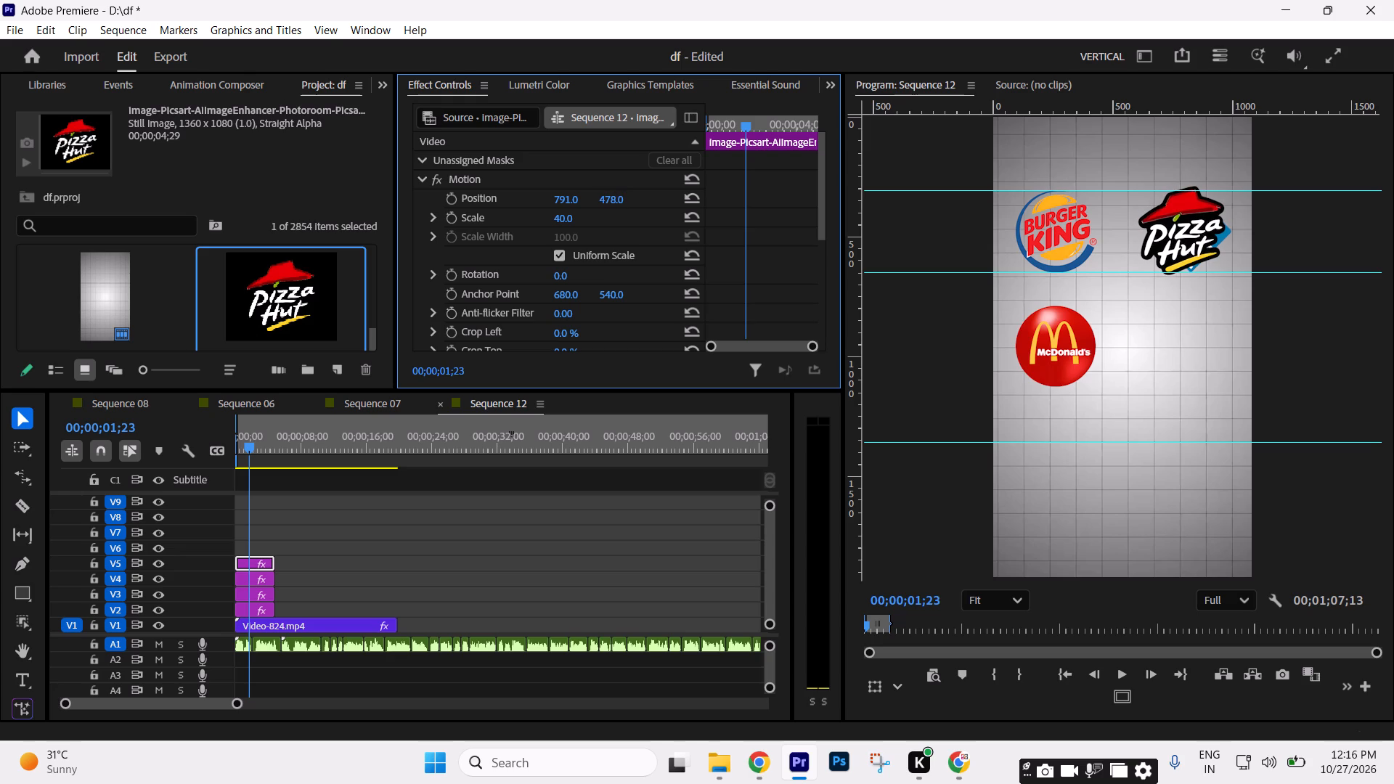
{"action": "left_click", "coordinate": [561, 220]}
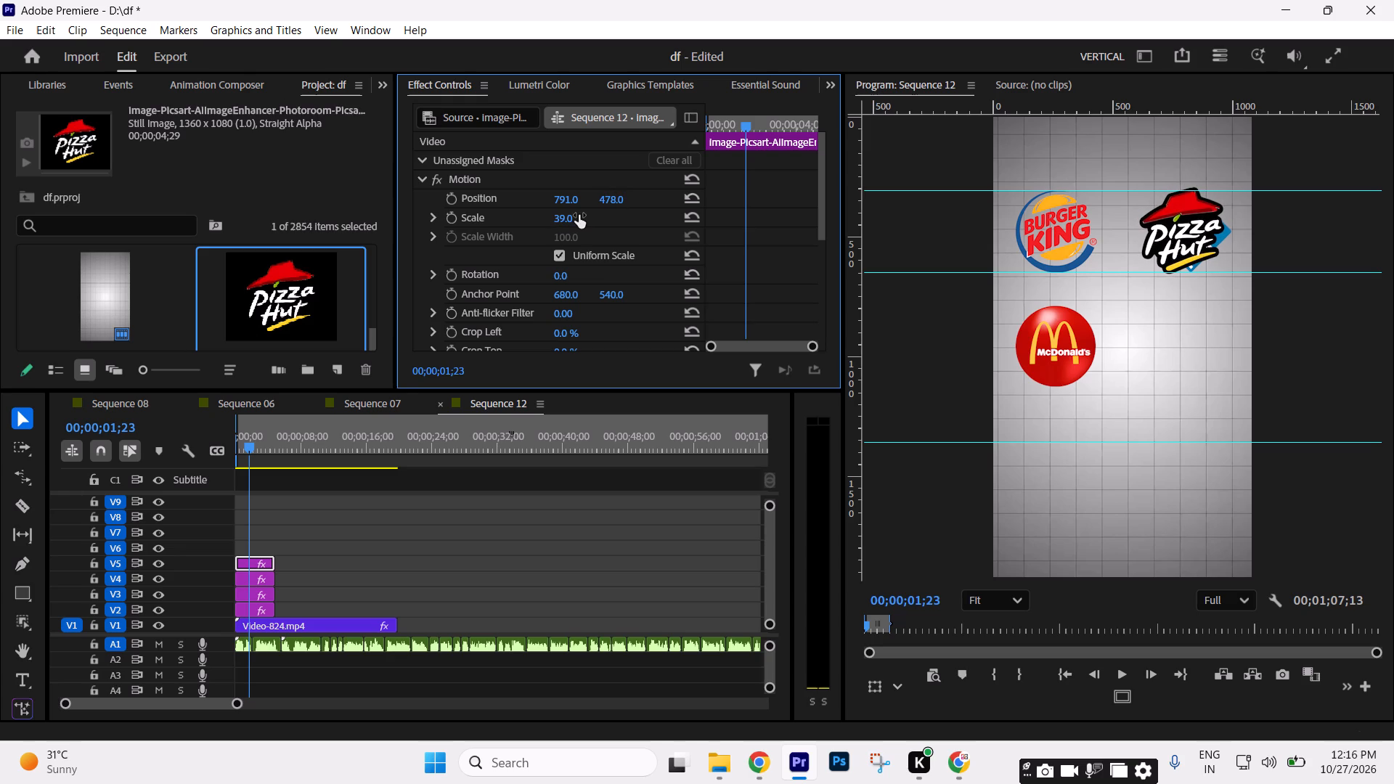
Set the Pizza Hut logo's scale to 38.
{"action": "left_click", "coordinate": [568, 220]}
{"action": "type", "text": "98"}
{"action": "key", "text": "Return"}
{"action": "left_click", "coordinate": [566, 216]}
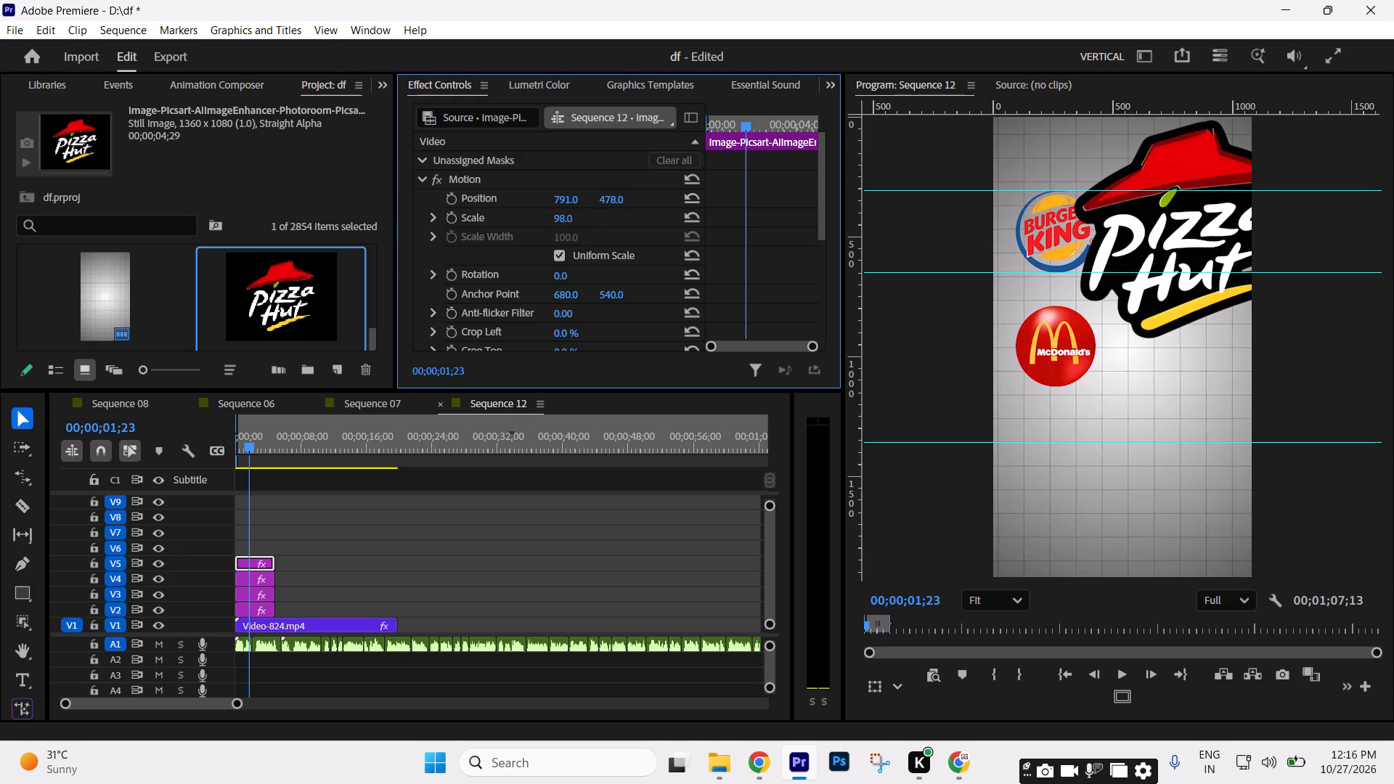
{"action": "key", "text": "9"}
{"action": "key", "text": "BackSpace"}
{"action": "key", "text": "BackSpace"}
{"action": "type", "text": "38"}
{"action": "key", "text": "Return"}
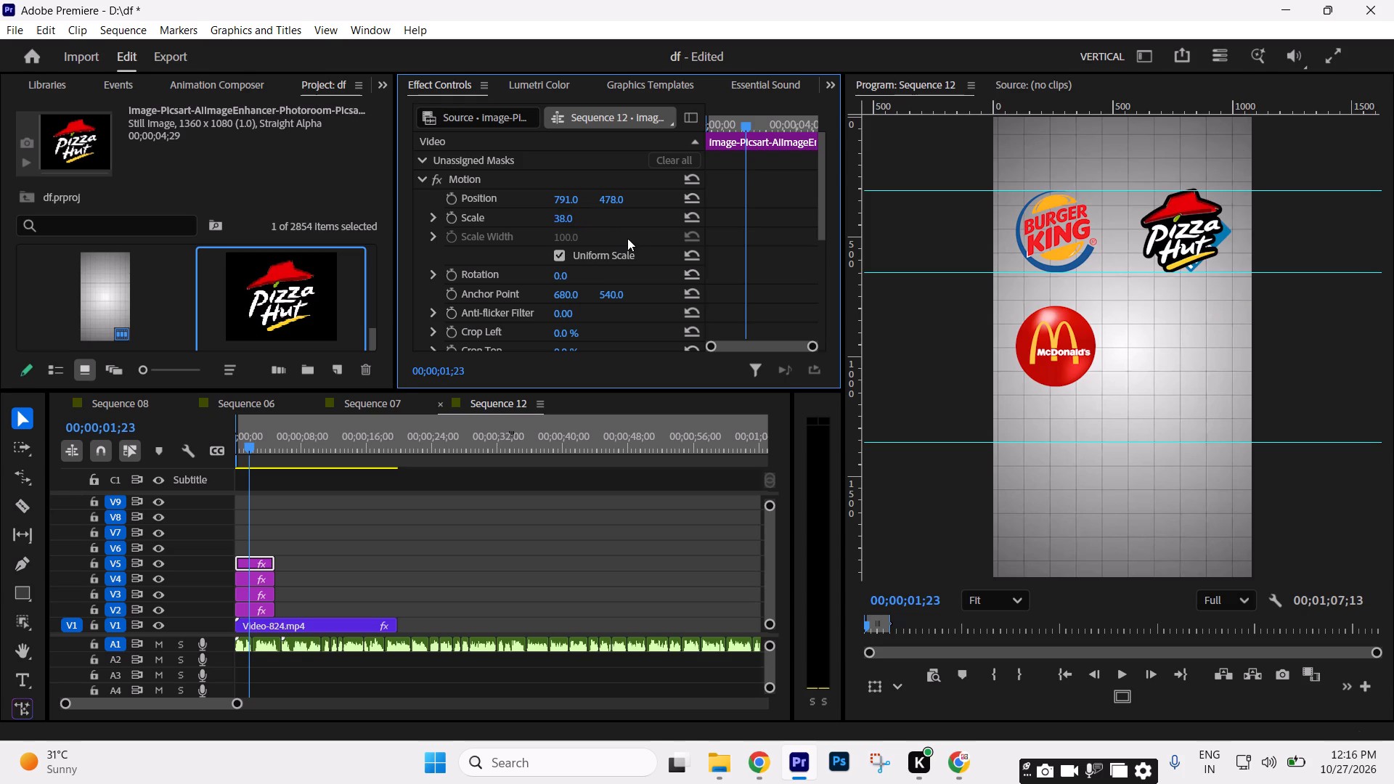
Lower the Pizza Hut logo to vertical position 942, placing it in the second row beside the McDonald's logo.
{"action": "left_click_drag", "start_coordinate": [620, 200], "coordinate": [632, 181]}
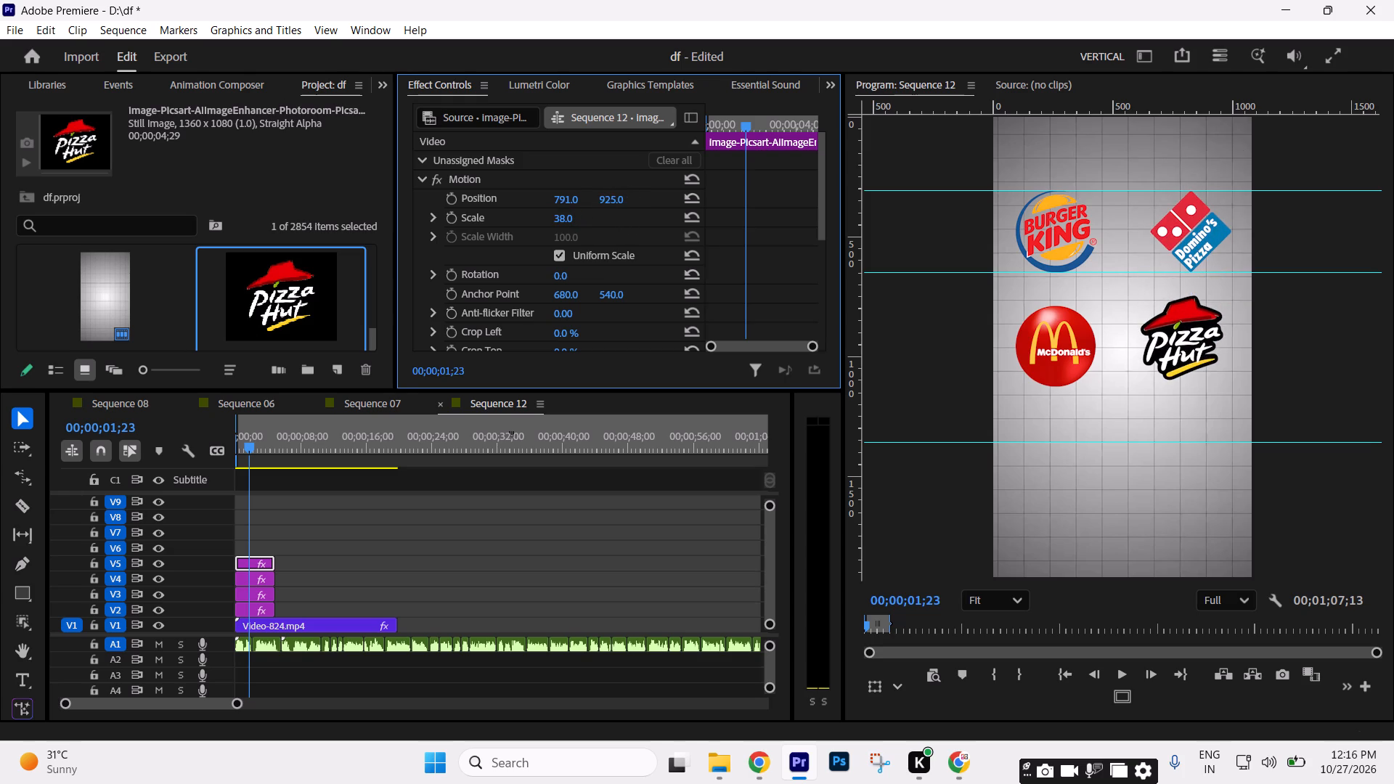
{"action": "left_click_drag", "start_coordinate": [632, 181], "coordinate": [642, 168]}
Add a vertical guide along the inner edge of the Domino's logo.
{"action": "left_click_drag", "start_coordinate": [859, 328], "coordinate": [921, 328]}
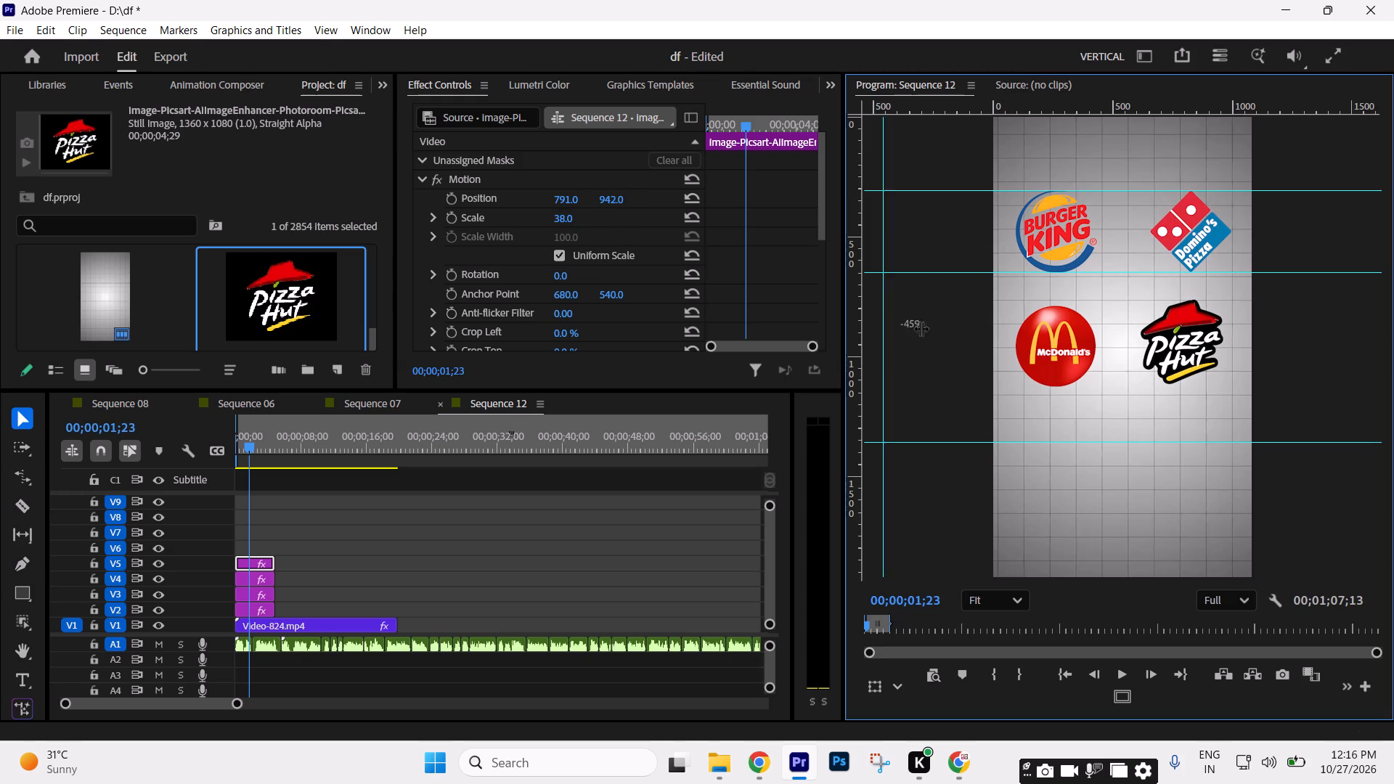
{"action": "left_click_drag", "start_coordinate": [921, 328], "coordinate": [1150, 321]}
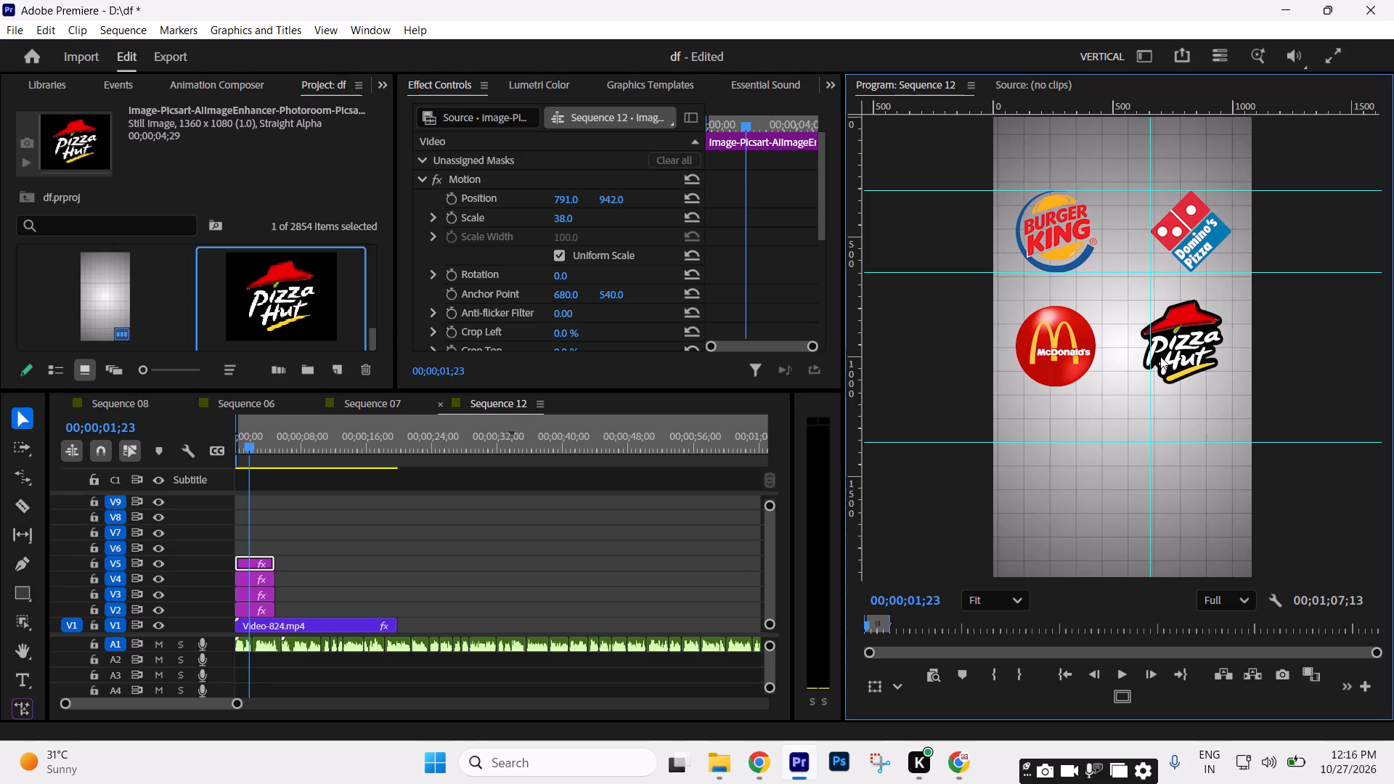
Set the Pizza Hut logo's horizontal position to 836, aligning its inner edge with the vertical guide.
{"action": "left_click_drag", "start_coordinate": [569, 198], "coordinate": [574, 198]}
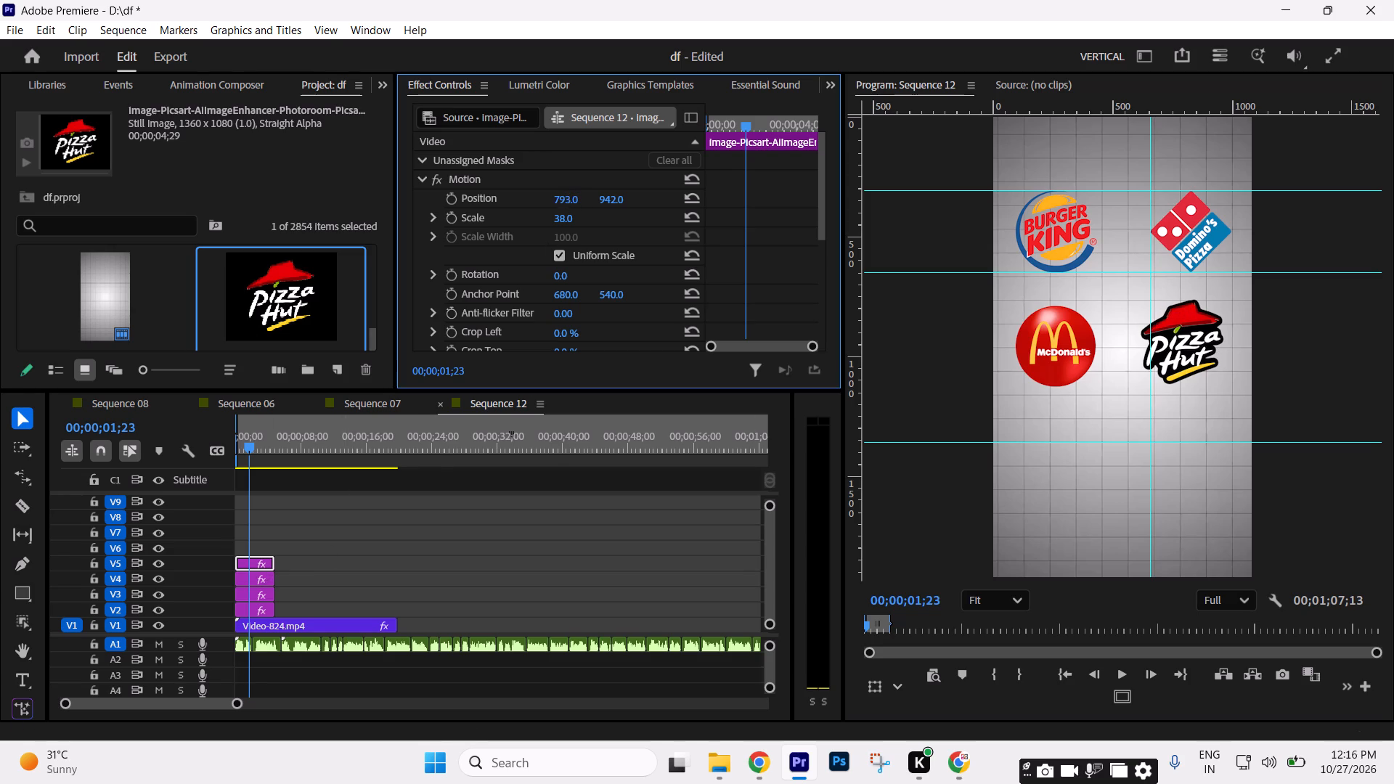
{"action": "left_click_drag", "start_coordinate": [574, 198], "coordinate": [608, 191]}
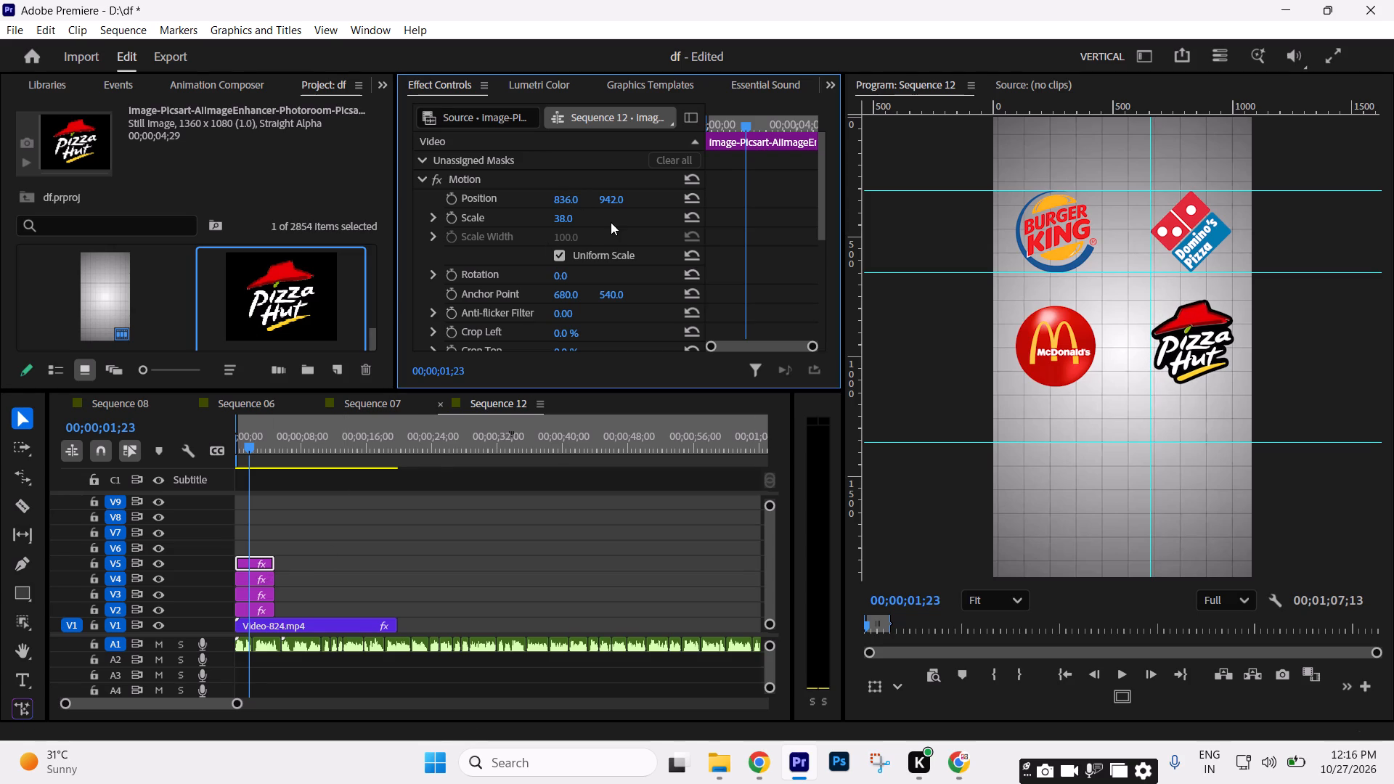
Play Sequence 12 from the start to review the logo layout with the voice-over, stopping at about three seconds.
{"action": "left_click", "coordinate": [459, 555]}
{"action": "key", "text": "space"}
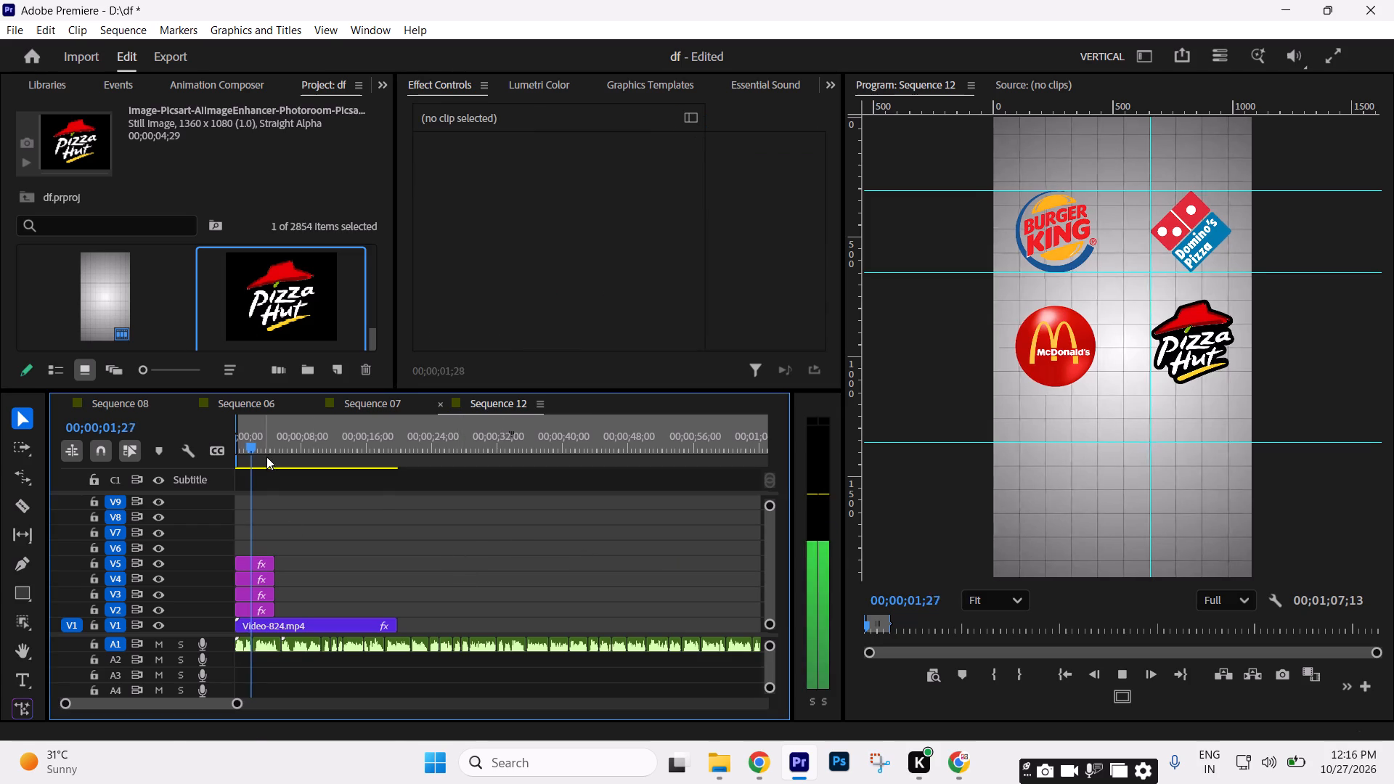
{"action": "left_click_drag", "start_coordinate": [264, 452], "coordinate": [191, 473]}
{"action": "key", "text": "space"}
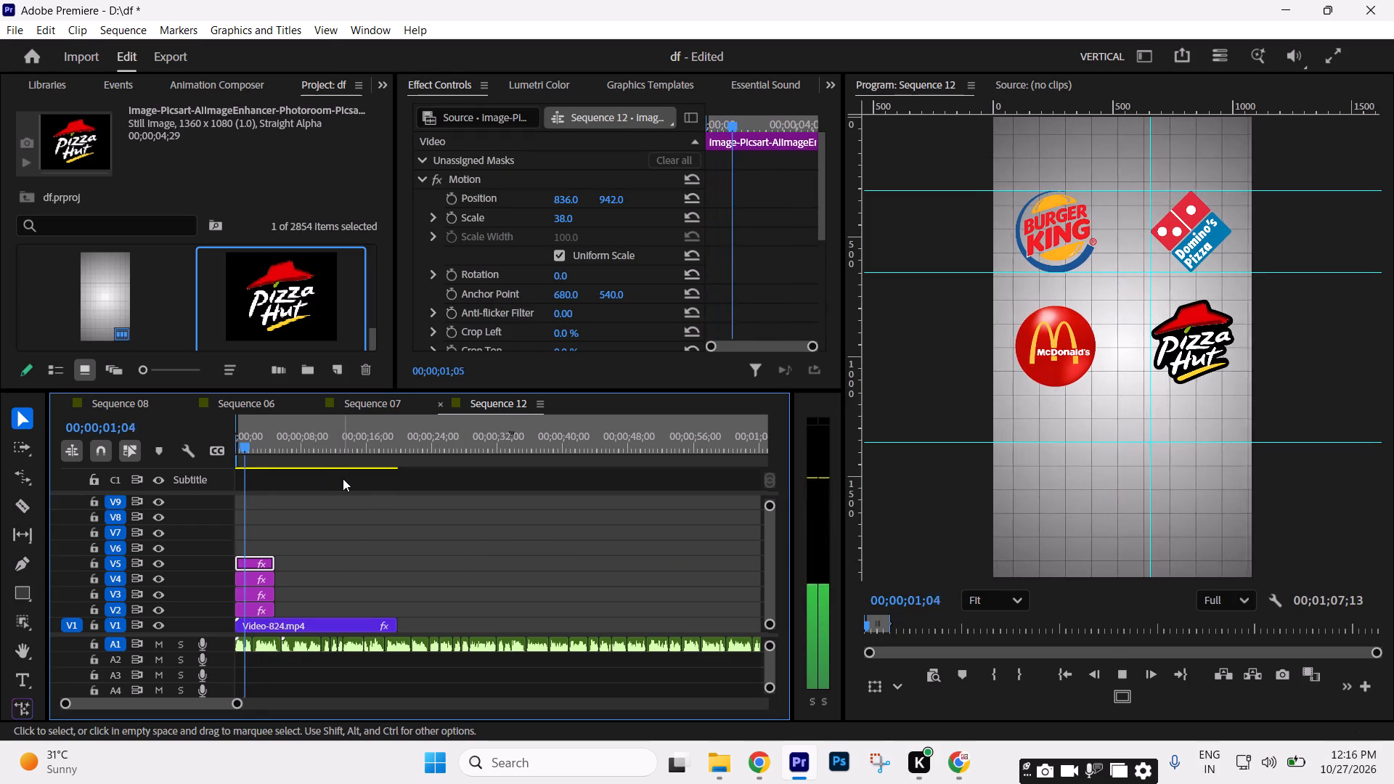
{"action": "left_click", "coordinate": [436, 551]}
{"action": "key", "text": "space"}
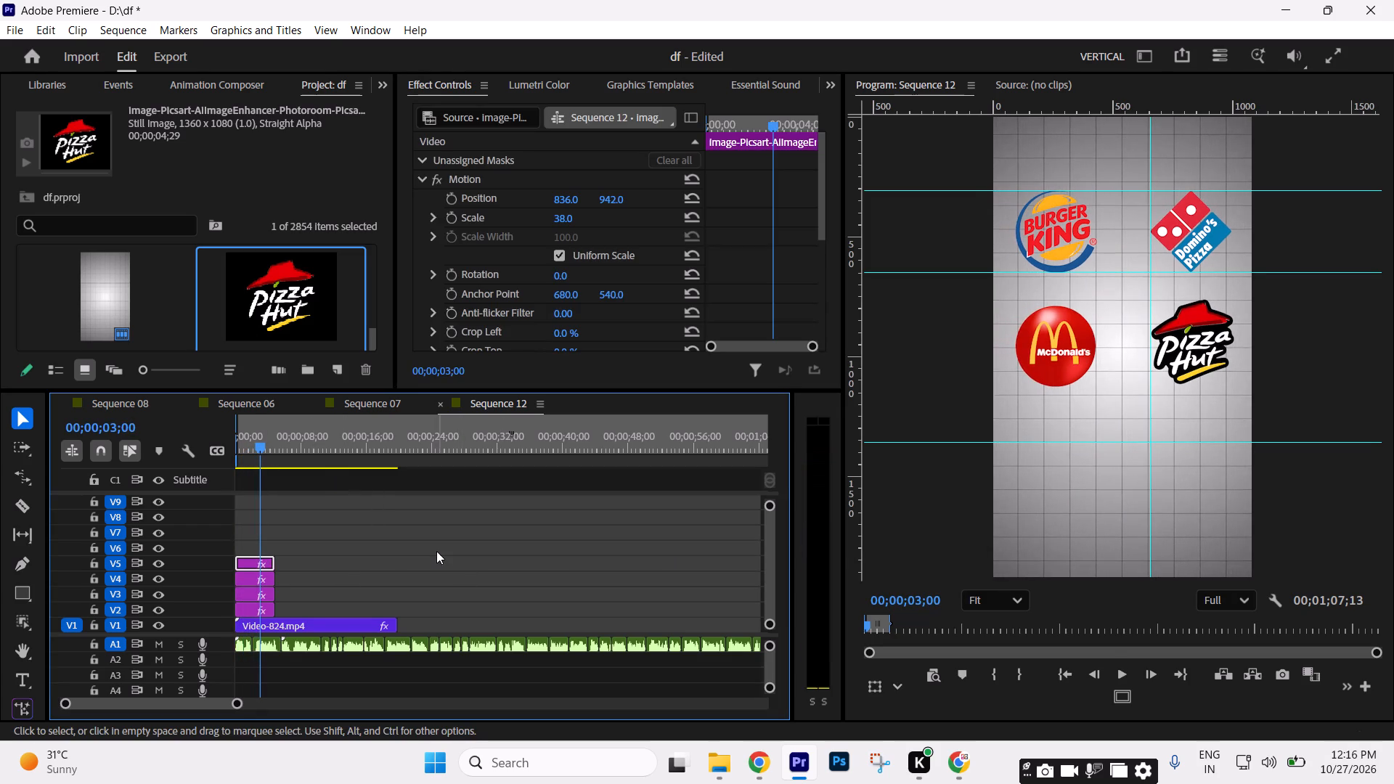
Add a position keyframe to the Burger King logo on V2 at the very start of the sequence.
{"action": "key", "text": "equal"}
{"action": "key", "text": "Up"}
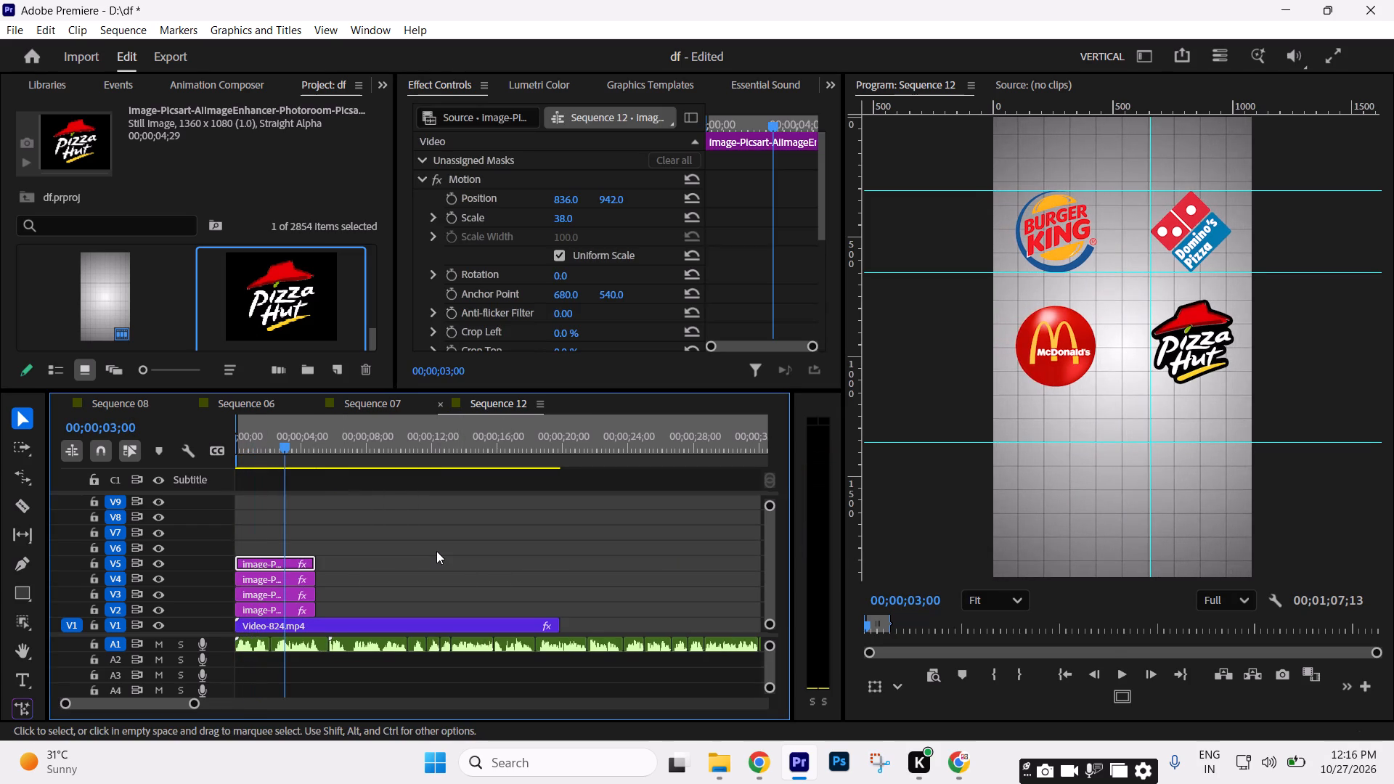
{"action": "key", "text": "Up"}
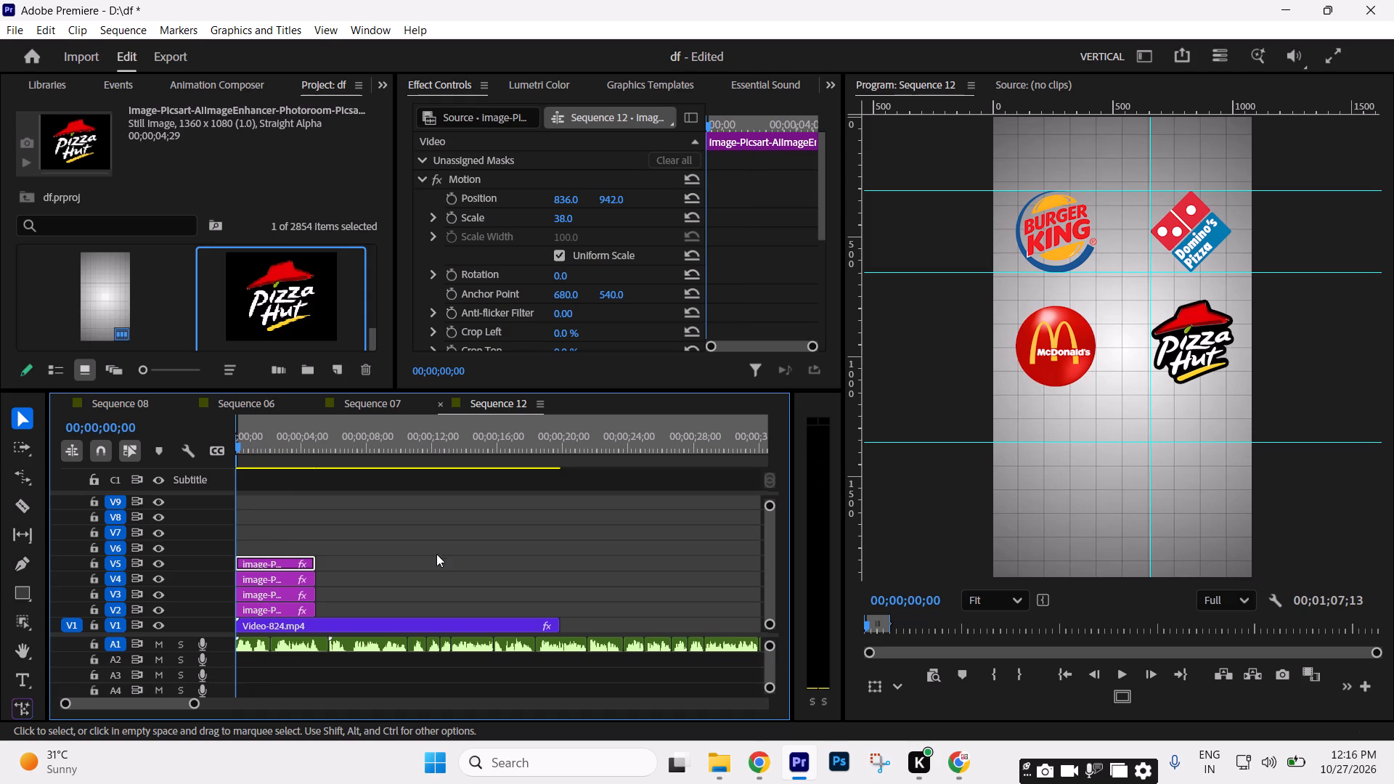
{"action": "left_click", "coordinate": [368, 531]}
{"action": "left_click", "coordinate": [280, 607]}
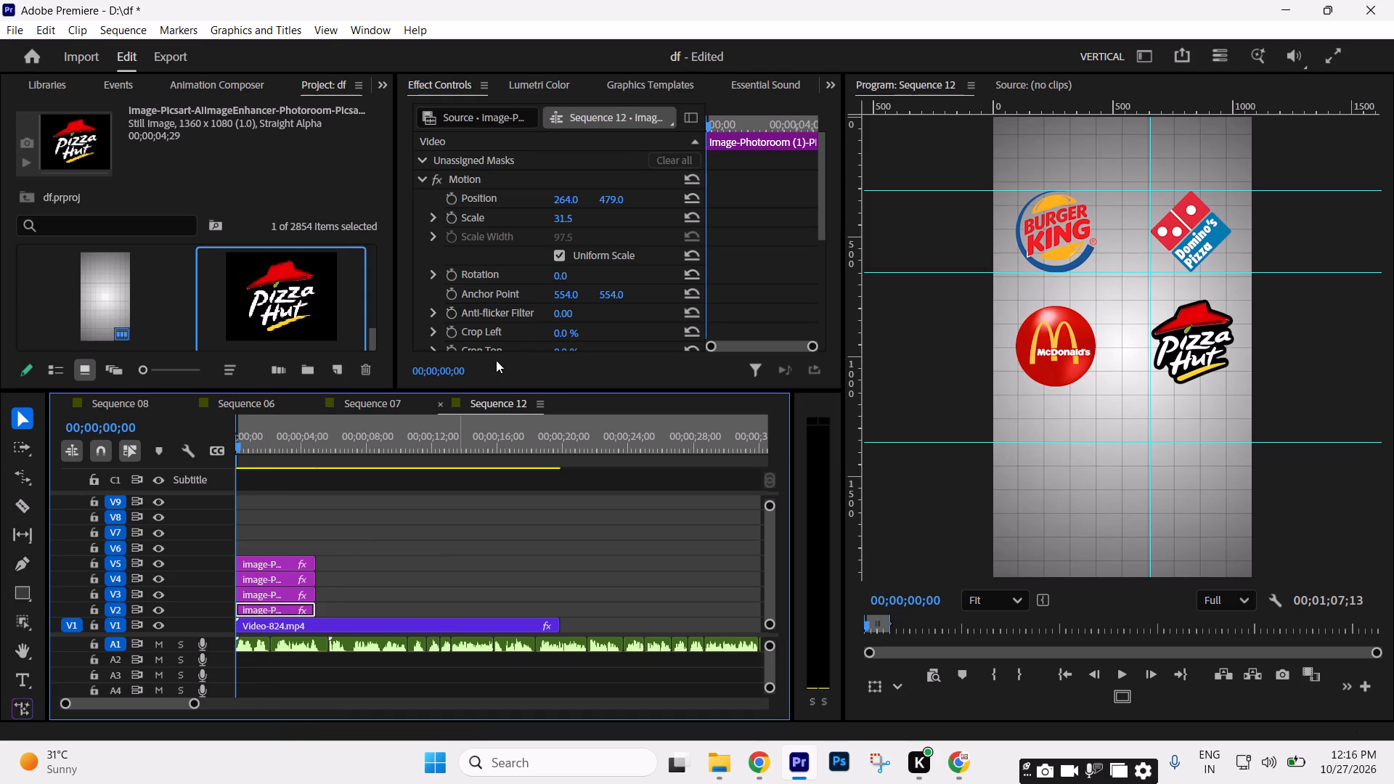
{"action": "left_click", "coordinate": [450, 200]}
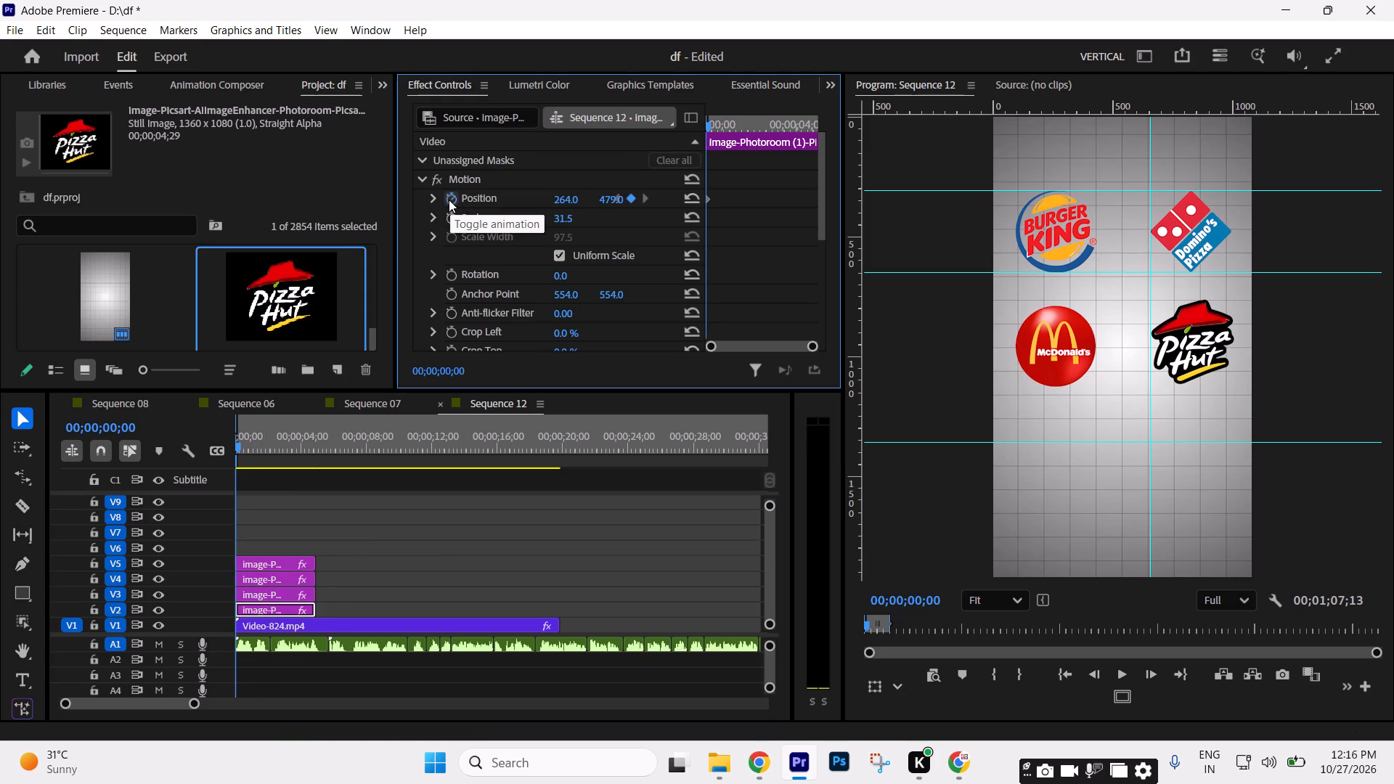
At frame 10, raise the Burger King logo to vertical position 287 to create a second position keyframe.
{"action": "key", "text": "Right"}
{"action": "key", "text": "Right"}
{"action": "key", "text": "Right"}
{"action": "key", "text": "Right"}
{"action": "key", "text": "Right"}
{"action": "key", "text": "Right"}
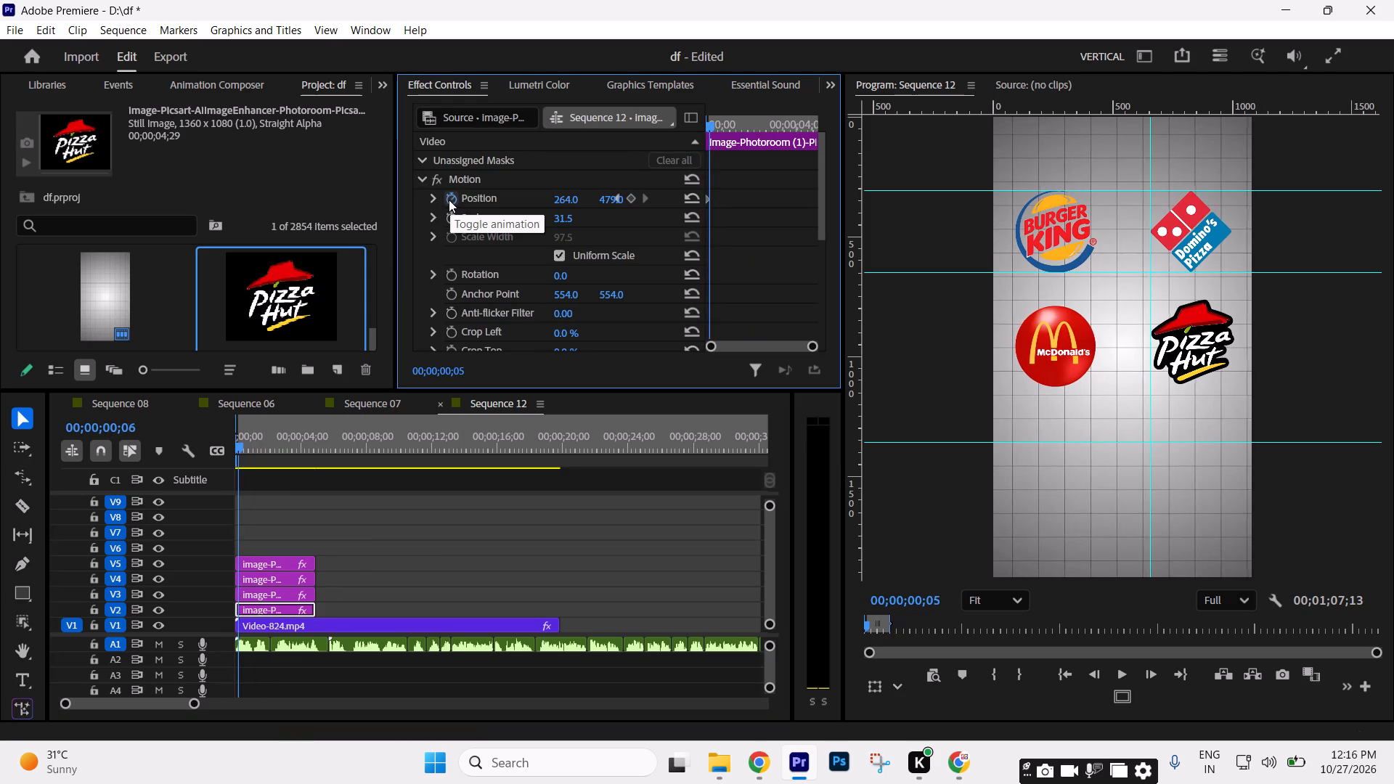
{"action": "key", "text": "Right"}
{"action": "key", "text": "Right"}
{"action": "key", "text": "Right"}
{"action": "key", "text": "Right"}
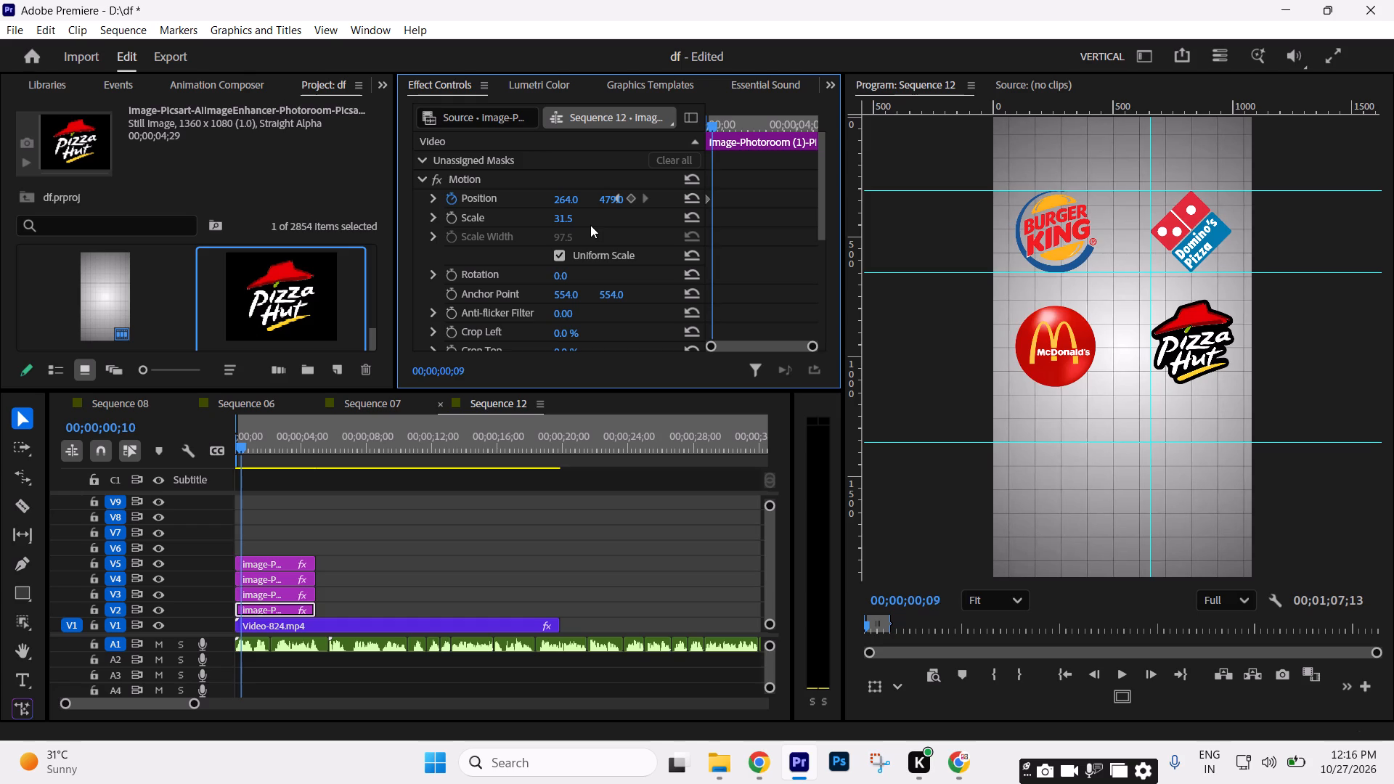
{"action": "left_click_drag", "start_coordinate": [812, 349], "coordinate": [782, 348]}
{"action": "left_click_drag", "start_coordinate": [612, 199], "coordinate": [551, 445]}
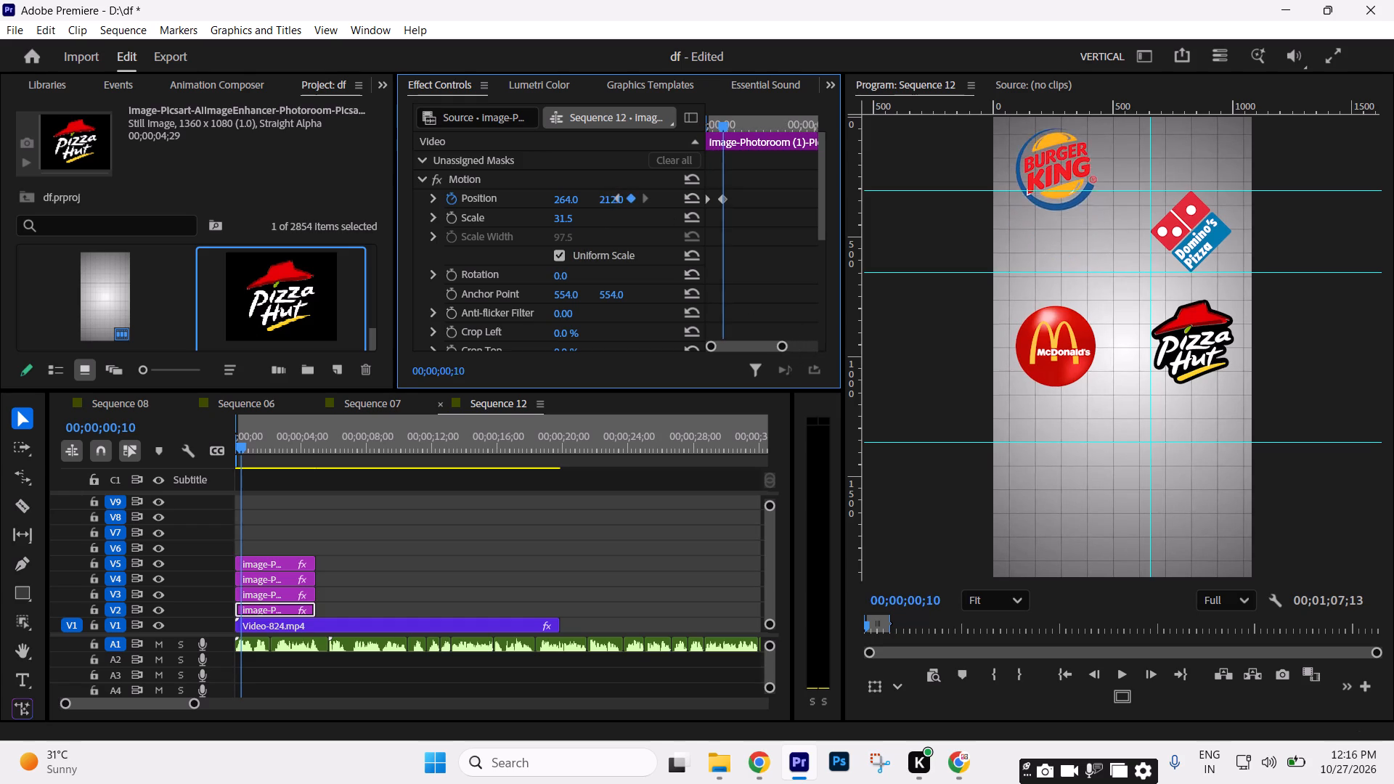
{"action": "left_click_drag", "start_coordinate": [551, 445], "coordinate": [501, 348]}
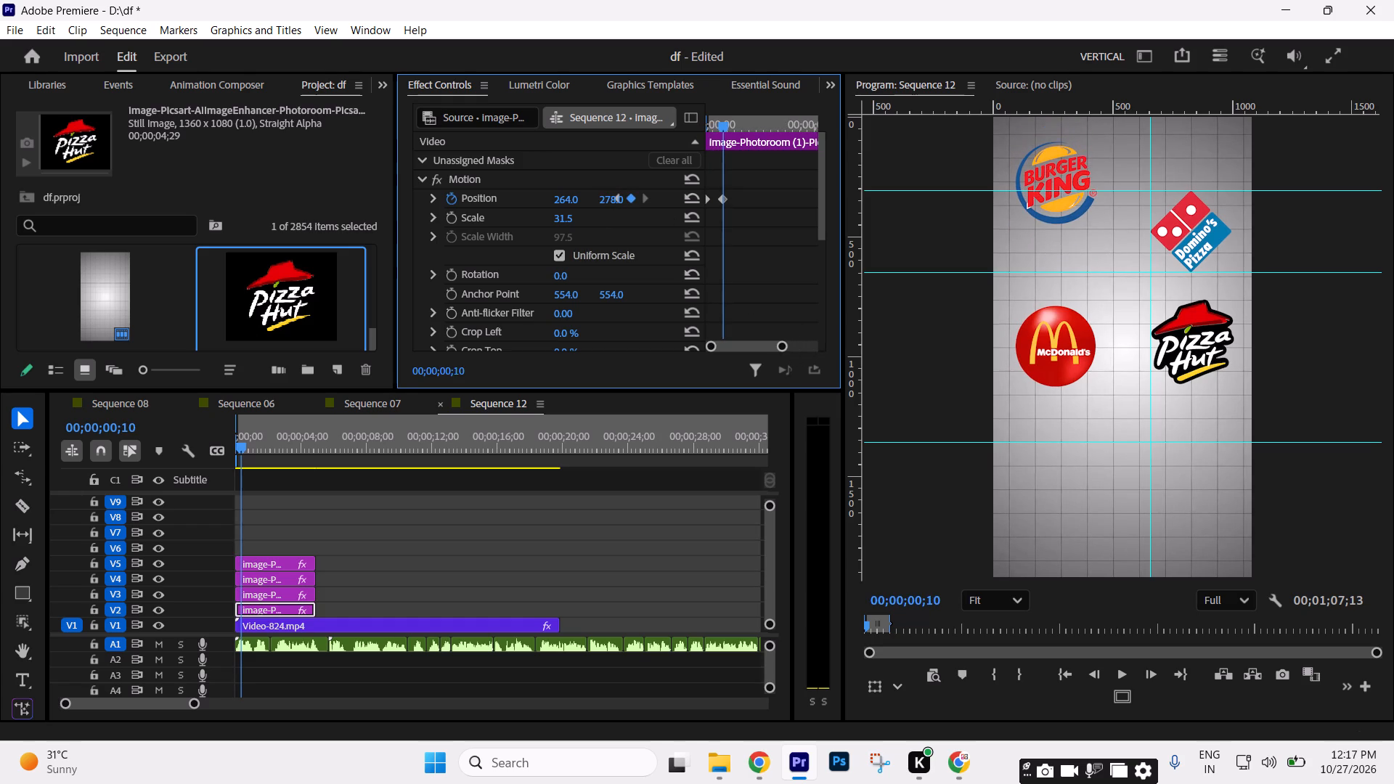
{"action": "left_click_drag", "start_coordinate": [501, 348], "coordinate": [501, 340]}
Swap the Burger King logo's two position keyframes so it starts raised at frame 0 and reaches its grid spot at frame 10.
{"action": "left_click_drag", "start_coordinate": [781, 347], "coordinate": [765, 347]}
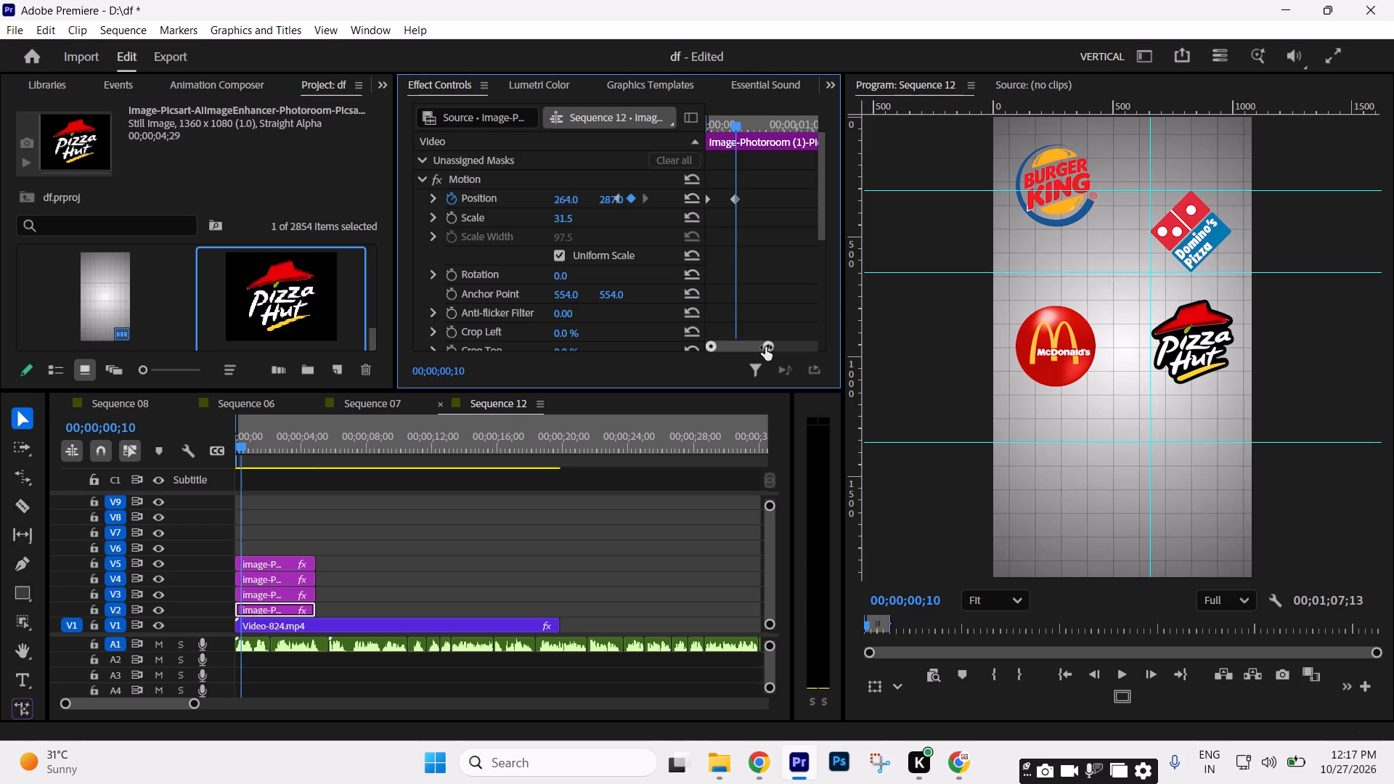
{"action": "left_click_drag", "start_coordinate": [765, 347], "coordinate": [764, 347]}
{"action": "left_click_drag", "start_coordinate": [709, 201], "coordinate": [760, 210]}
{"action": "left_click_drag", "start_coordinate": [741, 197], "coordinate": [674, 207]}
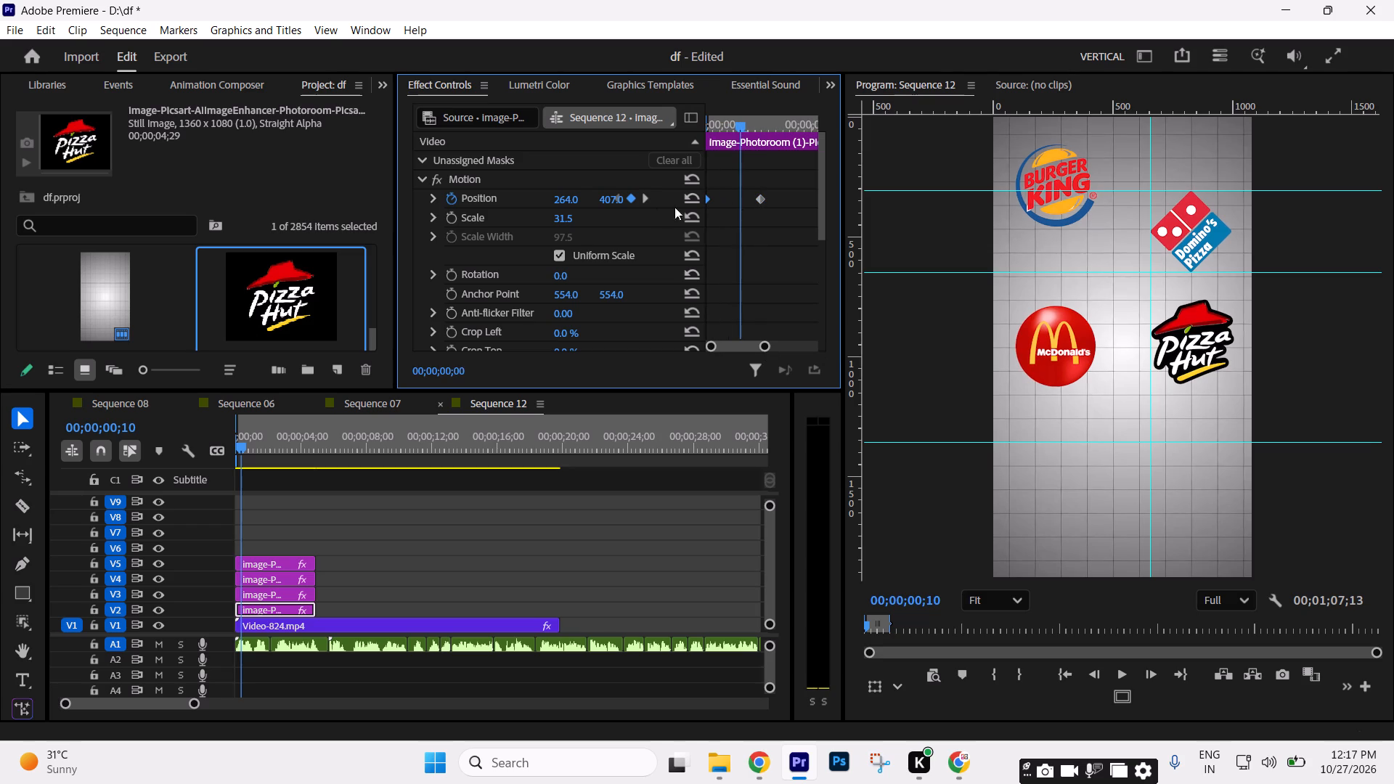
{"action": "left_click_drag", "start_coordinate": [674, 207], "coordinate": [653, 208]}
{"action": "left_click_drag", "start_coordinate": [762, 200], "coordinate": [742, 203]}
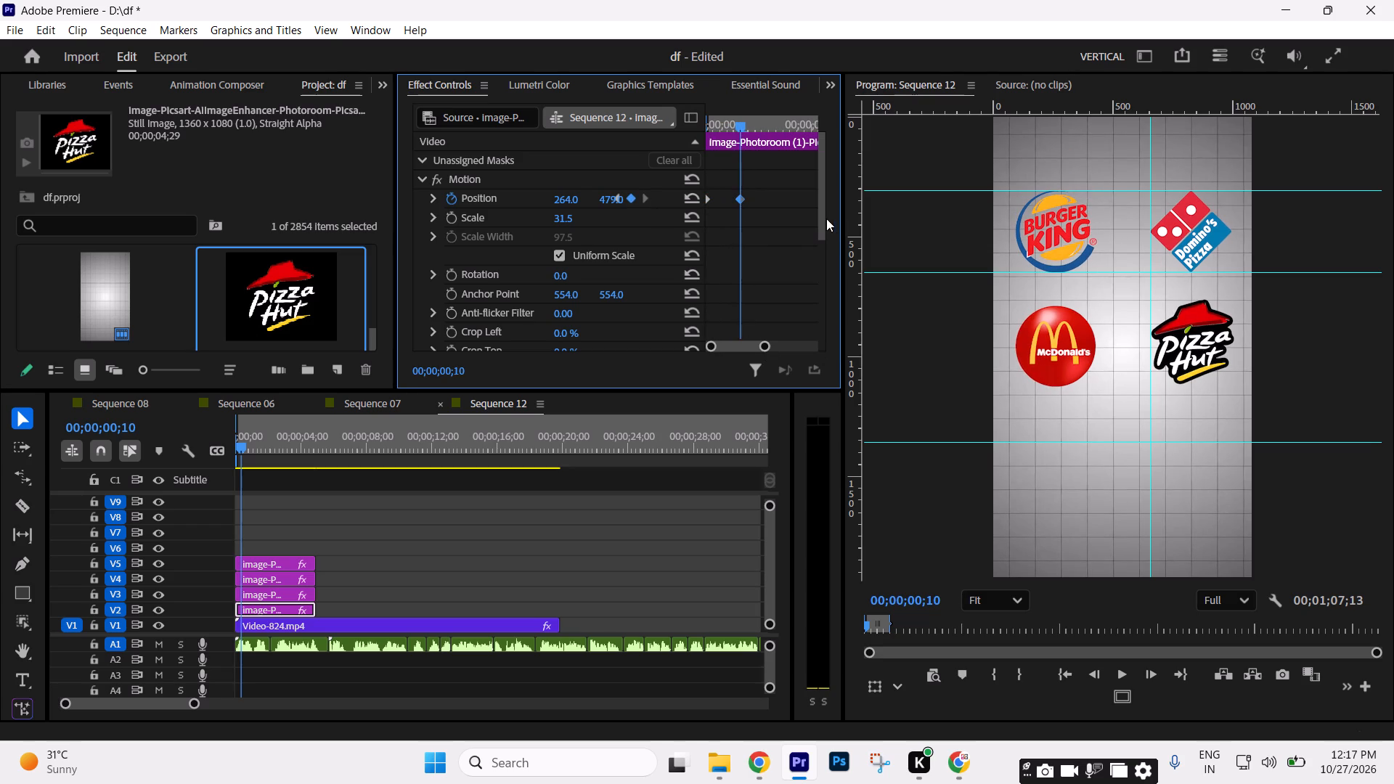
Fade in the Burger King logo with opacity keyframes of 100% at frame 10 and 0% at frame 0.
{"action": "left_click_drag", "start_coordinate": [823, 219], "coordinate": [821, 267]}
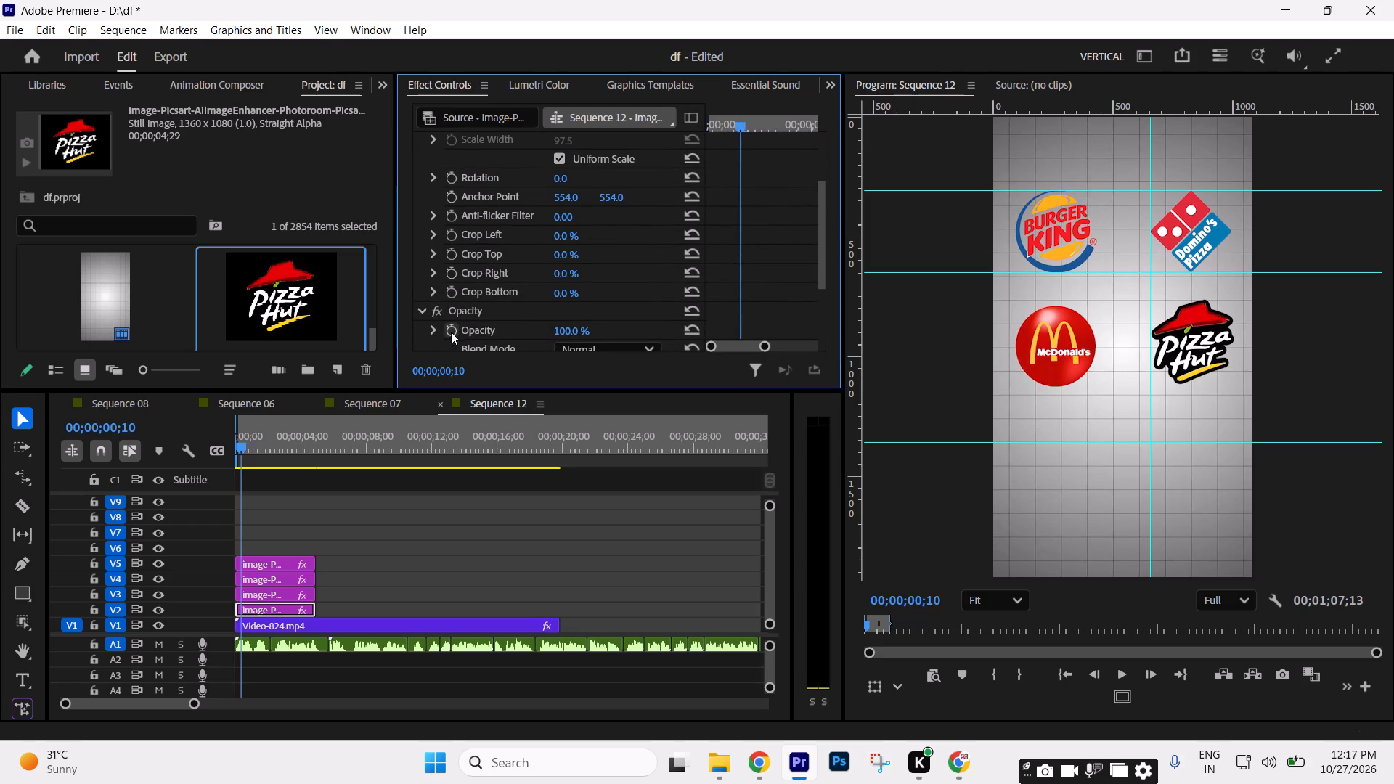
{"action": "left_click", "coordinate": [451, 332]}
{"action": "left_click_drag", "start_coordinate": [823, 226], "coordinate": [823, 217]}
{"action": "left_click_drag", "start_coordinate": [823, 217], "coordinate": [819, 122]}
{"action": "left_click_drag", "start_coordinate": [742, 126], "coordinate": [619, 142]}
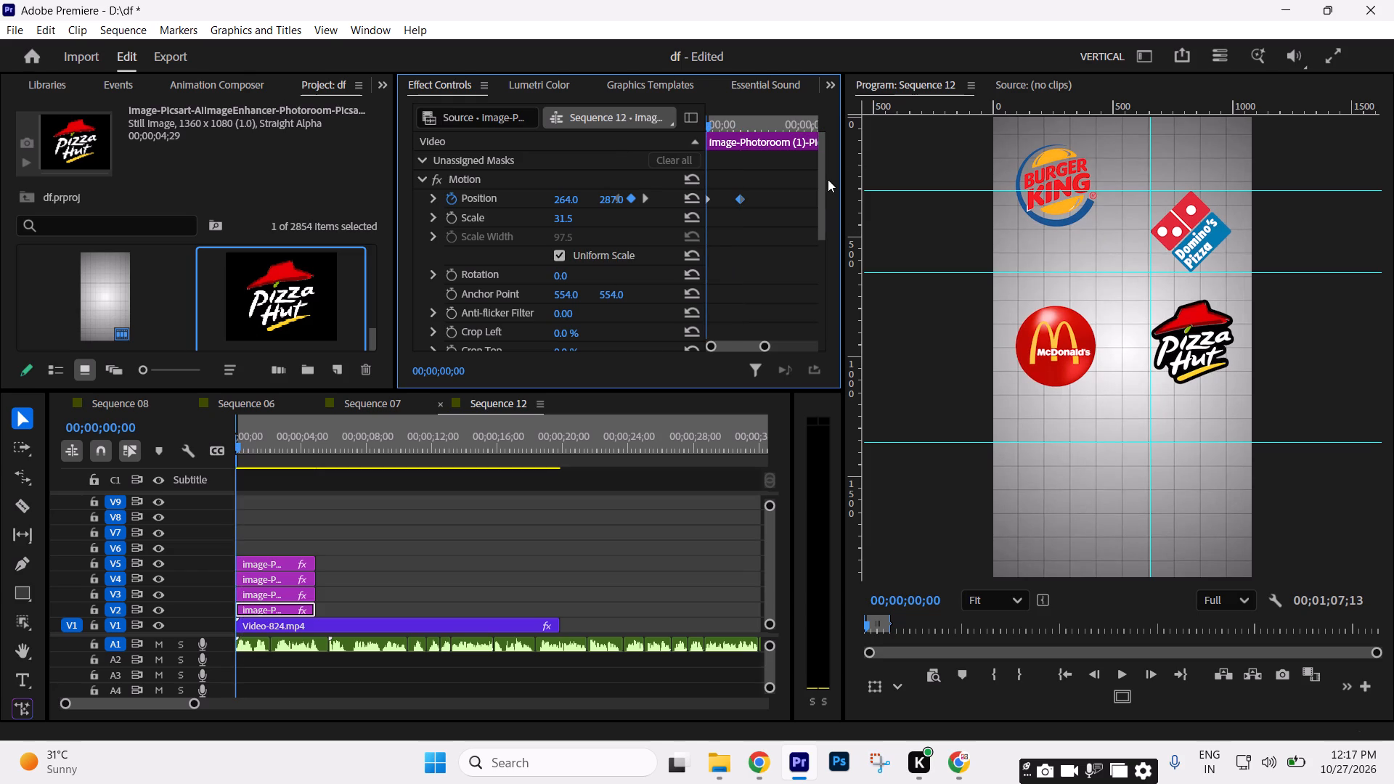
{"action": "left_click_drag", "start_coordinate": [818, 184], "coordinate": [820, 213]}
{"action": "left_click_drag", "start_coordinate": [821, 199], "coordinate": [821, 263]}
{"action": "left_click_drag", "start_coordinate": [574, 299], "coordinate": [339, 322]}
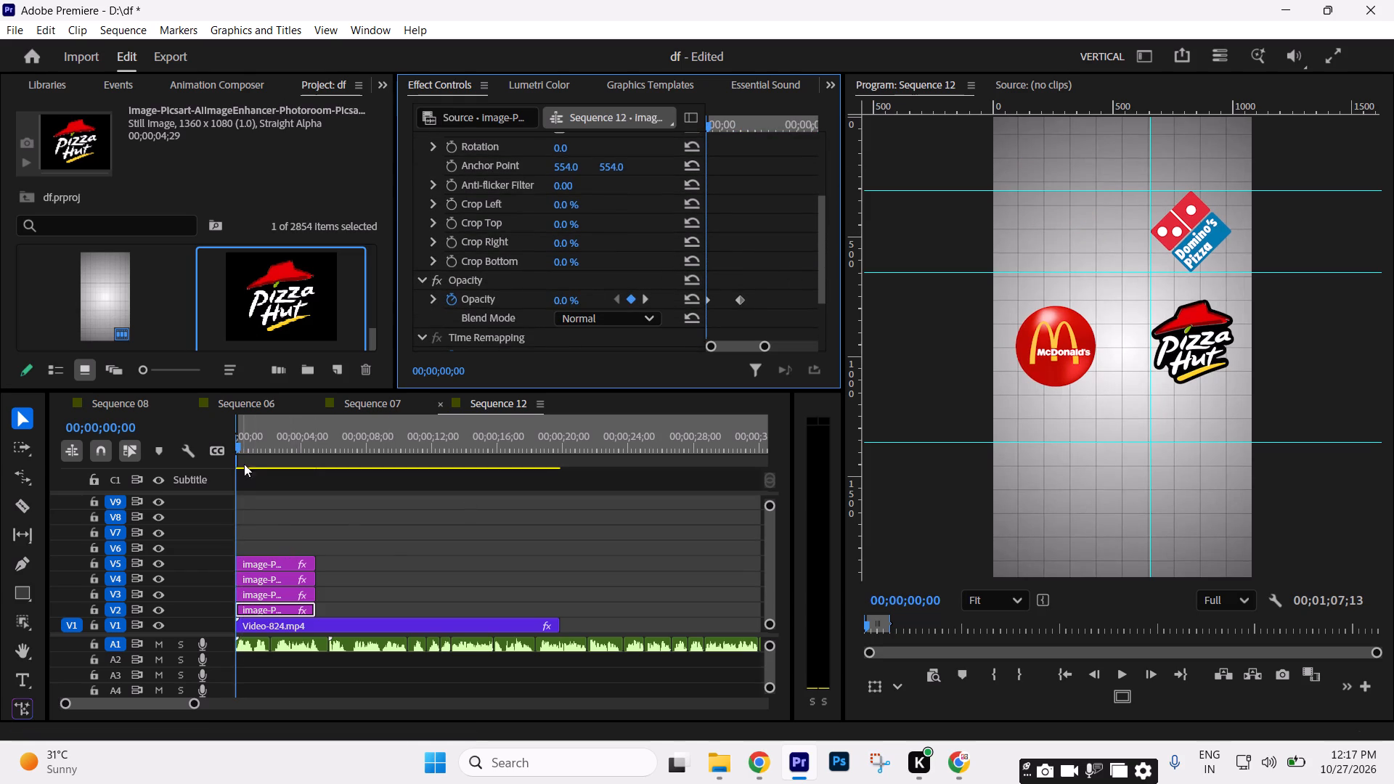
At frame 10, raise the Domino's logo on V3 to vertical position 223 and add a position keyframe there.
{"action": "scroll", "coordinate": [732, 277], "scroll_direction": "up", "scroll_amount": 2}
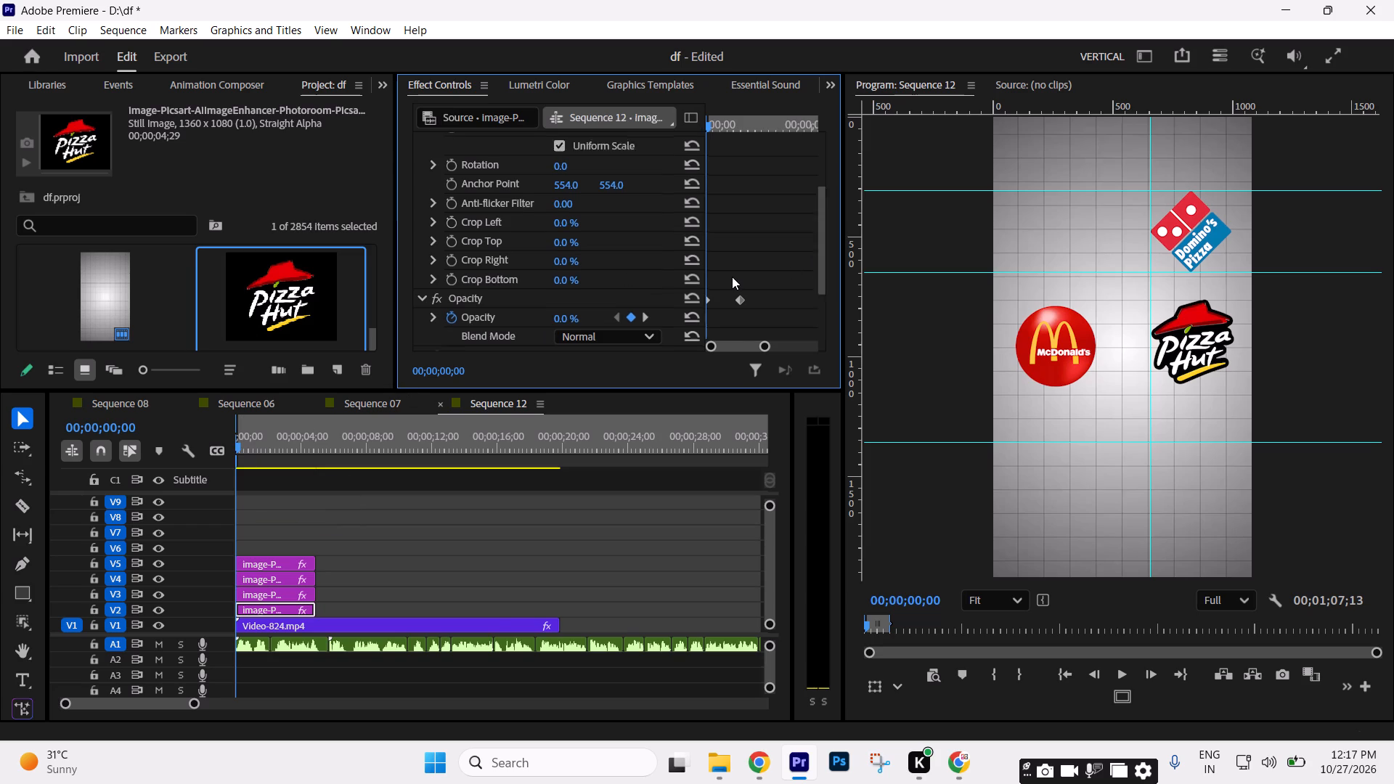
{"action": "scroll", "coordinate": [732, 277], "scroll_direction": "up", "scroll_amount": 7}
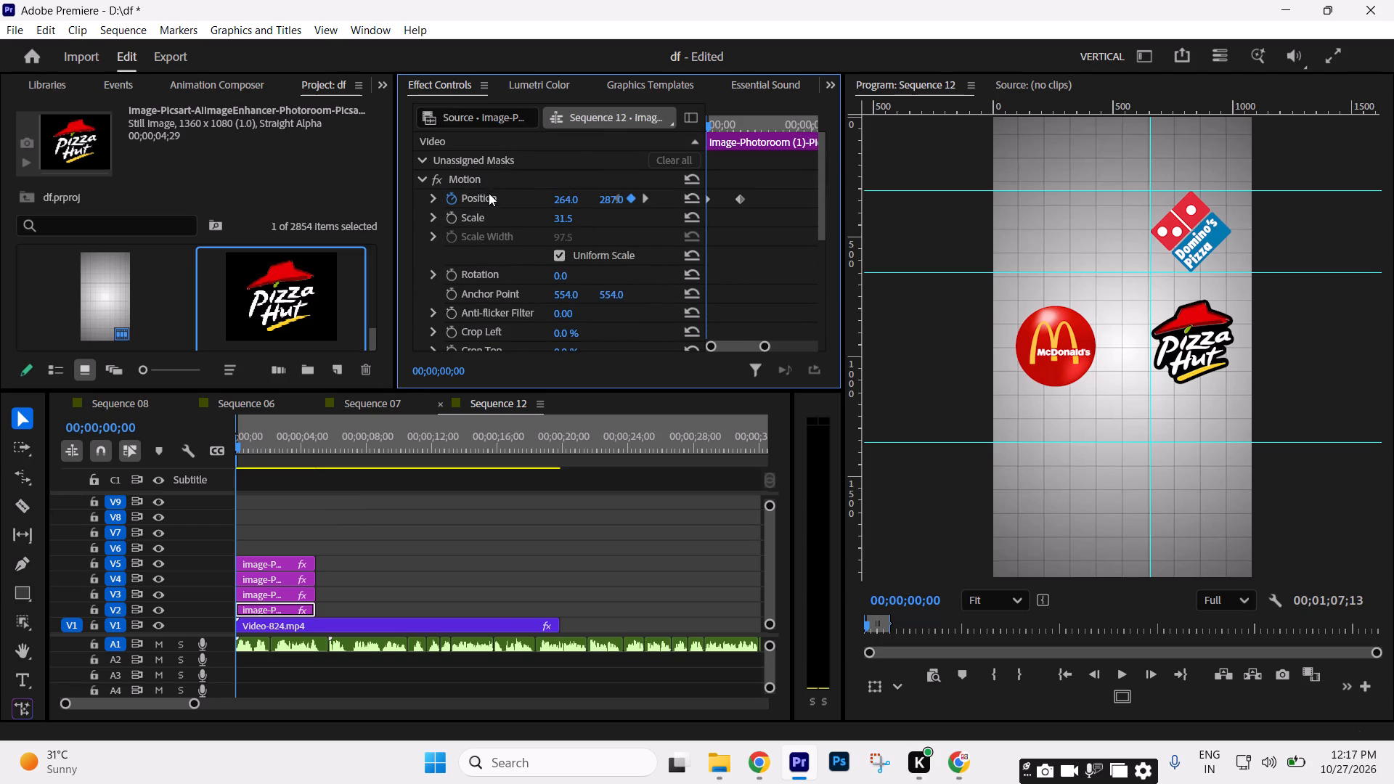
{"action": "left_click_drag", "start_coordinate": [715, 127], "coordinate": [744, 132]}
{"action": "left_click_drag", "start_coordinate": [822, 211], "coordinate": [820, 224]}
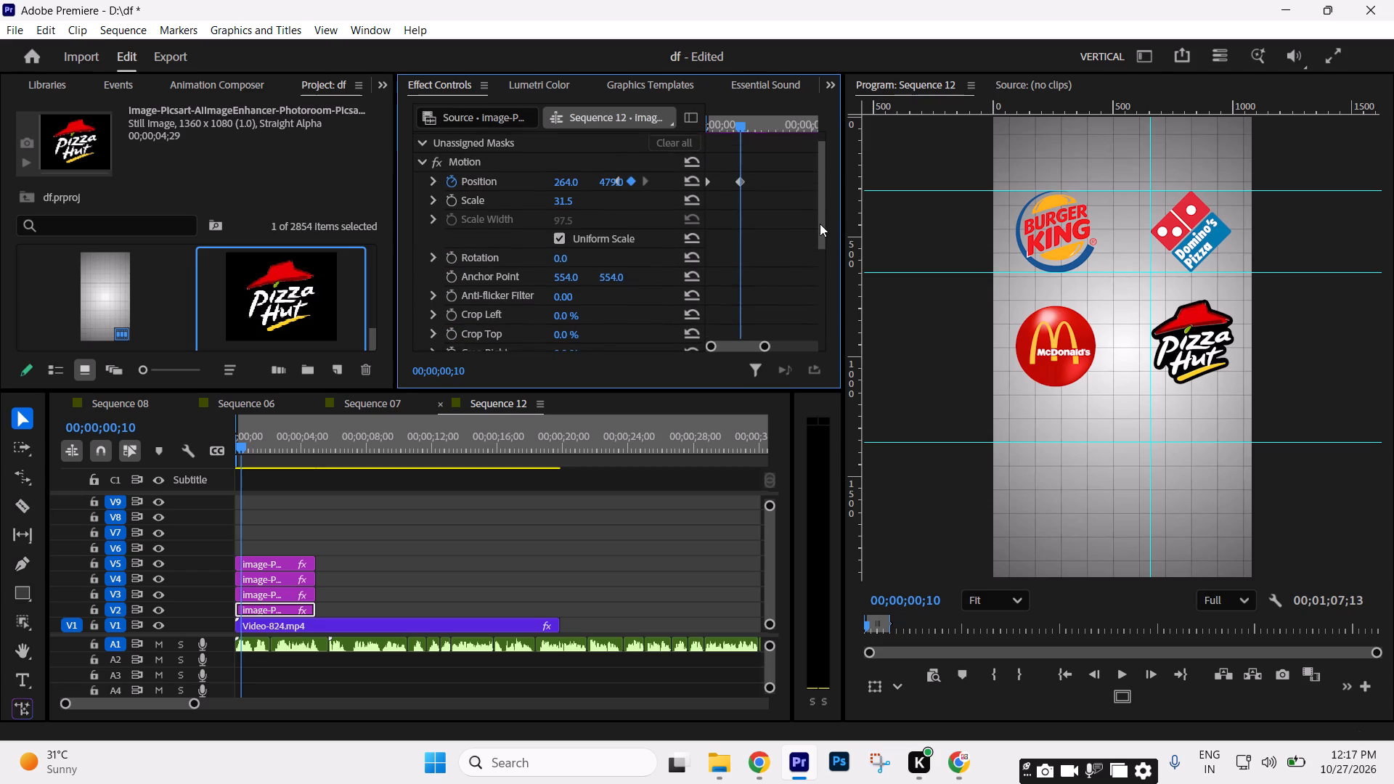
{"action": "left_click_drag", "start_coordinate": [820, 224], "coordinate": [820, 227]}
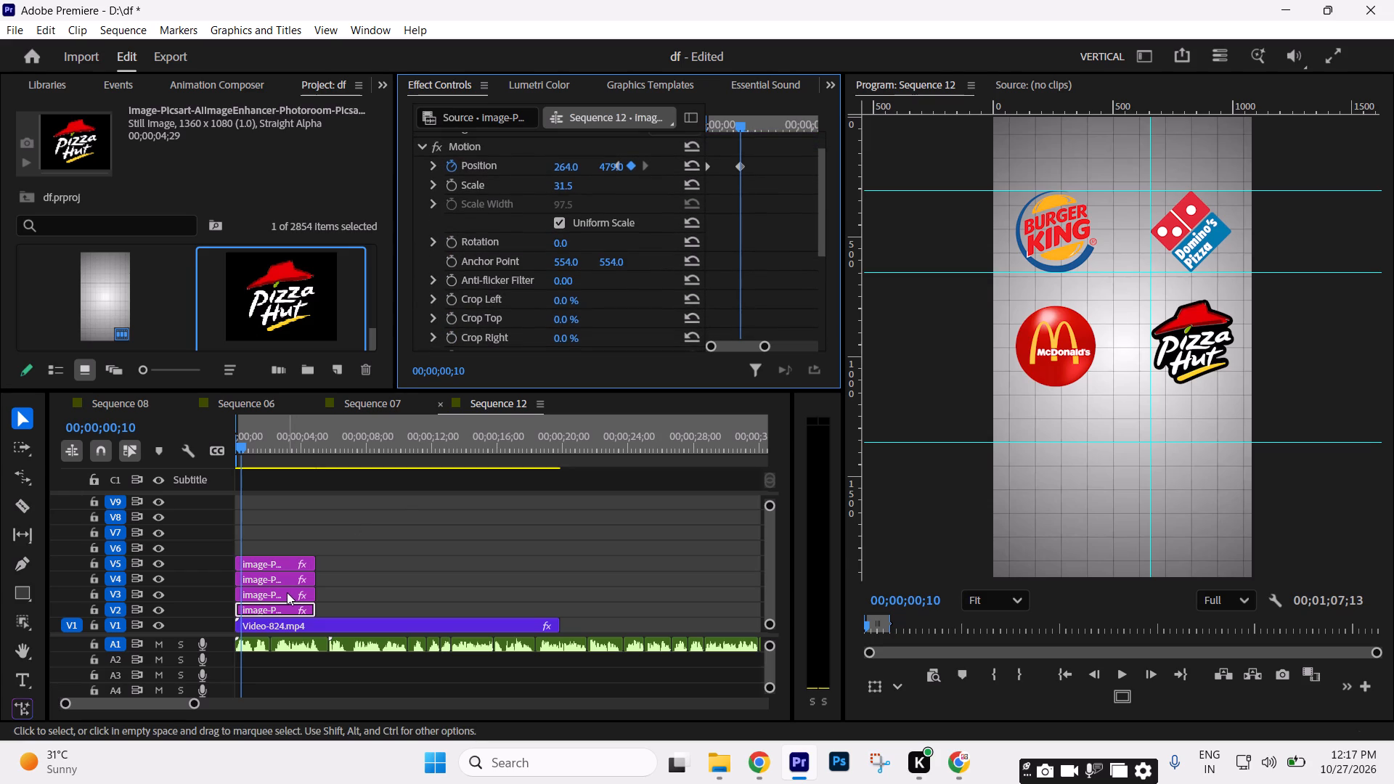
{"action": "left_click", "coordinate": [287, 592]}
{"action": "left_click_drag", "start_coordinate": [604, 196], "coordinate": [541, 468]}
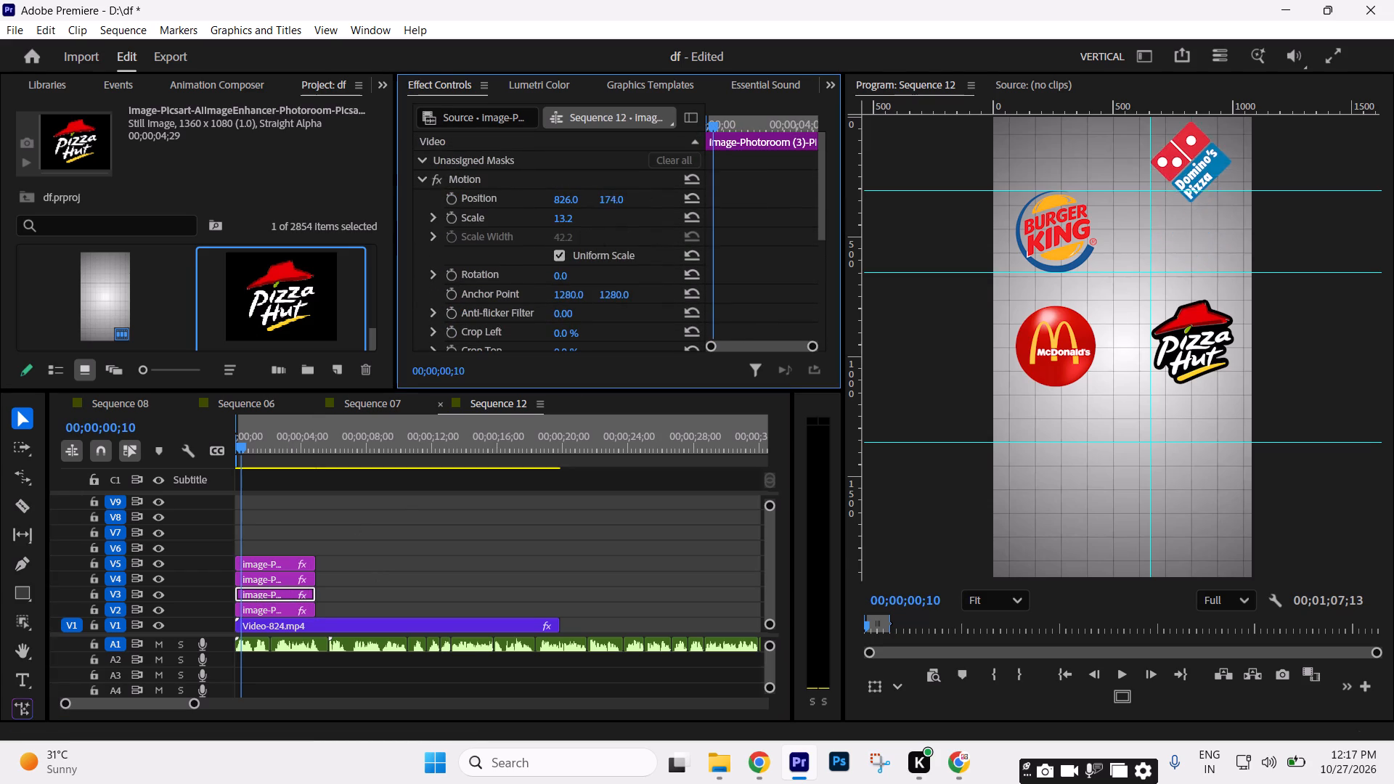
{"action": "left_click_drag", "start_coordinate": [541, 468], "coordinate": [536, 405]}
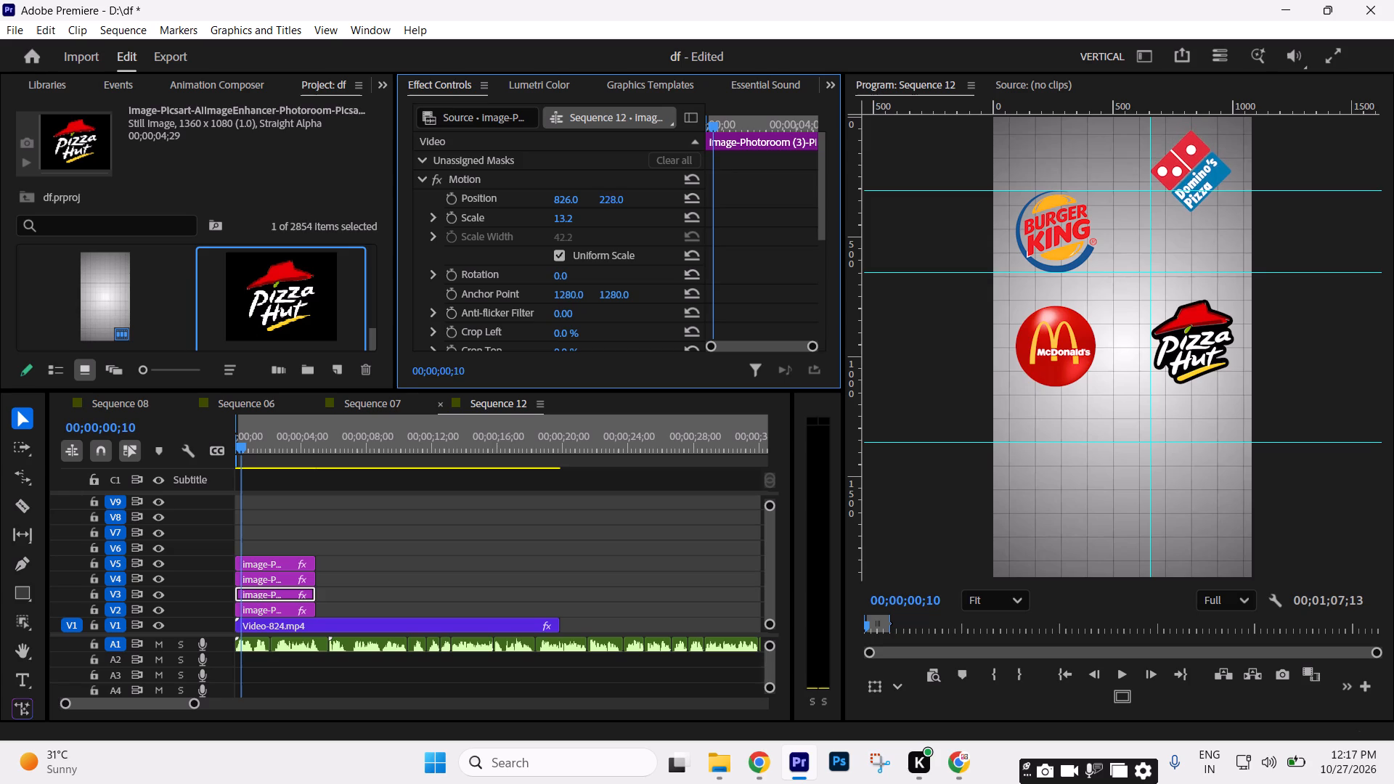
{"action": "left_click_drag", "start_coordinate": [536, 405], "coordinate": [542, 409]}
{"action": "left_click_drag", "start_coordinate": [542, 409], "coordinate": [543, 412]}
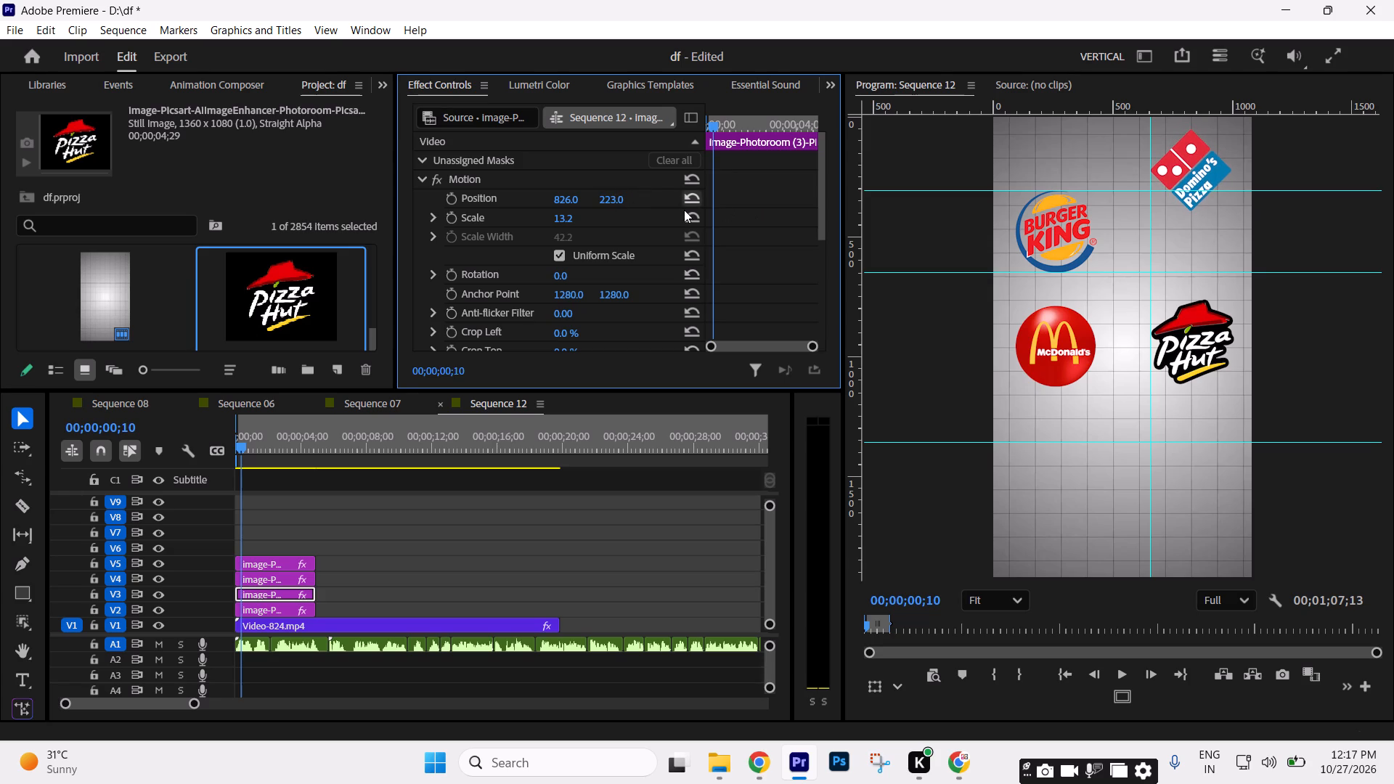
{"action": "left_click", "coordinate": [454, 195]}
At frame 0, set the Domino's logo's vertical position to 480 as its second position keyframe.
{"action": "left_click_drag", "start_coordinate": [815, 348], "coordinate": [786, 343]}
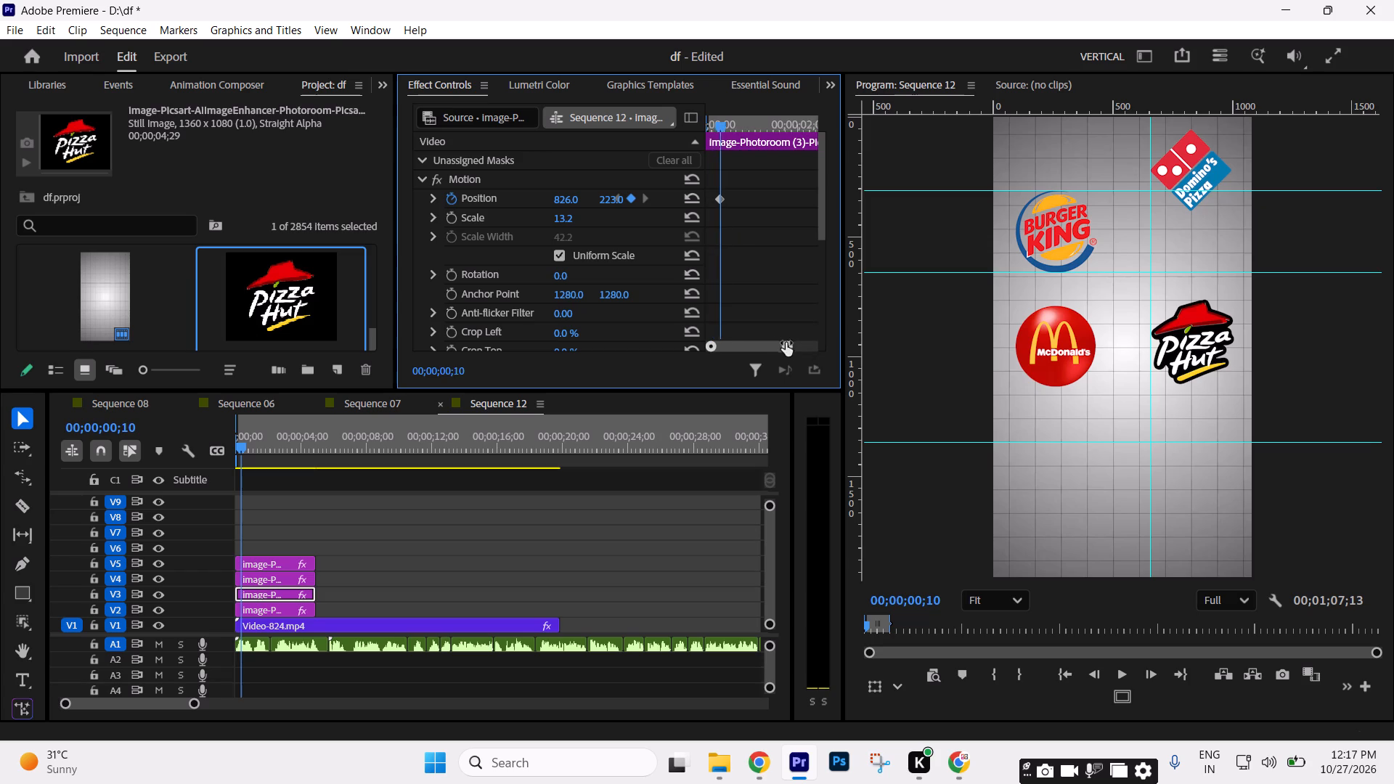
{"action": "left_click_drag", "start_coordinate": [786, 343], "coordinate": [770, 341]}
{"action": "left_click_drag", "start_coordinate": [738, 127], "coordinate": [601, 144]}
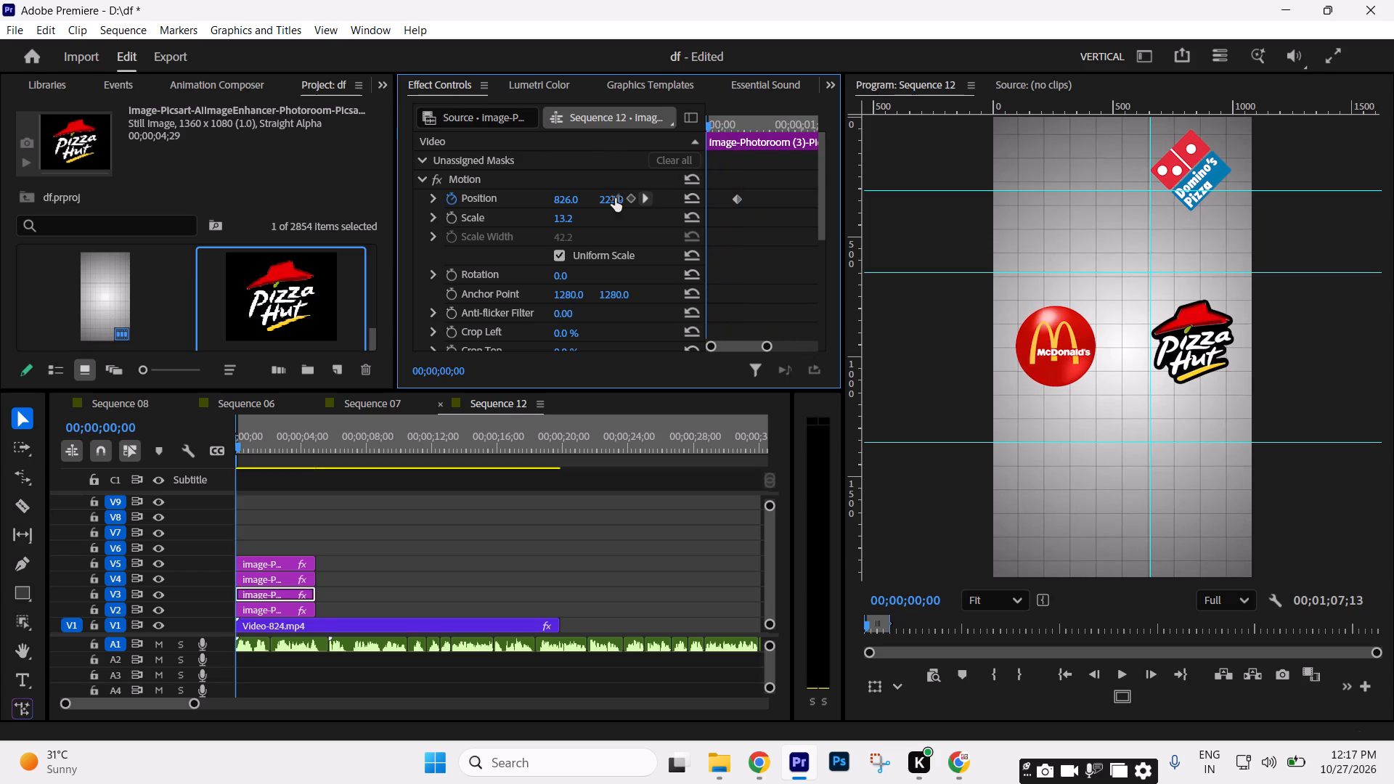
{"action": "left_click_drag", "start_coordinate": [615, 198], "coordinate": [623, 187]}
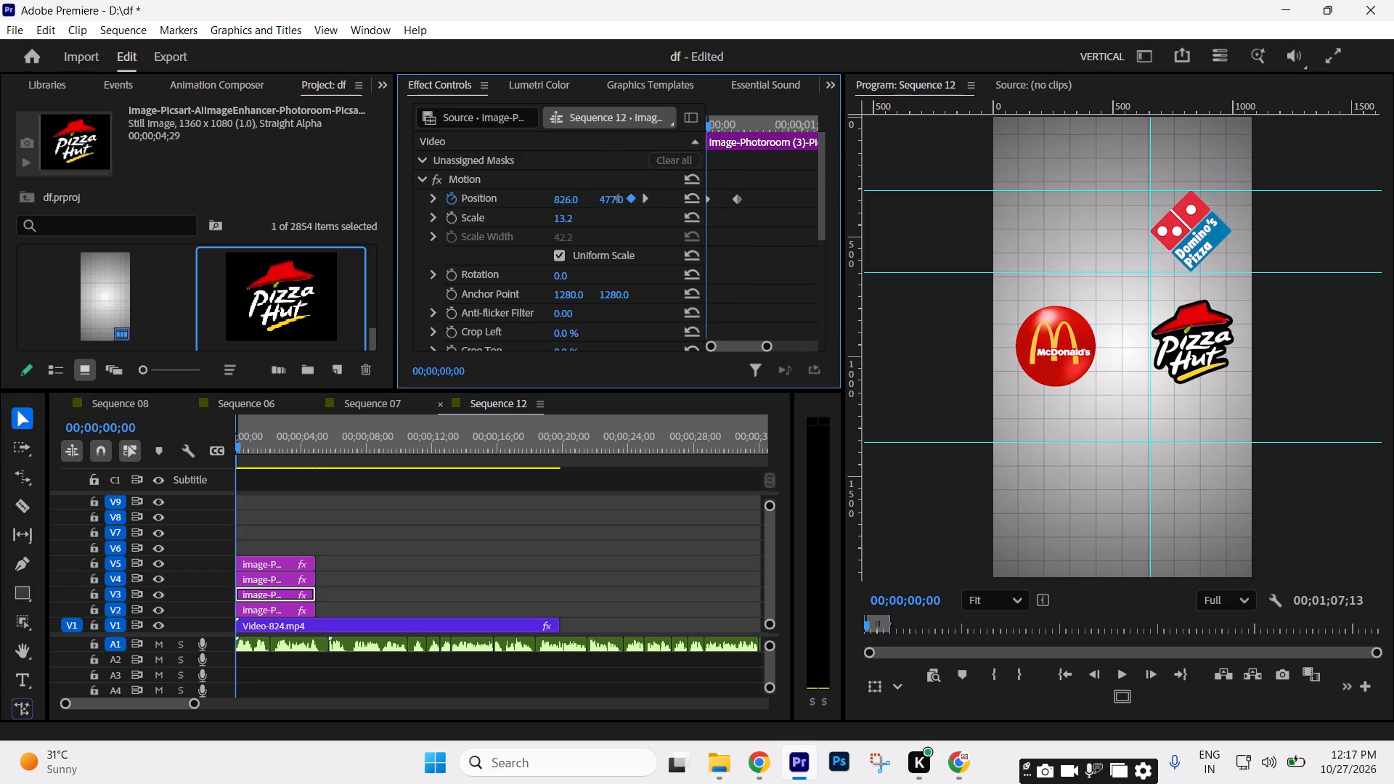
{"action": "left_click_drag", "start_coordinate": [623, 187], "coordinate": [625, 184]}
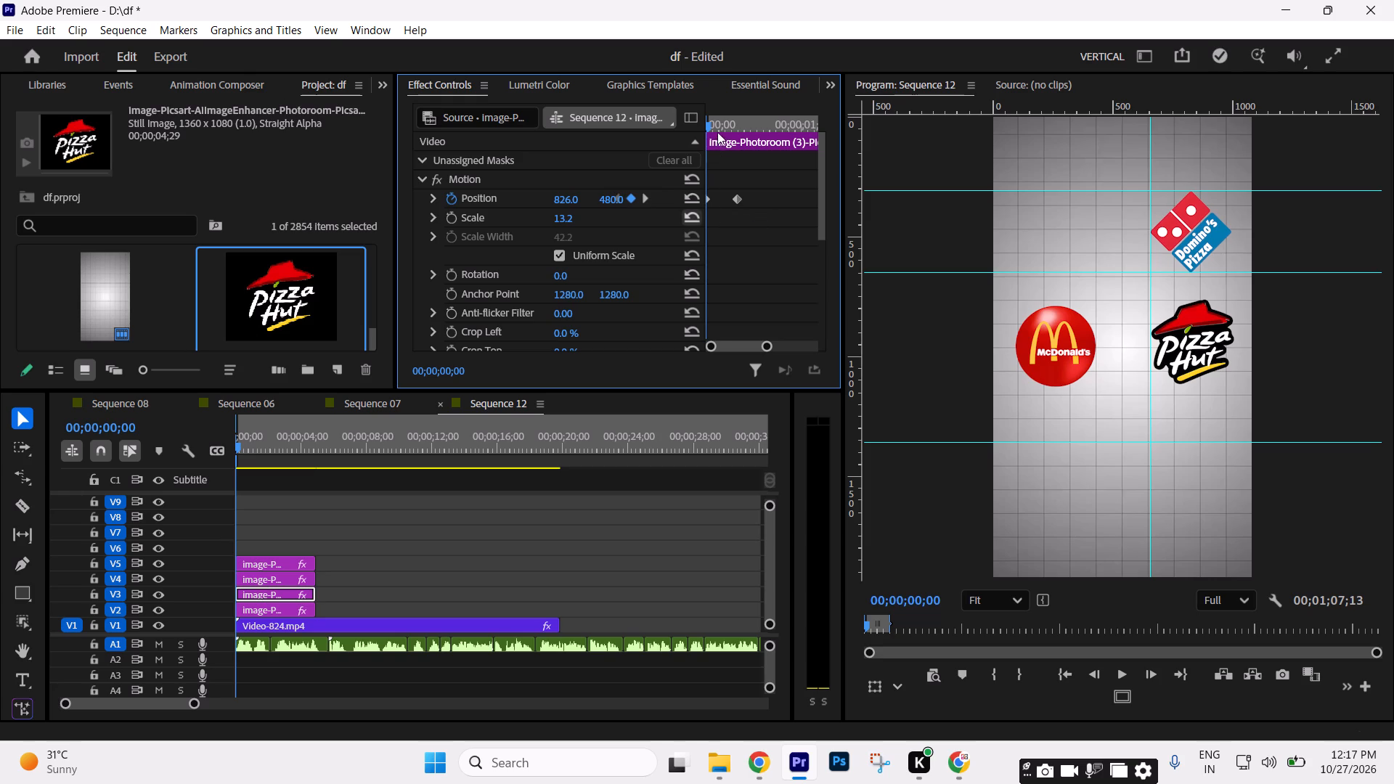
Swap the Domino's logo's two position keyframes so it starts raised at frame 0 and reaches its grid spot at frame 10.
{"action": "left_click_drag", "start_coordinate": [716, 126], "coordinate": [693, 131]}
{"action": "left_click_drag", "start_coordinate": [706, 201], "coordinate": [759, 200]}
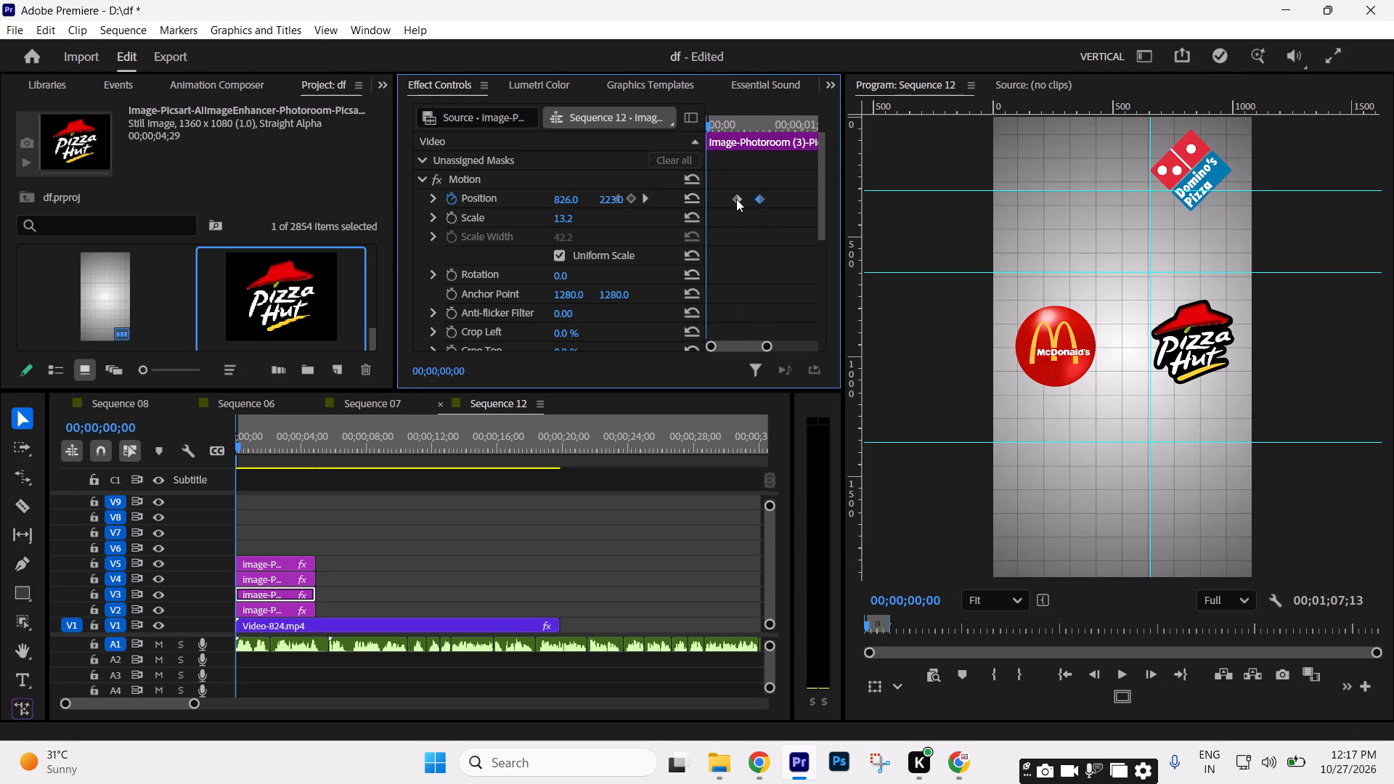
{"action": "left_click_drag", "start_coordinate": [707, 125], "coordinate": [741, 134]}
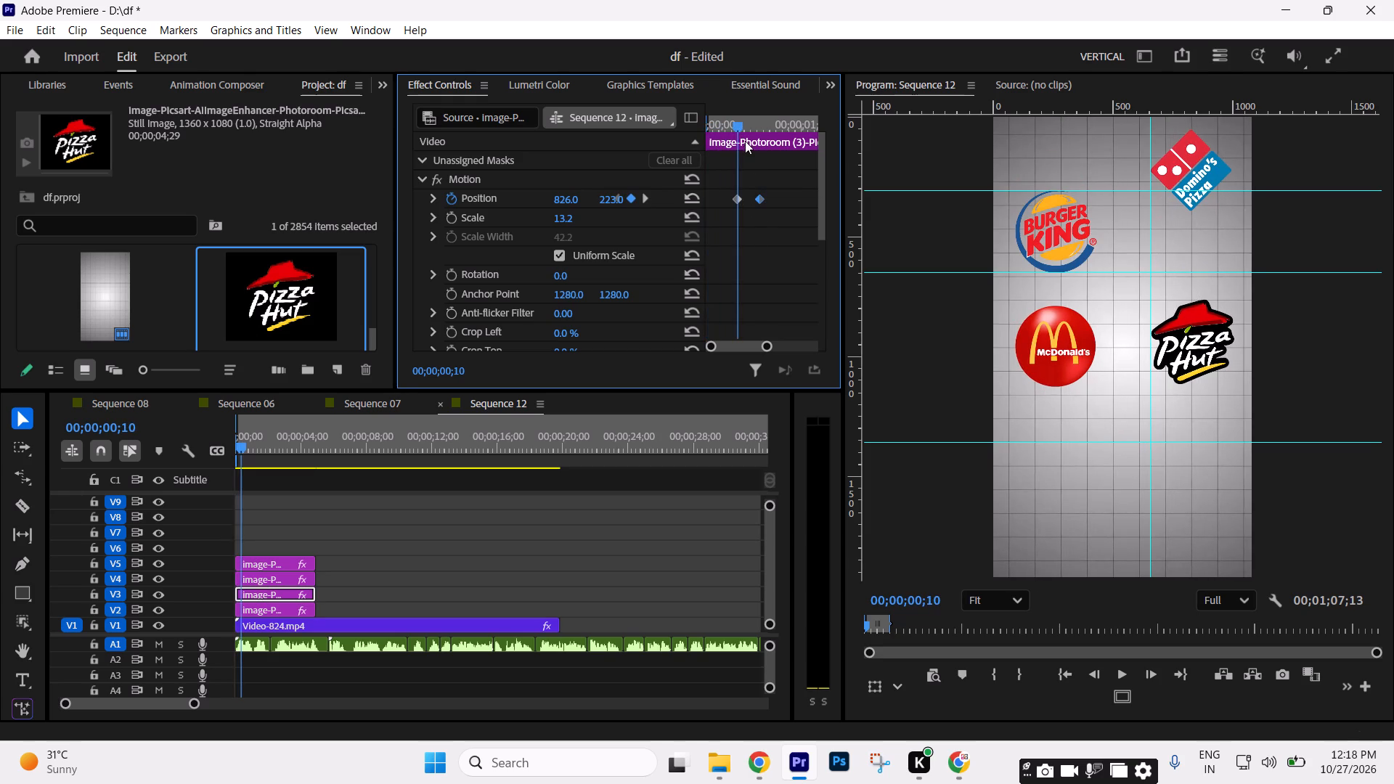
{"action": "left_click_drag", "start_coordinate": [762, 200], "coordinate": [703, 204]}
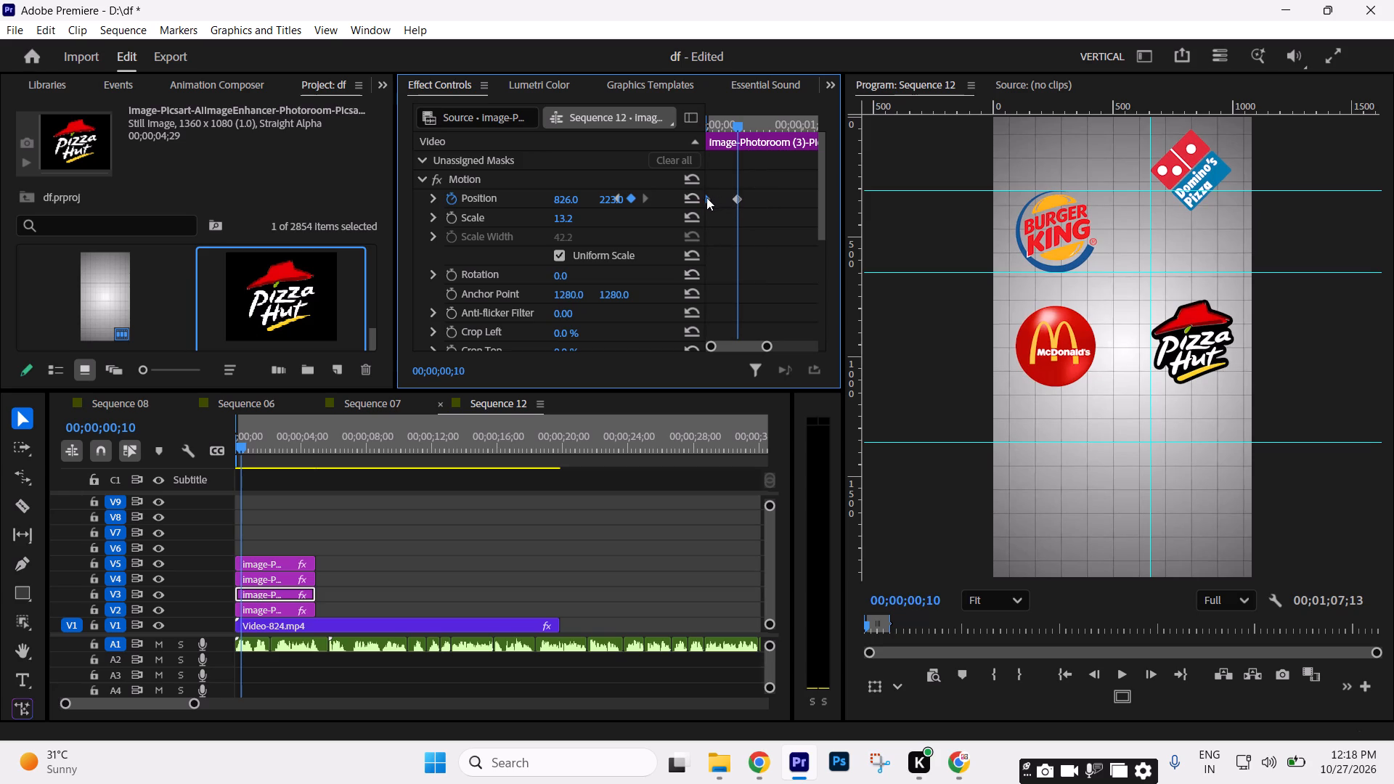
{"action": "left_click_drag", "start_coordinate": [706, 197], "coordinate": [761, 200]}
{"action": "left_click_drag", "start_coordinate": [738, 200], "coordinate": [696, 205]}
{"action": "left_click_drag", "start_coordinate": [757, 199], "coordinate": [751, 200]}
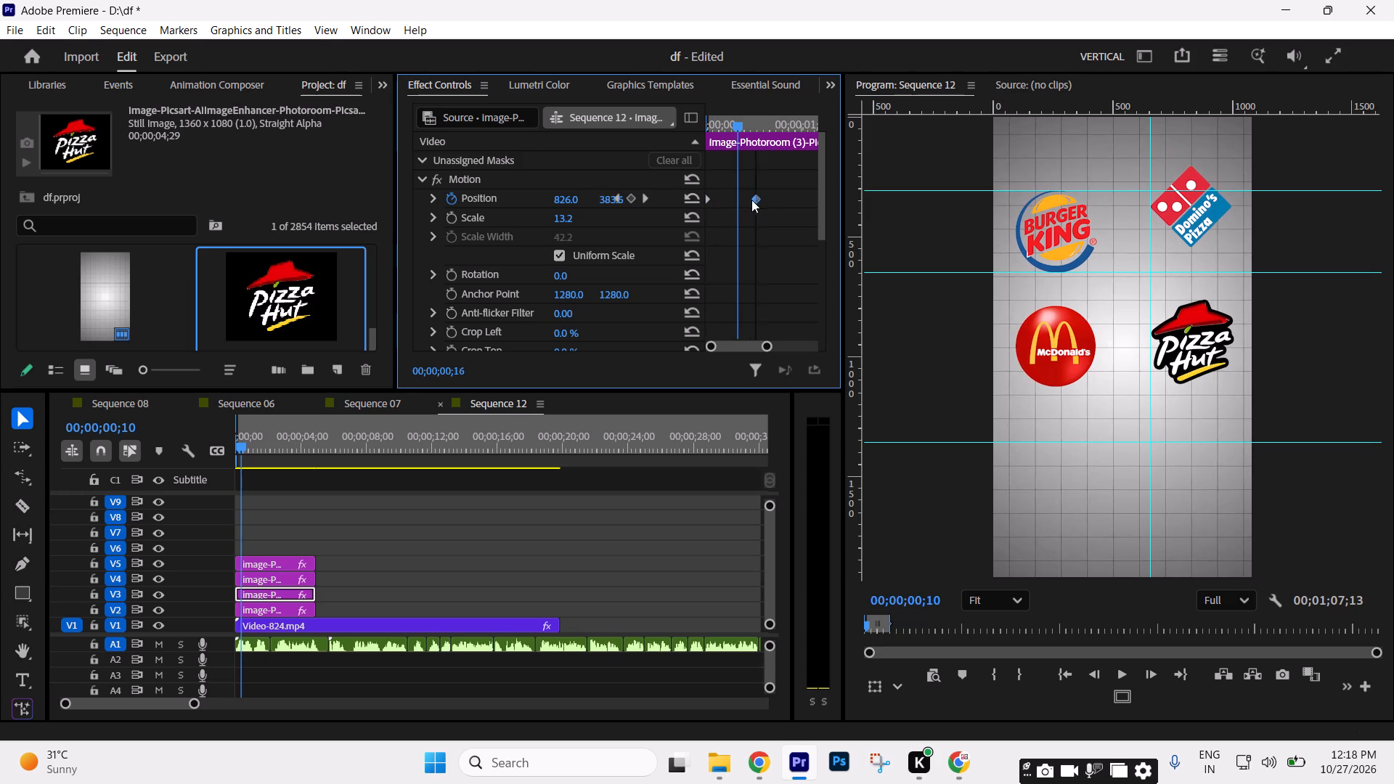
{"action": "left_click_drag", "start_coordinate": [751, 200], "coordinate": [740, 200]}
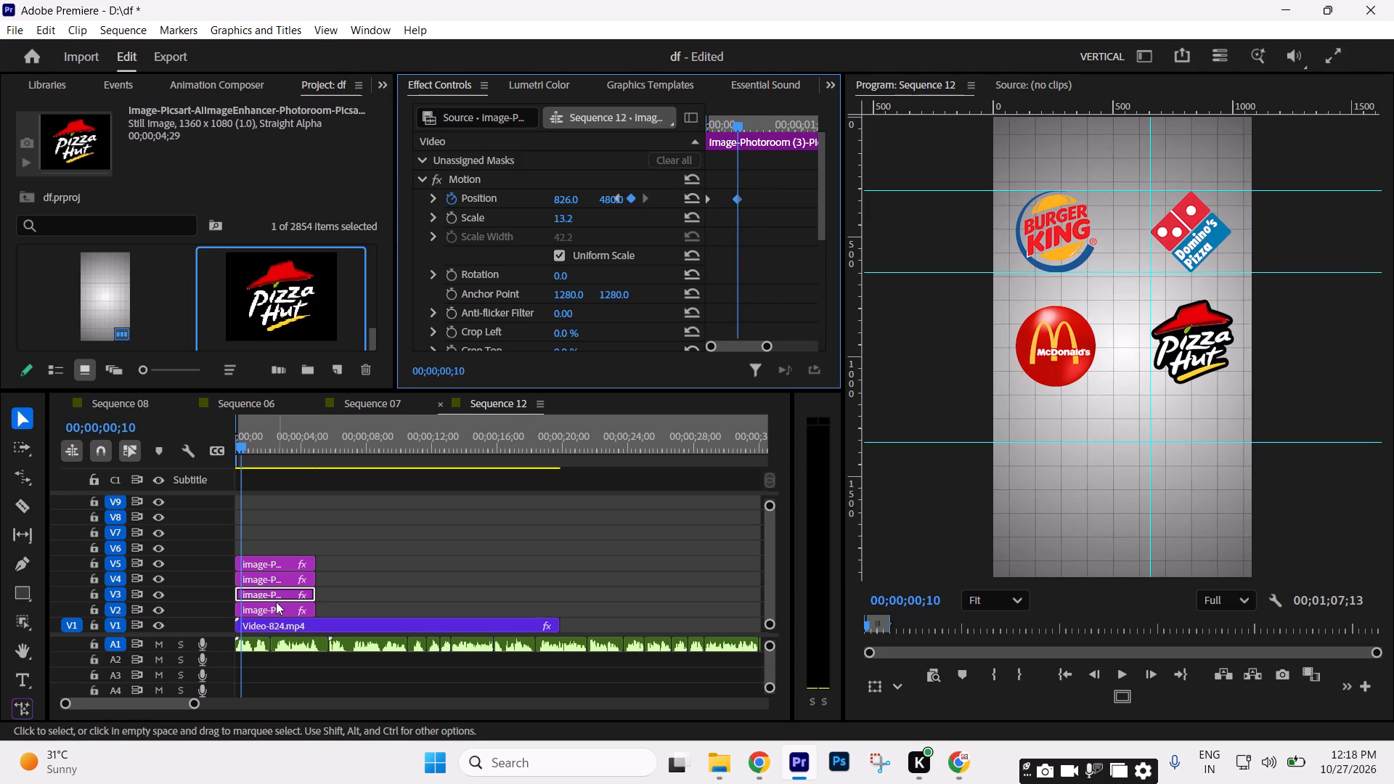
Fade in the Domino's logo on V3 with opacity keyframes of 100% at frame 10 and 0% at frame 0.
{"action": "left_click_drag", "start_coordinate": [822, 227], "coordinate": [823, 253]}
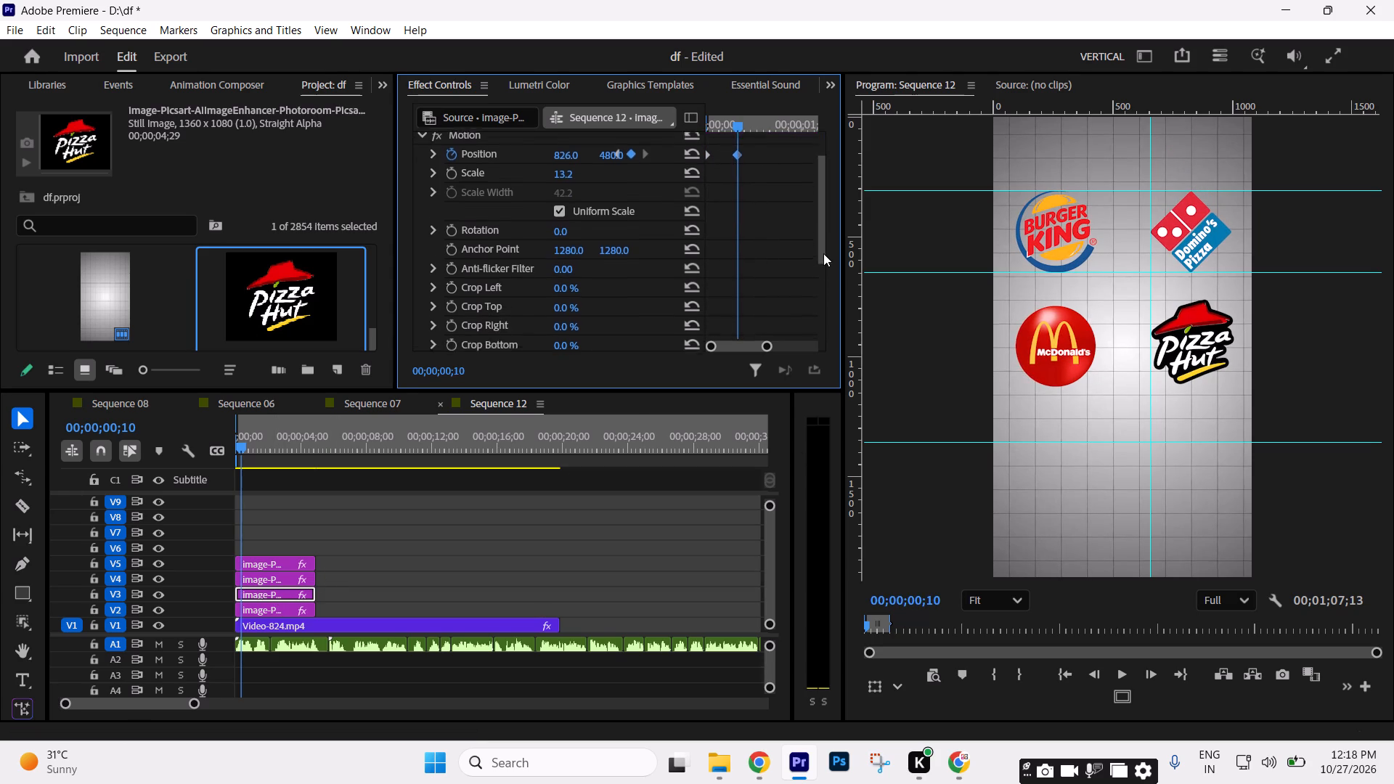
{"action": "left_click_drag", "start_coordinate": [823, 253], "coordinate": [825, 311]}
{"action": "left_click", "coordinate": [451, 256]}
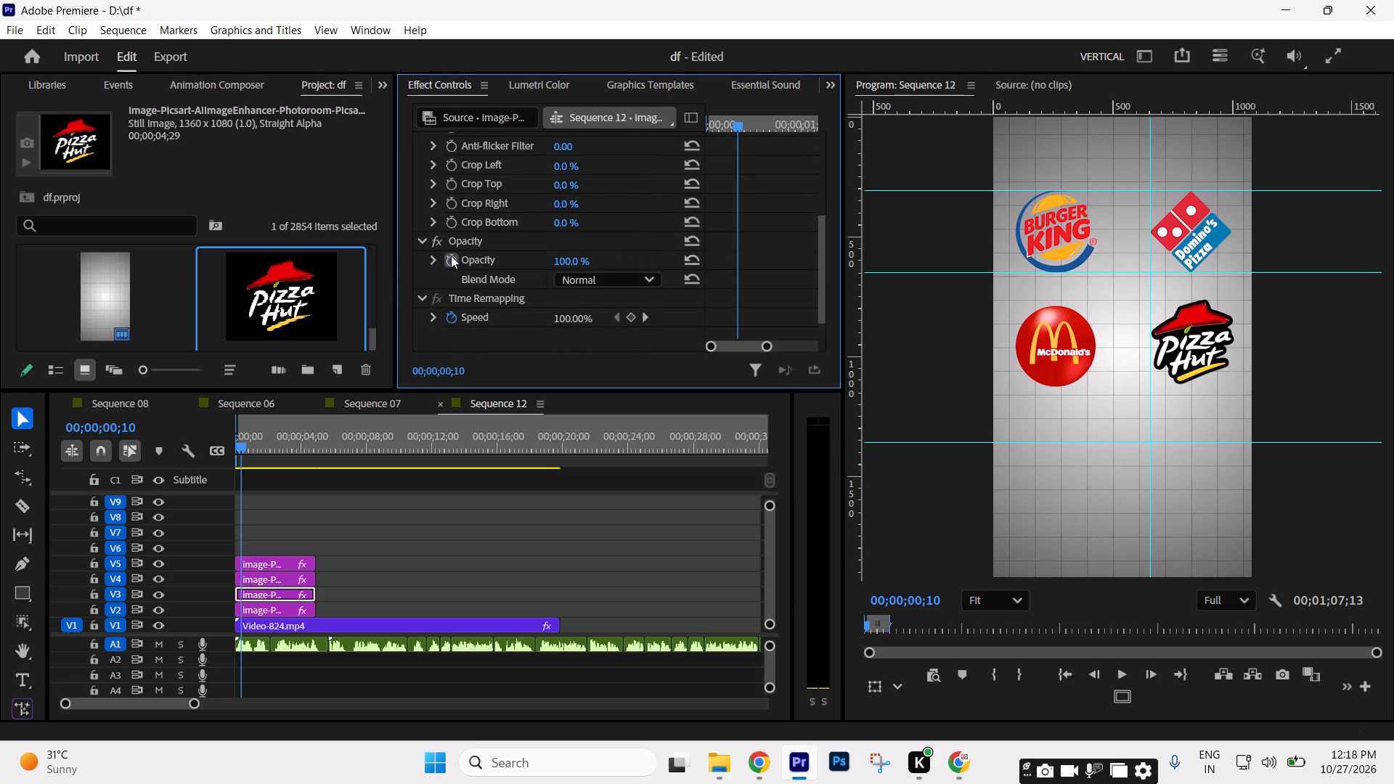
{"action": "left_click_drag", "start_coordinate": [734, 126], "coordinate": [598, 160]}
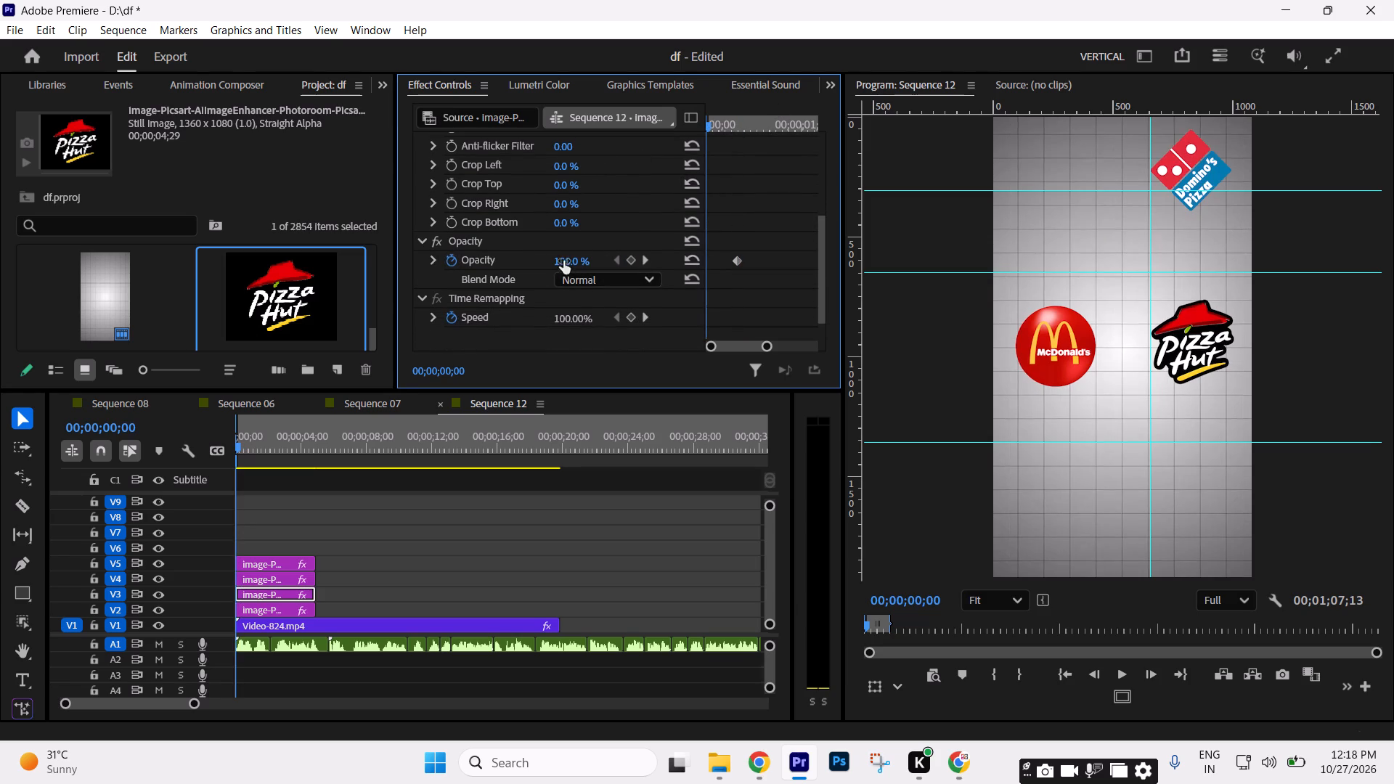
{"action": "left_click_drag", "start_coordinate": [563, 261], "coordinate": [262, 301]}
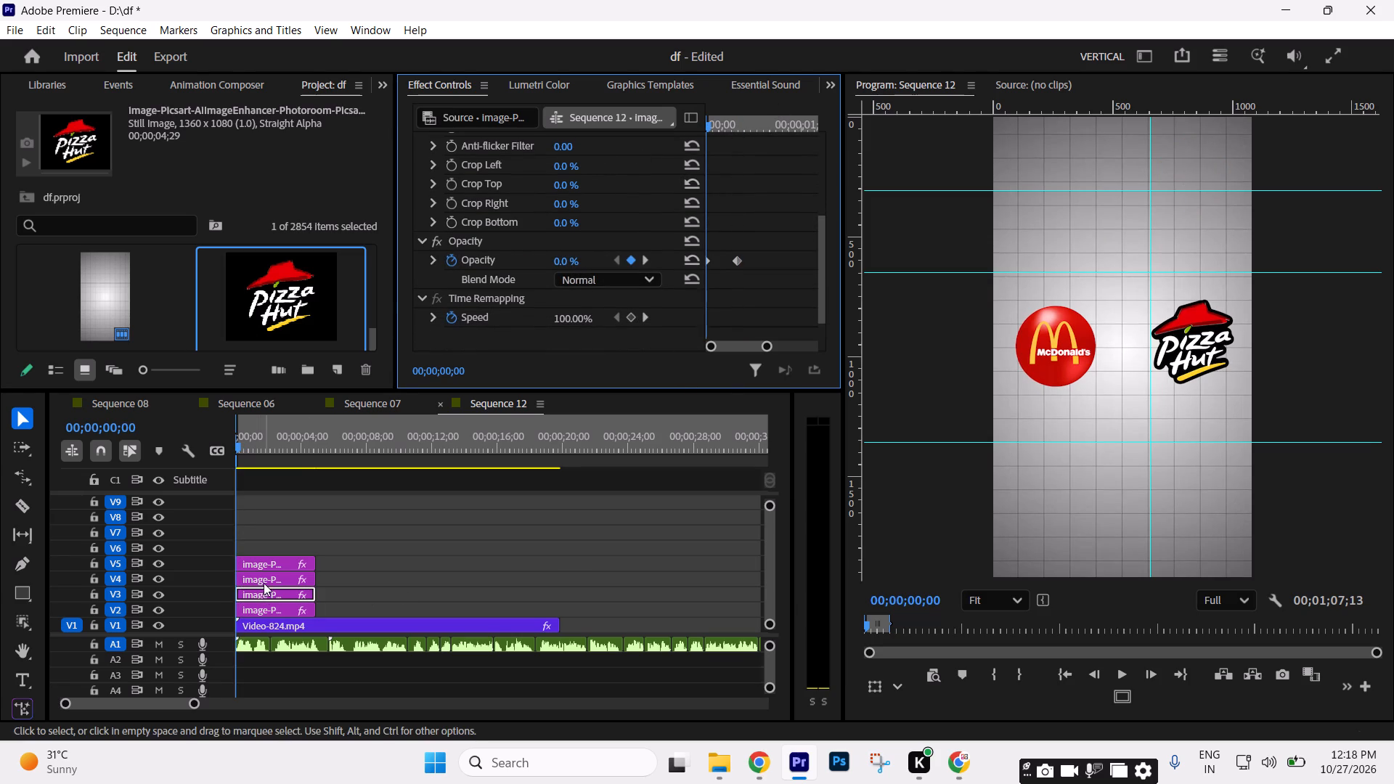
Add a position keyframe to the McDonald's logo on V4 at frame 0, at its grid spot.
{"action": "left_click", "coordinate": [261, 580]}
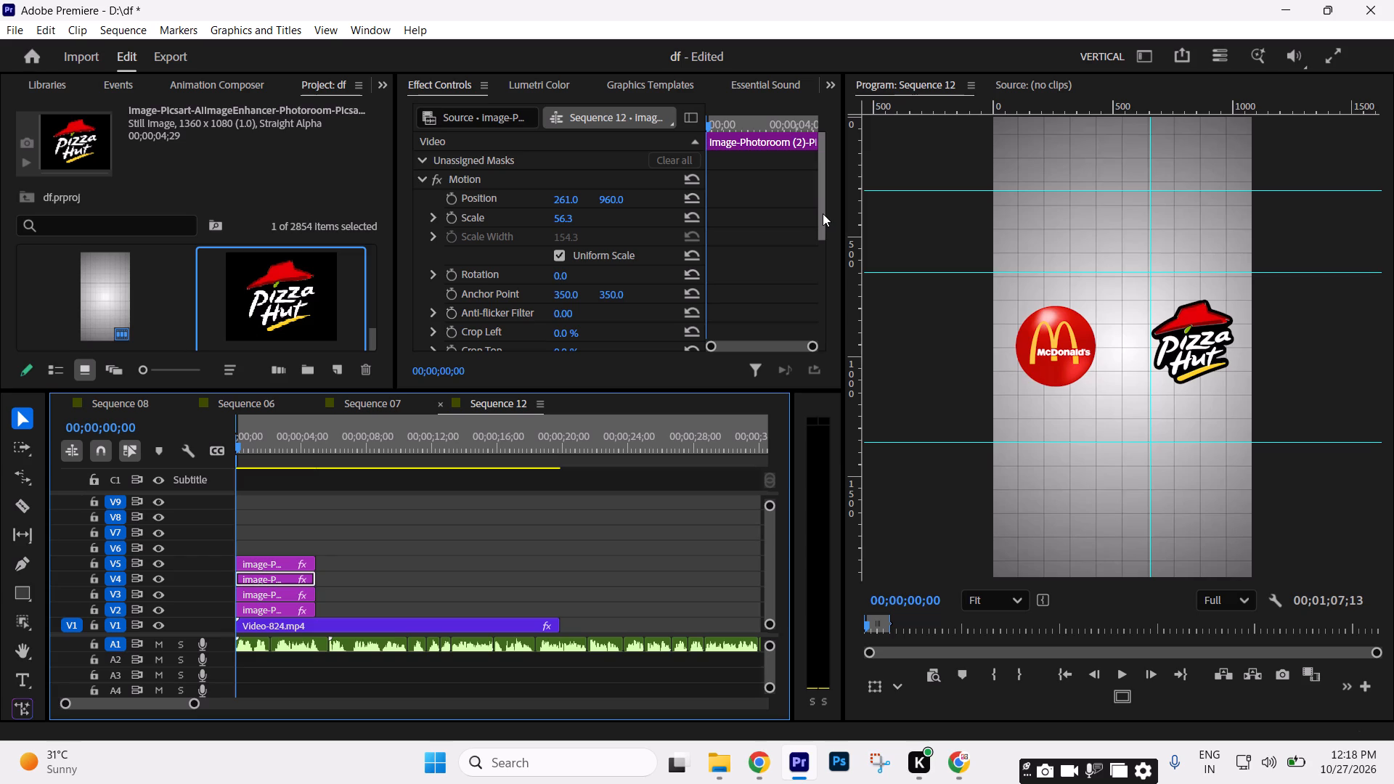
{"action": "left_click", "coordinate": [455, 197]}
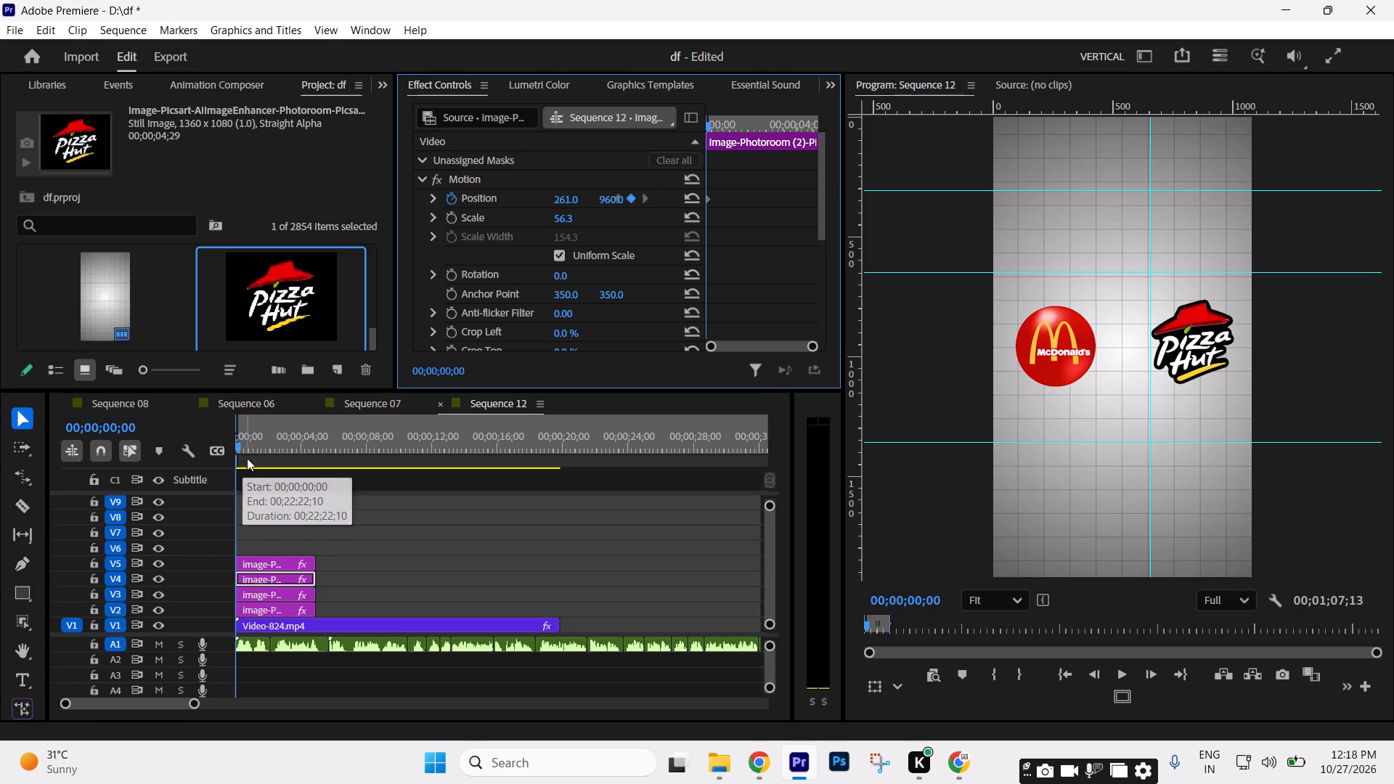
At frame 10, raise the McDonald's logo to vertical position 591 as its second position keyframe.
{"action": "left_click_drag", "start_coordinate": [244, 448], "coordinate": [245, 447]}
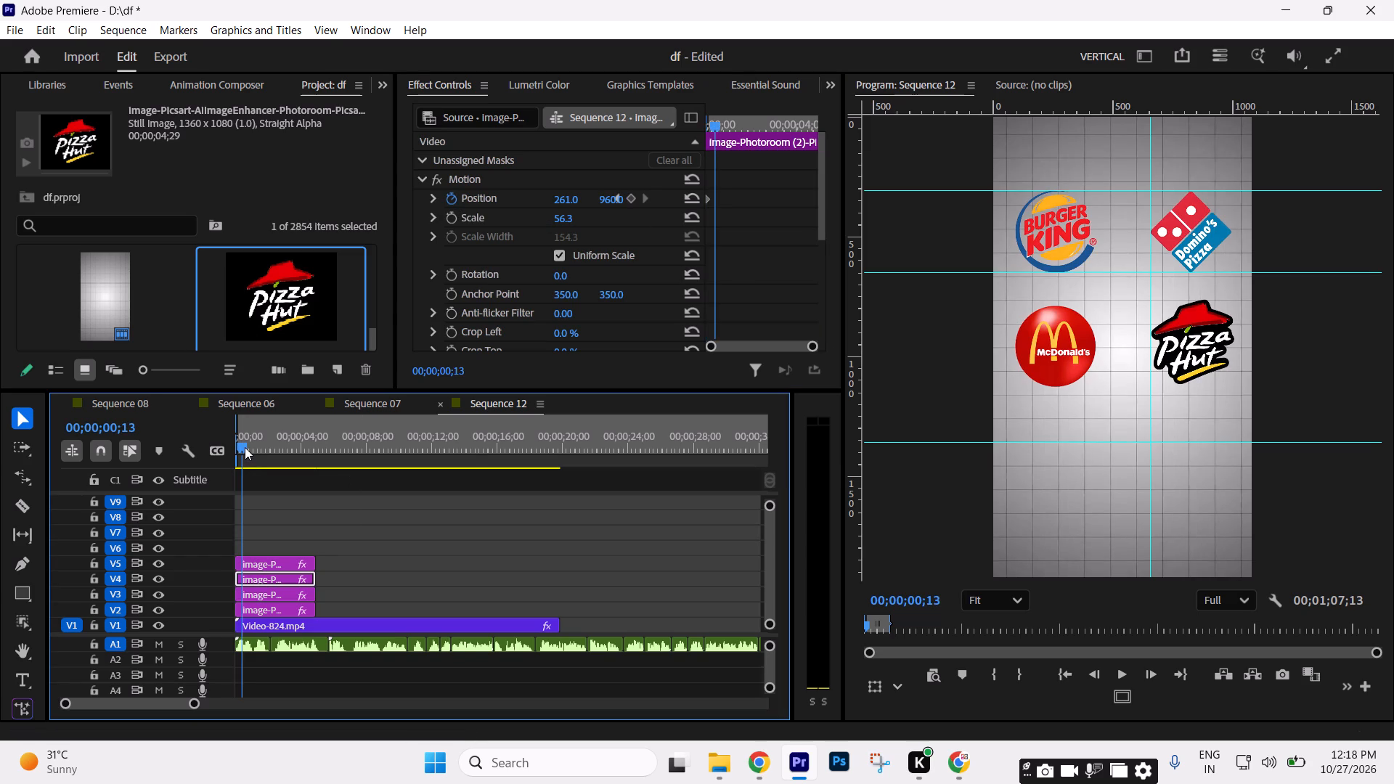
{"action": "left_click_drag", "start_coordinate": [245, 447], "coordinate": [256, 452]}
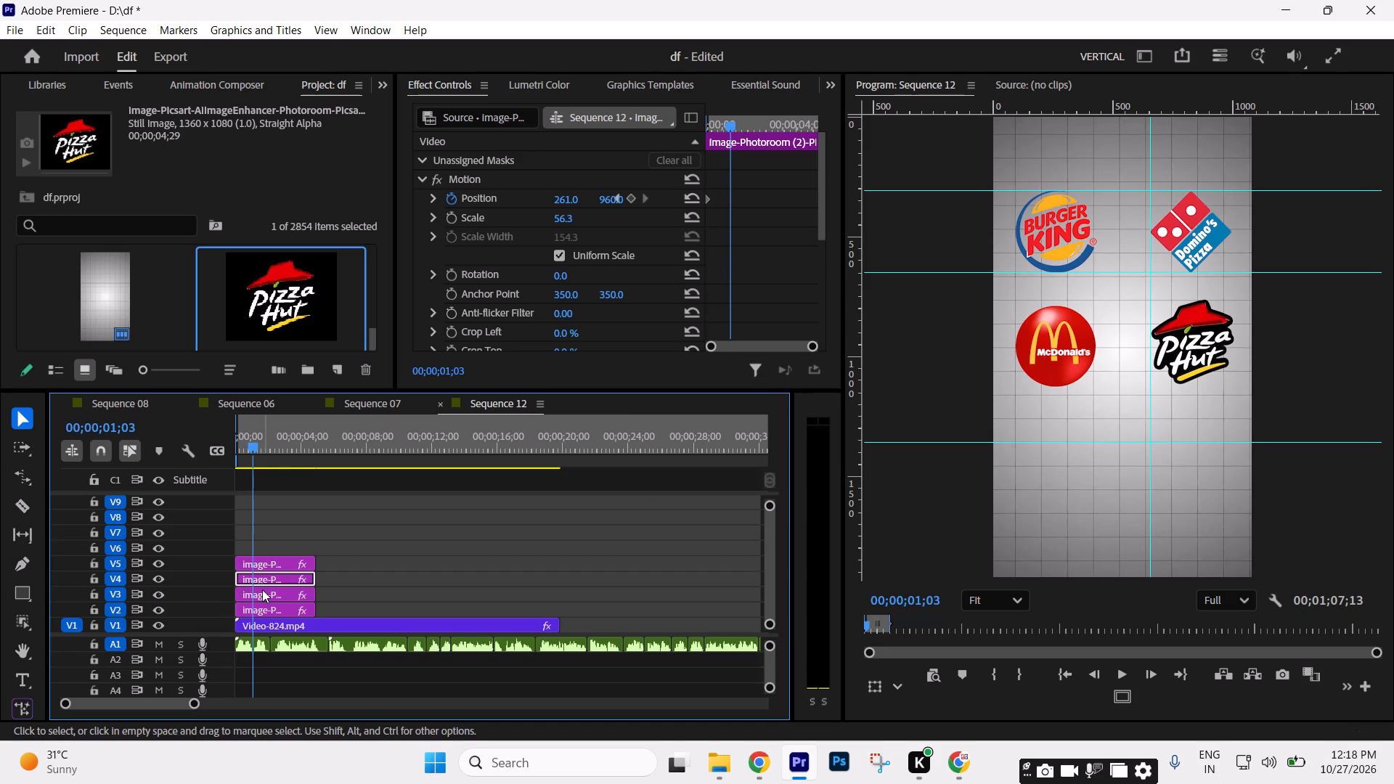
{"action": "key", "text": "Up"}
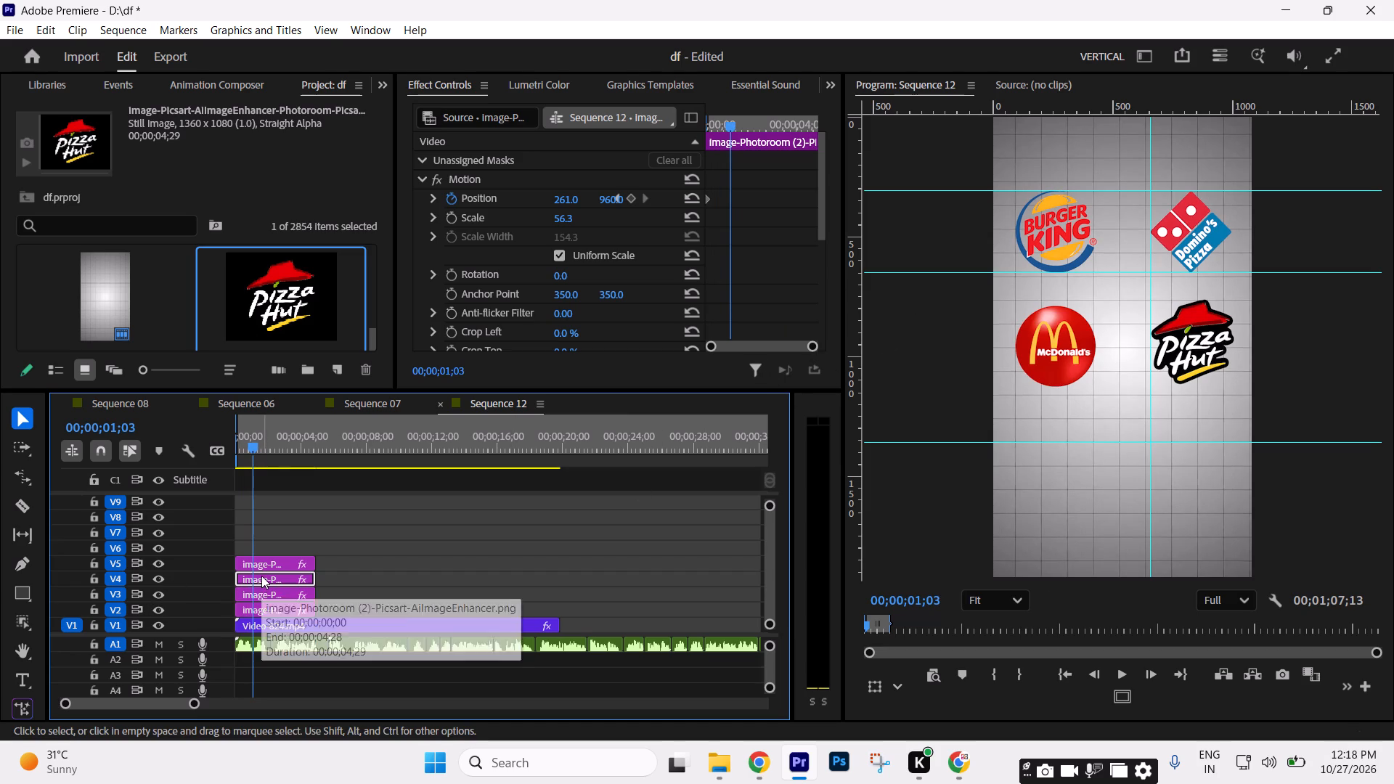
{"action": "key", "text": "Right"}
{"action": "key", "text": "Right"}
{"action": "key", "text": "Right"}
{"action": "key", "text": "Right"}
{"action": "key", "text": "Right"}
{"action": "key", "text": "Right"}
{"action": "key", "text": "Right"}
{"action": "key", "text": "Right"}
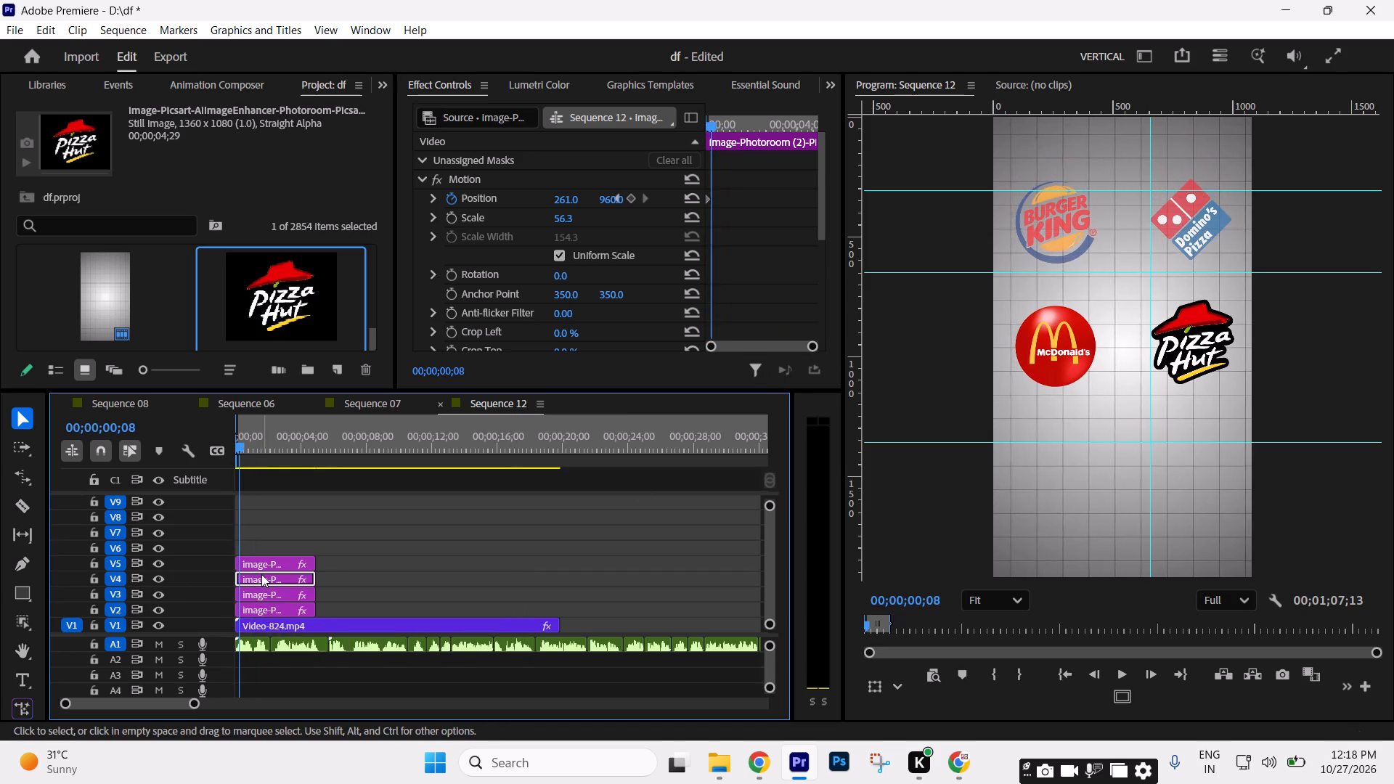
{"action": "key", "text": "Right"}
{"action": "key", "text": "Right"}
{"action": "key", "text": "Right"}
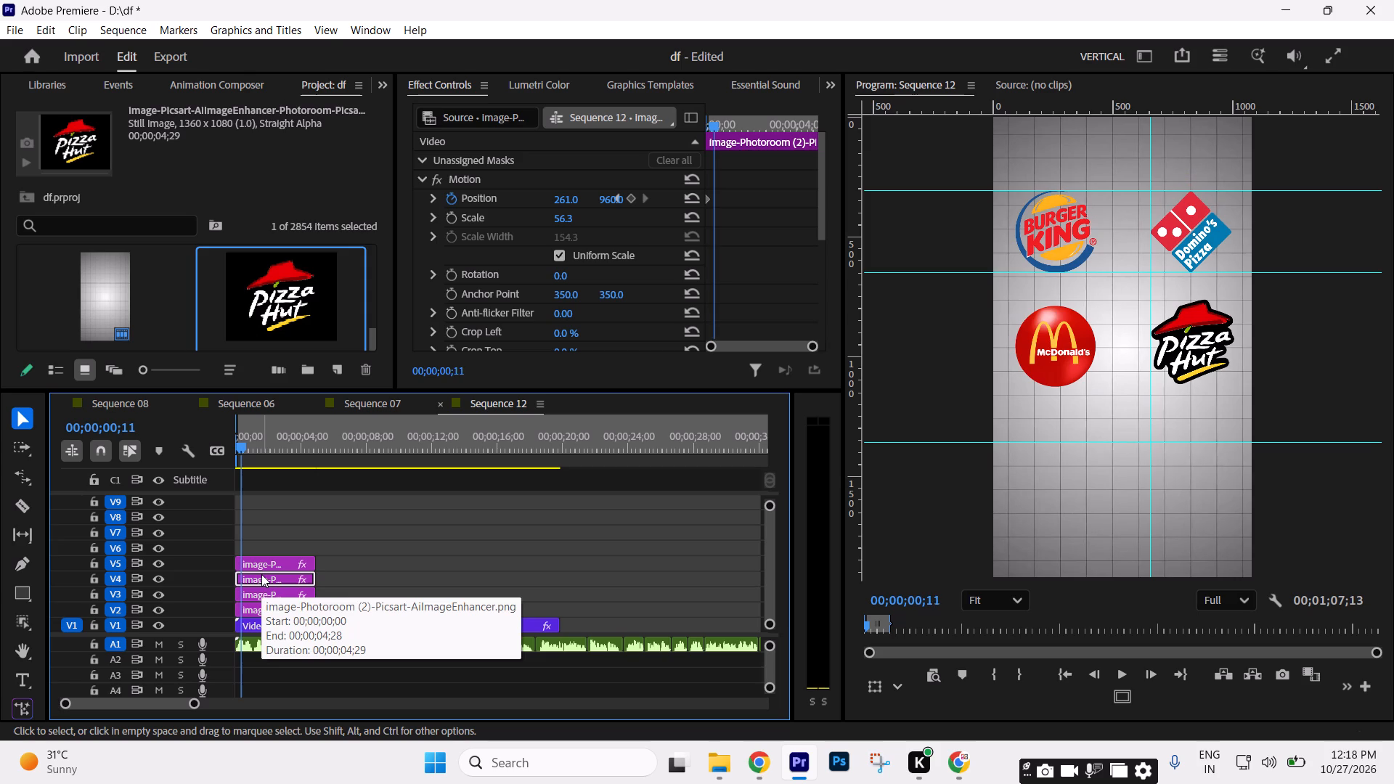
{"action": "key", "text": "Left"}
{"action": "left_click_drag", "start_coordinate": [812, 348], "coordinate": [763, 348]}
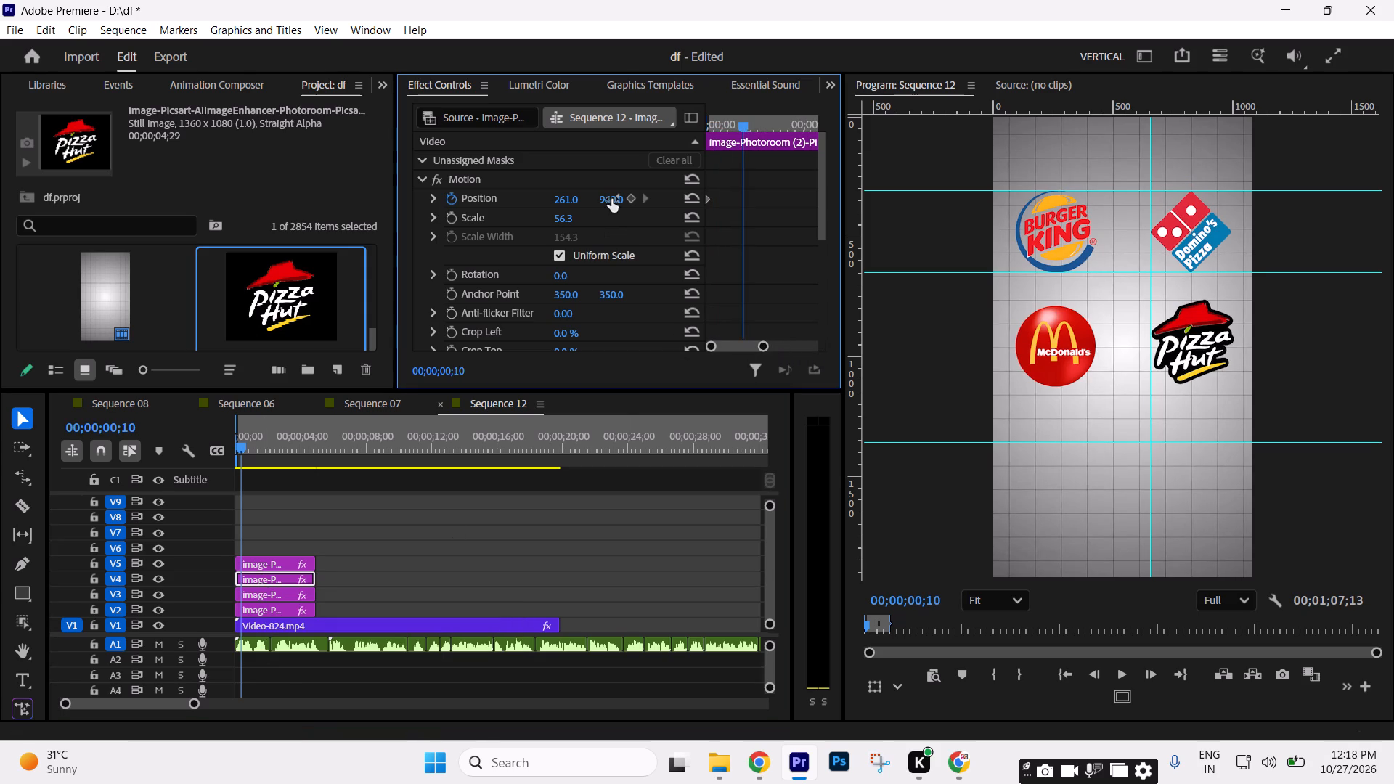
{"action": "left_click_drag", "start_coordinate": [611, 199], "coordinate": [597, 327]}
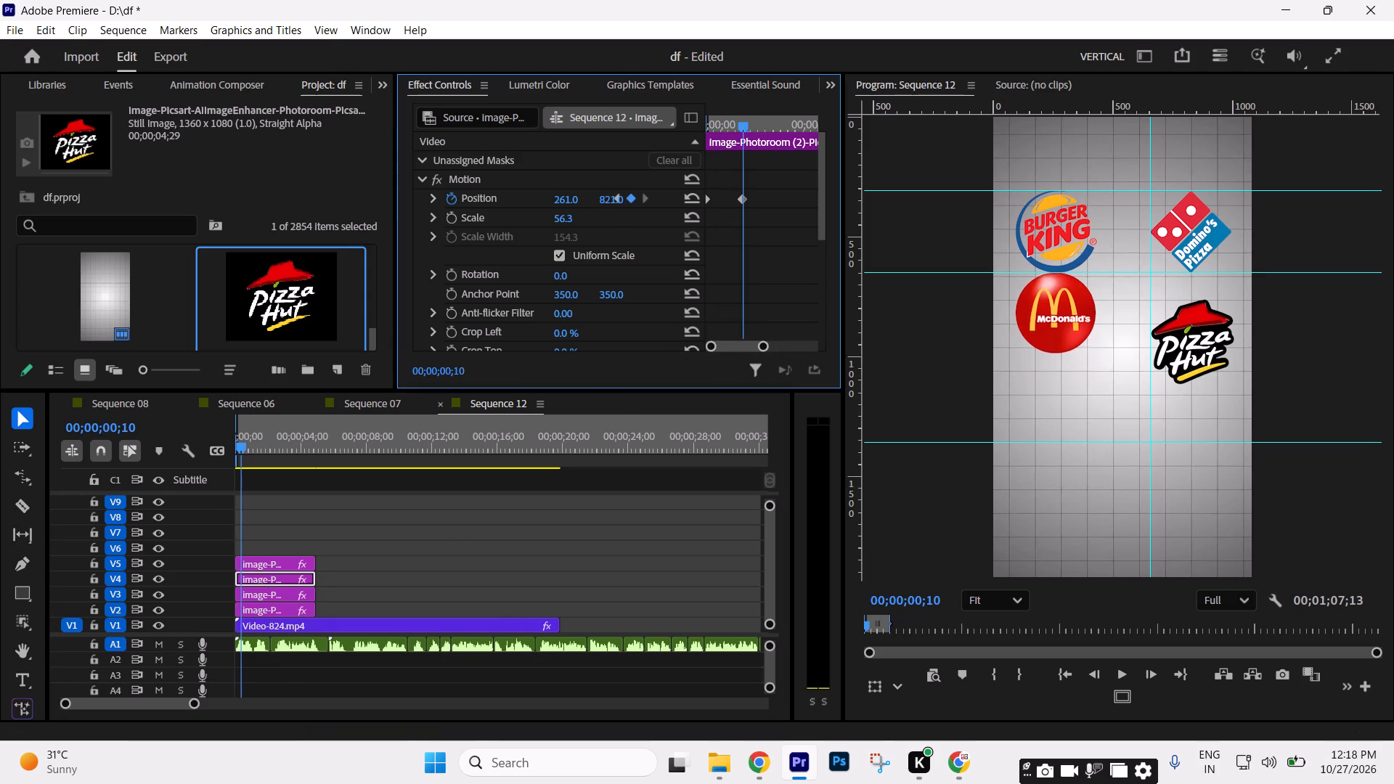
{"action": "left_click_drag", "start_coordinate": [597, 327], "coordinate": [595, 312]}
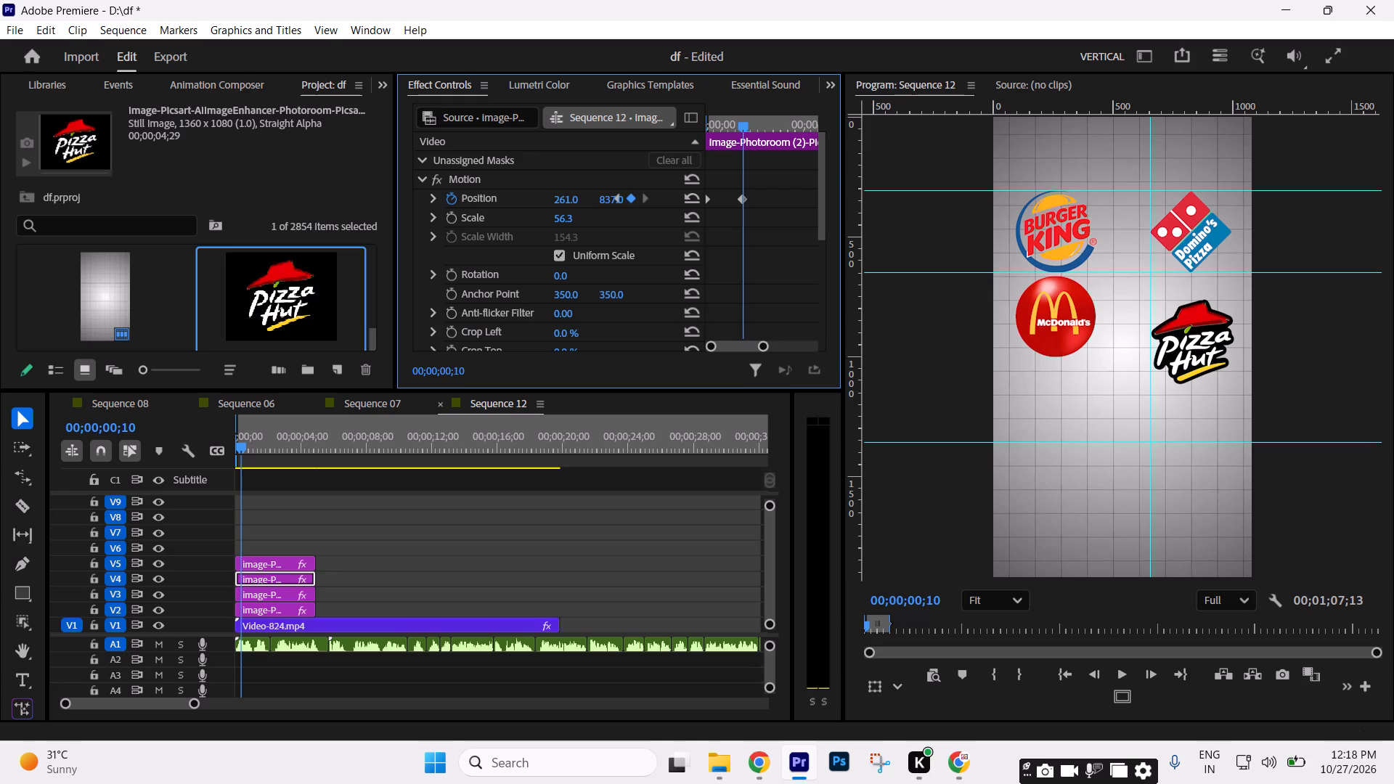
{"action": "left_click_drag", "start_coordinate": [595, 312], "coordinate": [612, 565]}
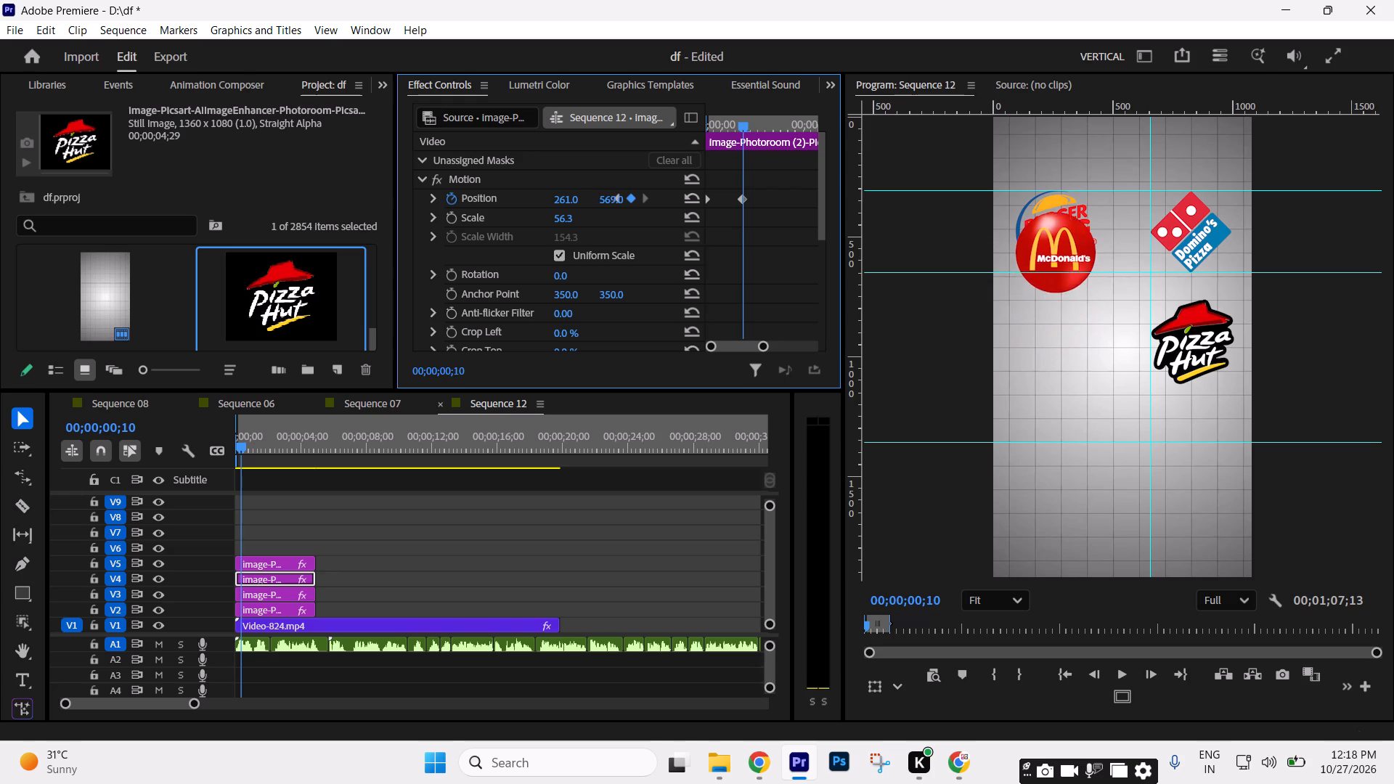
{"action": "left_click_drag", "start_coordinate": [612, 565], "coordinate": [607, 515]}
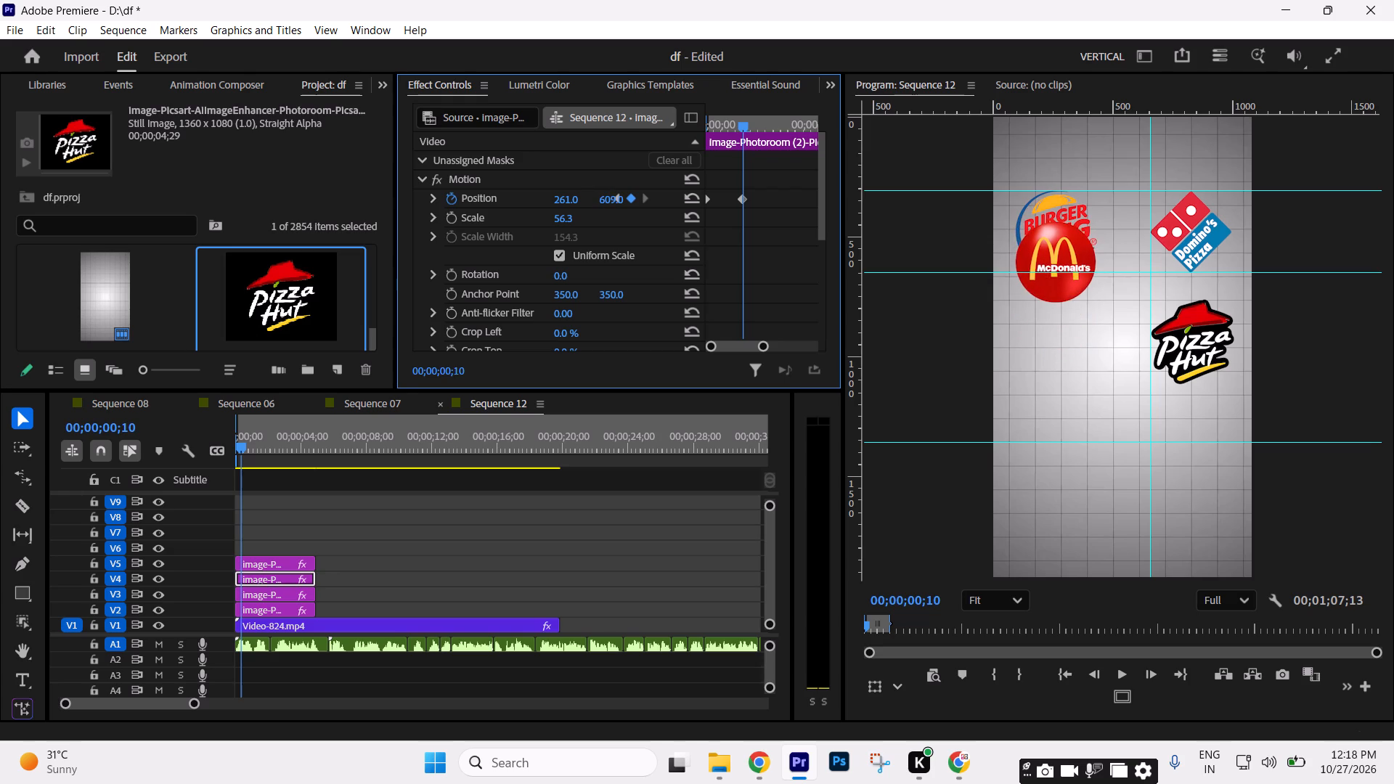
{"action": "left_click_drag", "start_coordinate": [607, 515], "coordinate": [608, 531]}
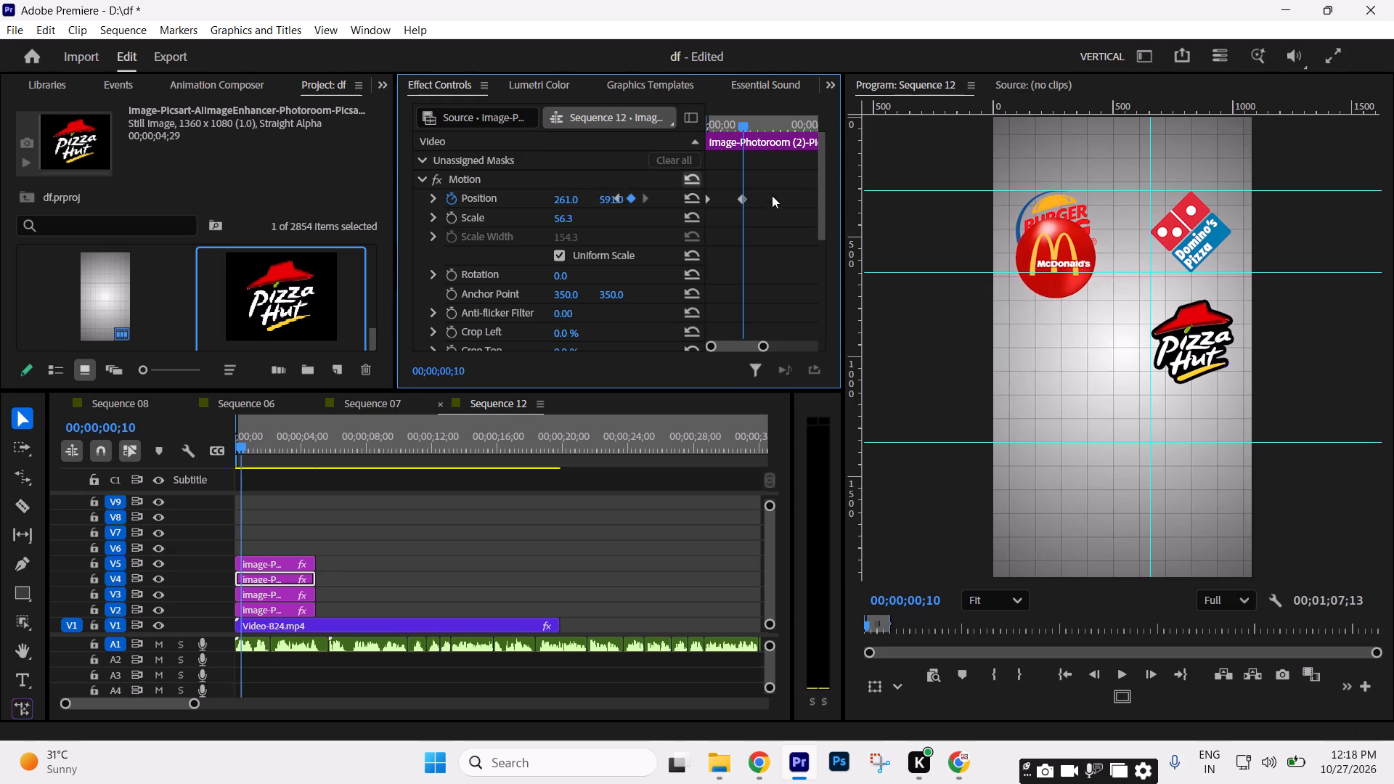
Swap the McDonald's logo's two position keyframes so it starts raised at frame 0 and reaches its grid spot at frame 10.
{"action": "left_click_drag", "start_coordinate": [707, 197], "coordinate": [783, 203]}
{"action": "left_click_drag", "start_coordinate": [739, 198], "coordinate": [518, 207]}
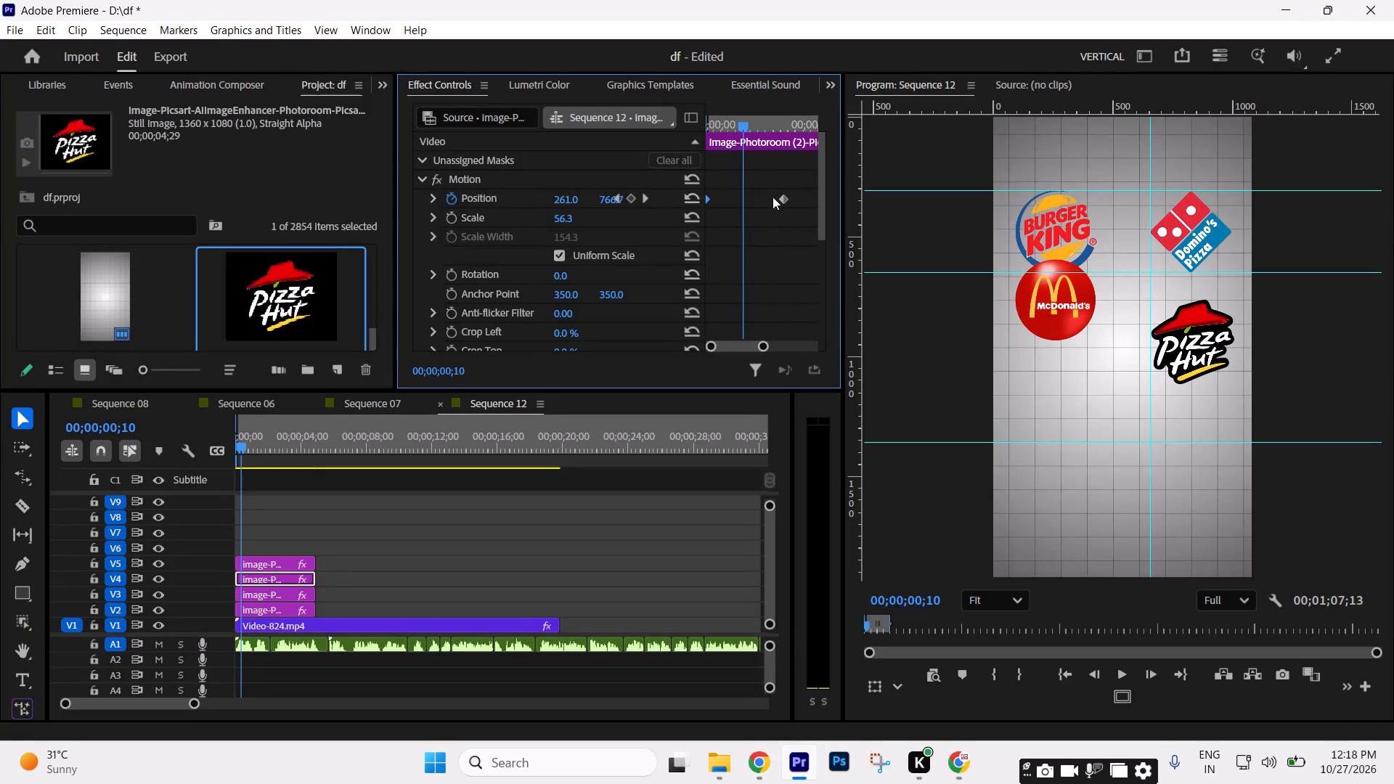
{"action": "left_click_drag", "start_coordinate": [783, 197], "coordinate": [739, 201]}
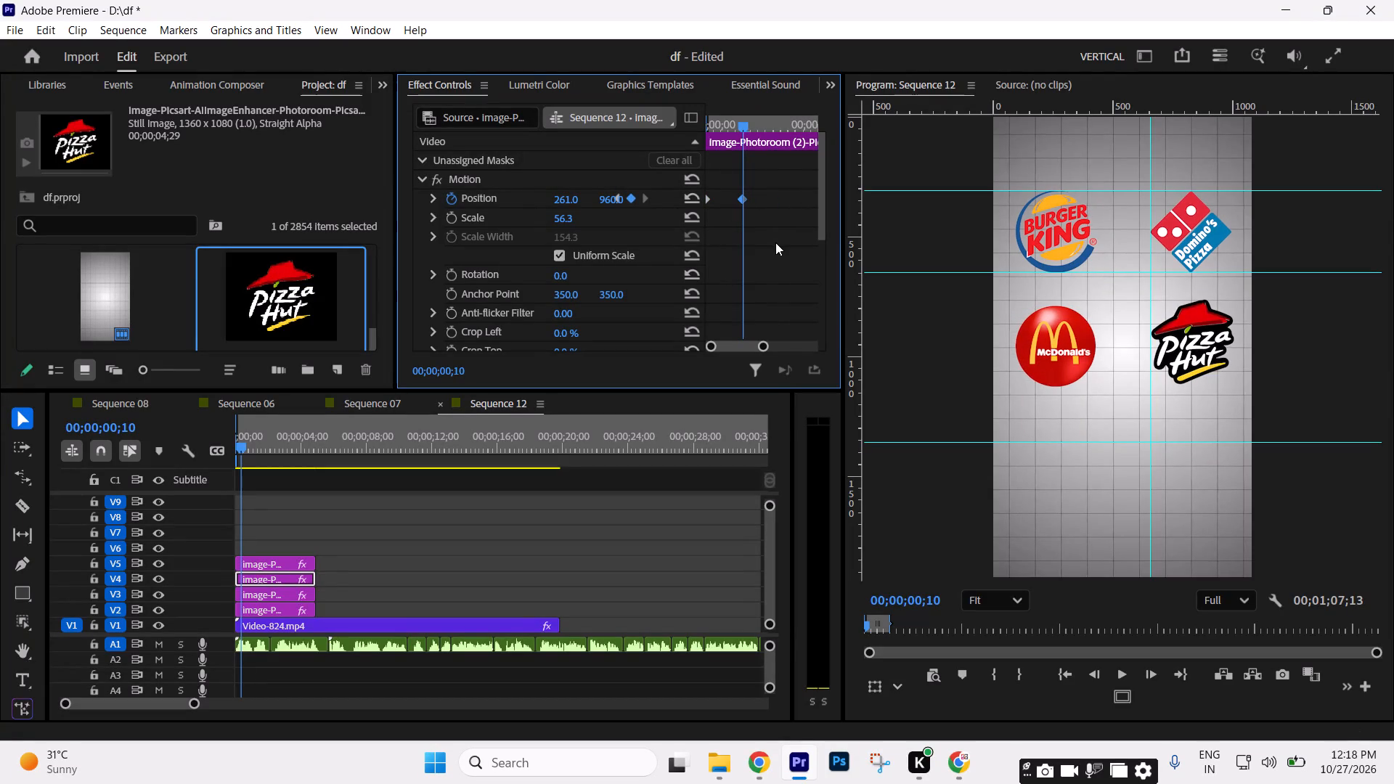
Fade in the McDonald's logo with opacity keyframes of 100% at frame 10 and 0% at frame 0.
{"action": "left_click_drag", "start_coordinate": [823, 233], "coordinate": [816, 298]}
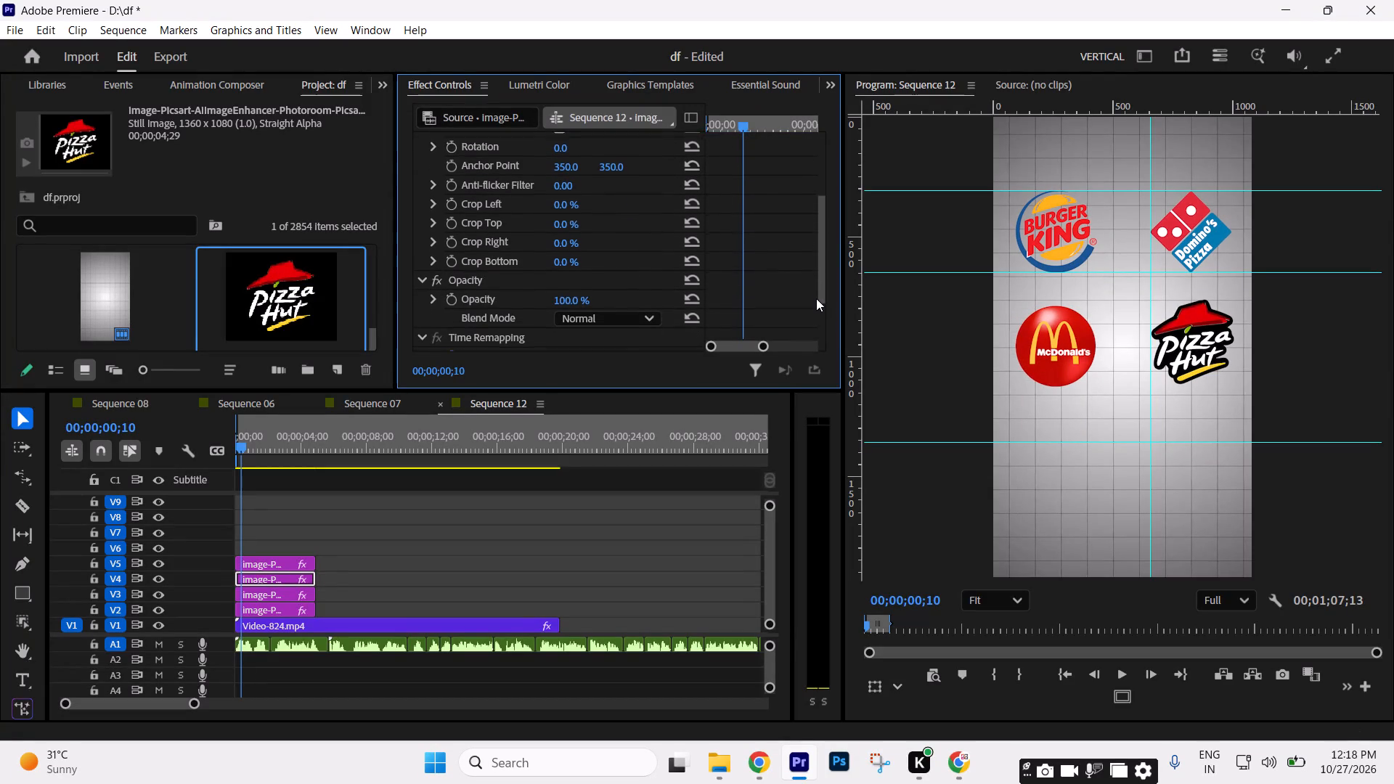
{"action": "left_click_drag", "start_coordinate": [816, 298], "coordinate": [816, 303]}
{"action": "left_click", "coordinate": [448, 286]}
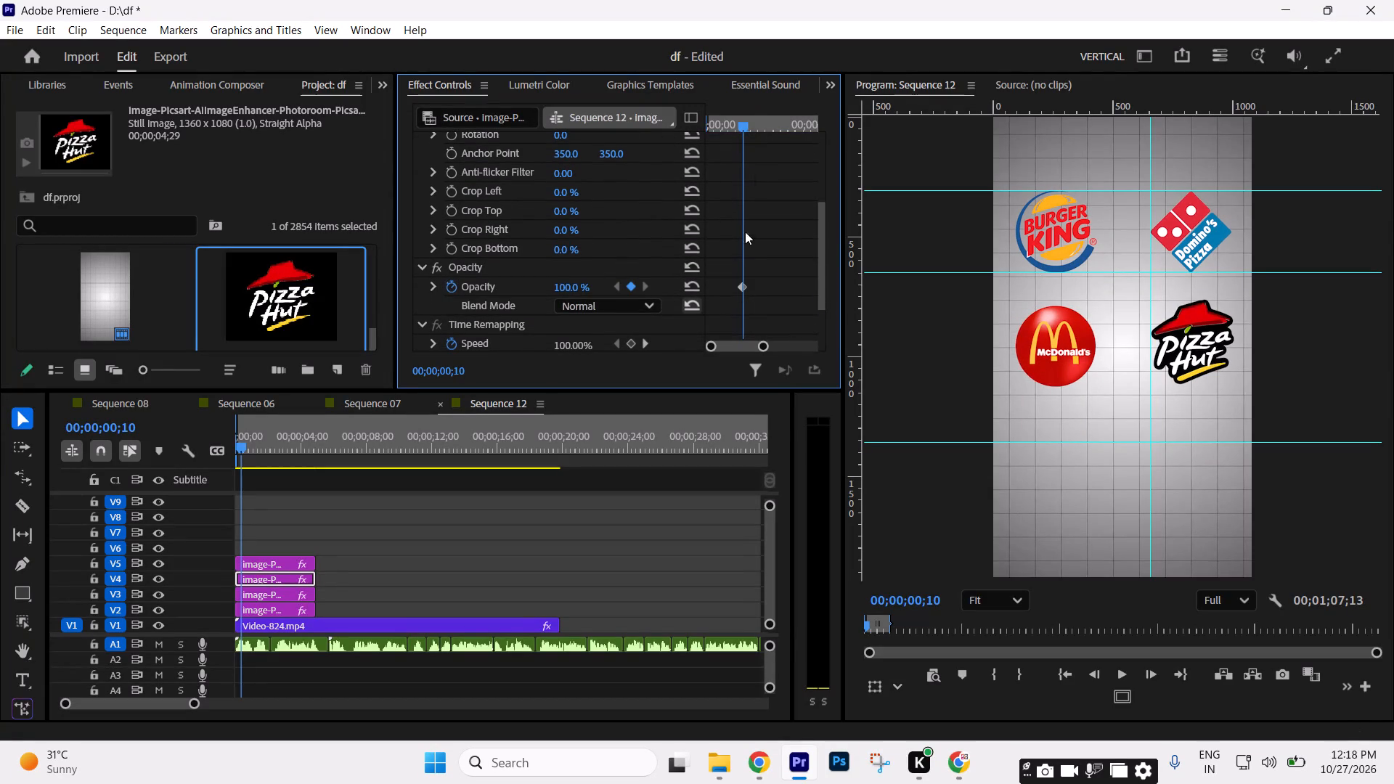
{"action": "left_click_drag", "start_coordinate": [732, 128], "coordinate": [553, 188]}
{"action": "left_click_drag", "start_coordinate": [568, 284], "coordinate": [141, 336]}
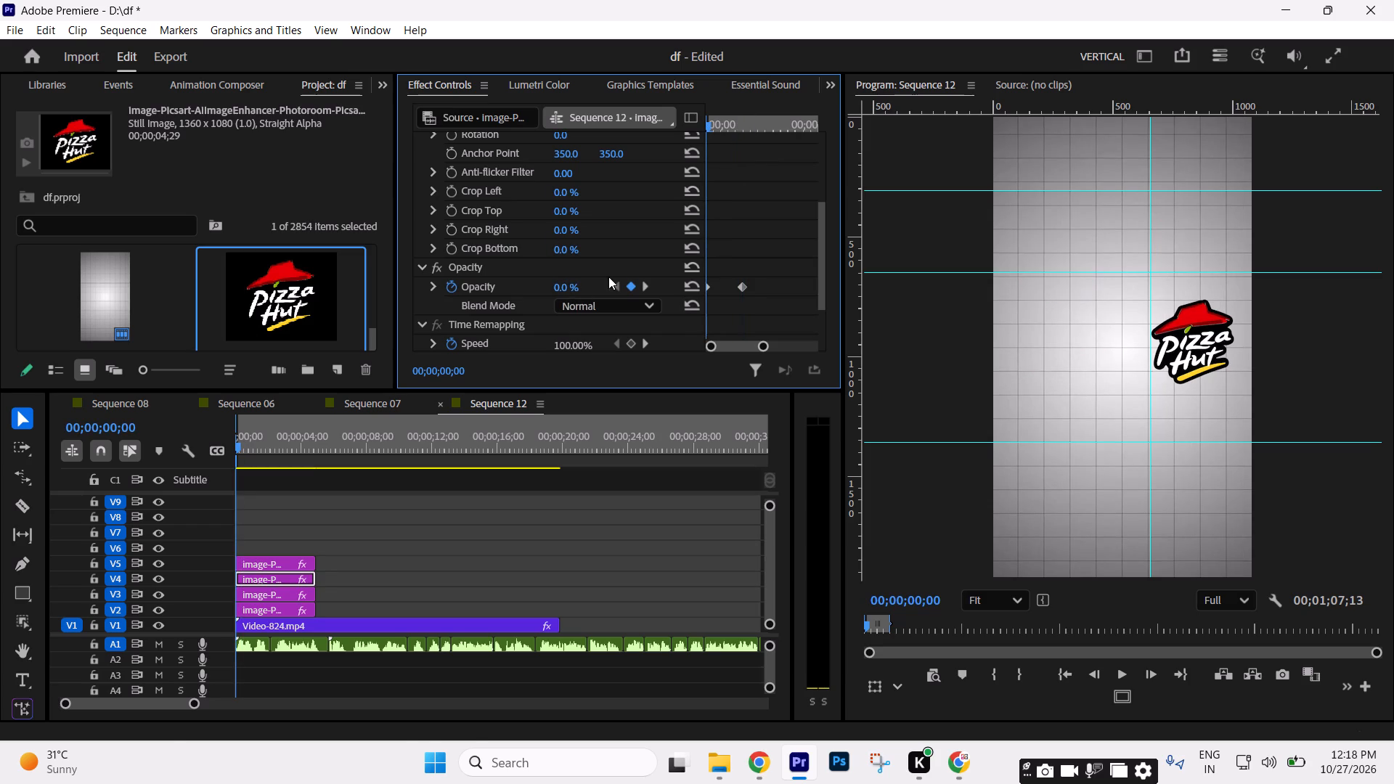
Play the opening of the sequence twice to check the logos' drop and fade-in animation.
{"action": "key", "text": "space"}
{"action": "key", "text": "space"}
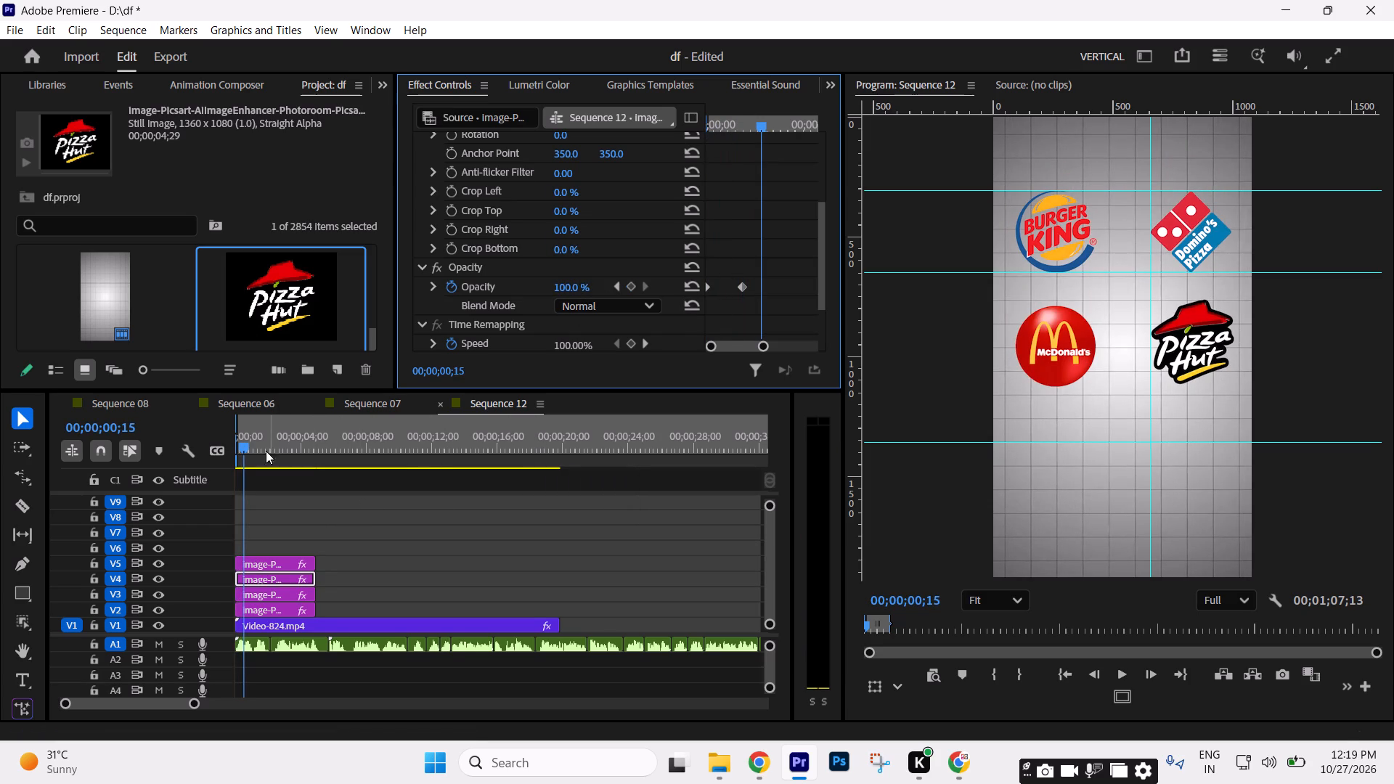
{"action": "left_click_drag", "start_coordinate": [244, 448], "coordinate": [158, 457]}
{"action": "key", "text": "space"}
{"action": "key", "text": "space"}
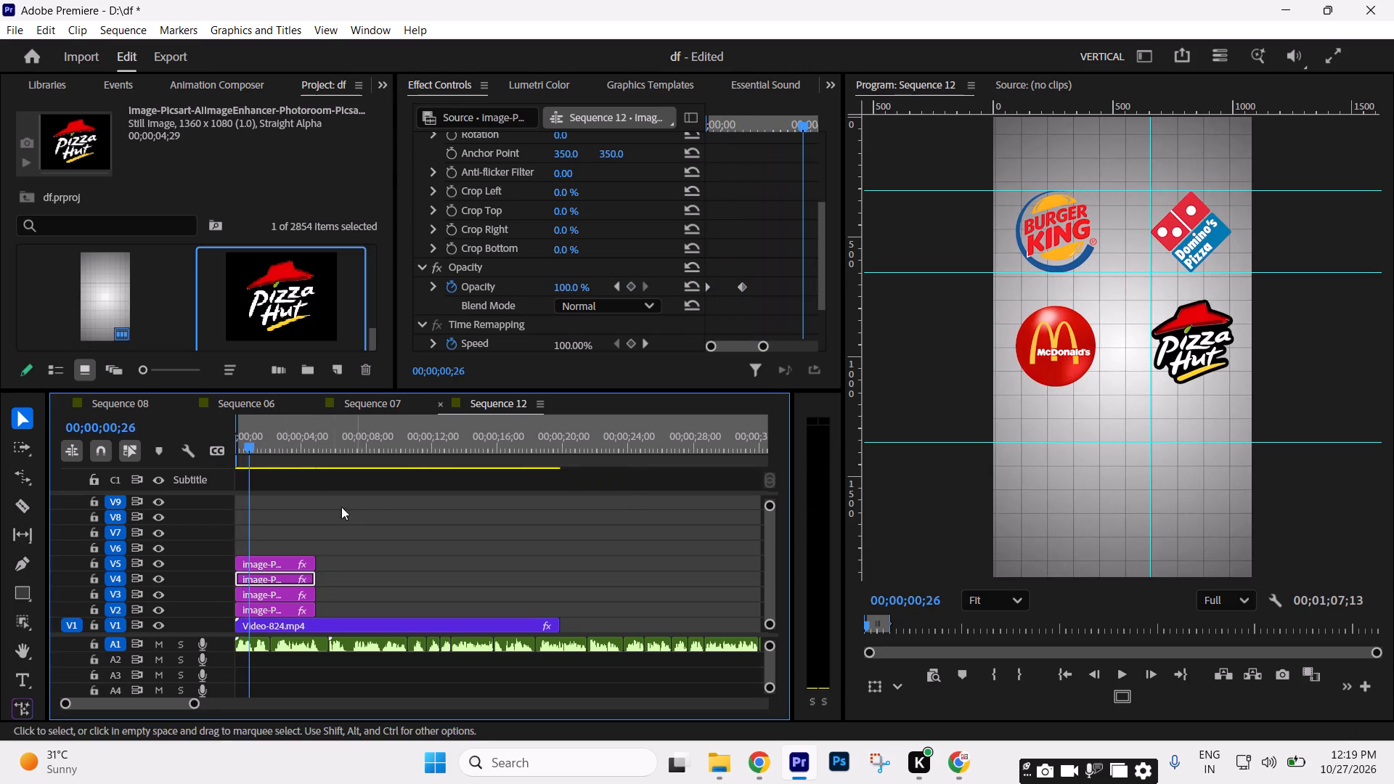
{"action": "left_click_drag", "start_coordinate": [250, 446], "coordinate": [172, 461]}
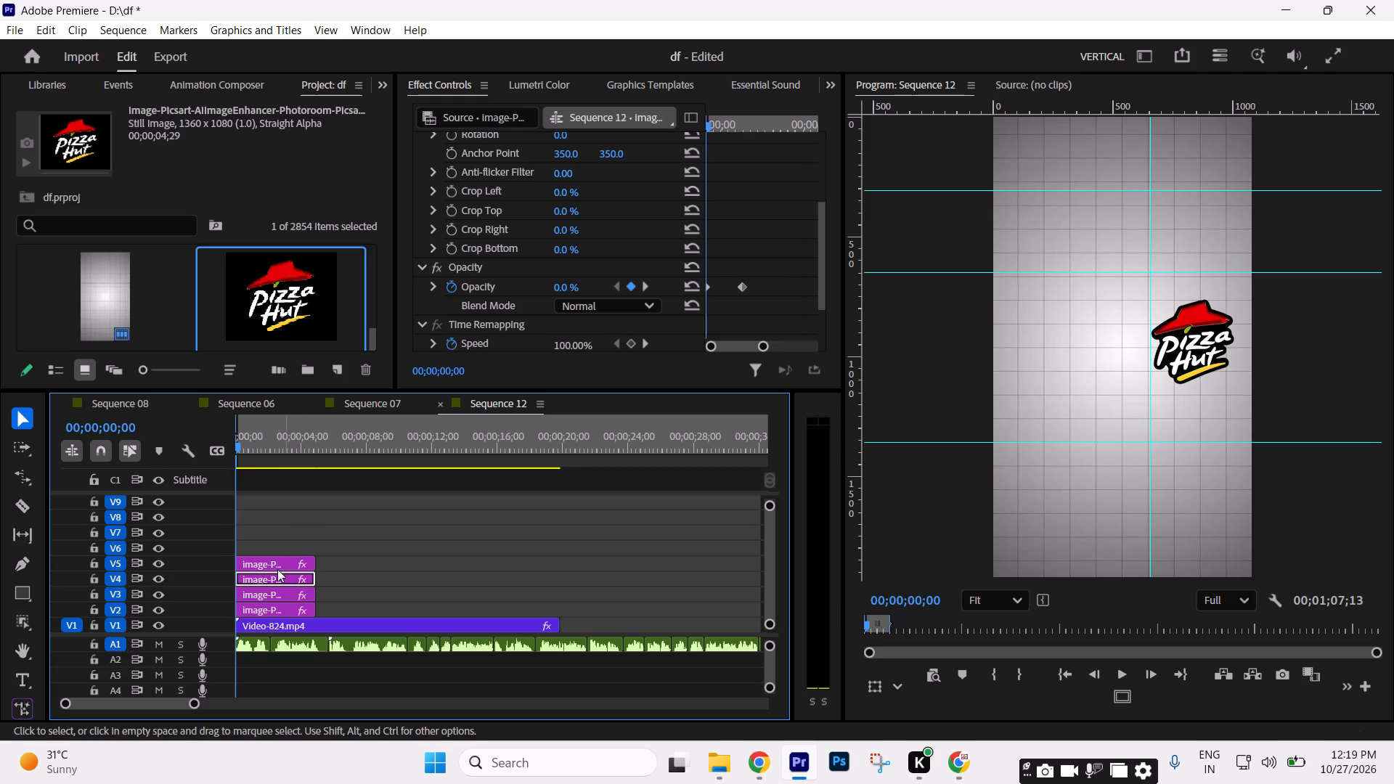
Animate the Pizza Hut logo on V5 with position keyframes at its grid spot at frame 10 and vertical position 678 at frame 0.
{"action": "left_click", "coordinate": [272, 565]}
{"action": "left_click", "coordinate": [268, 574]}
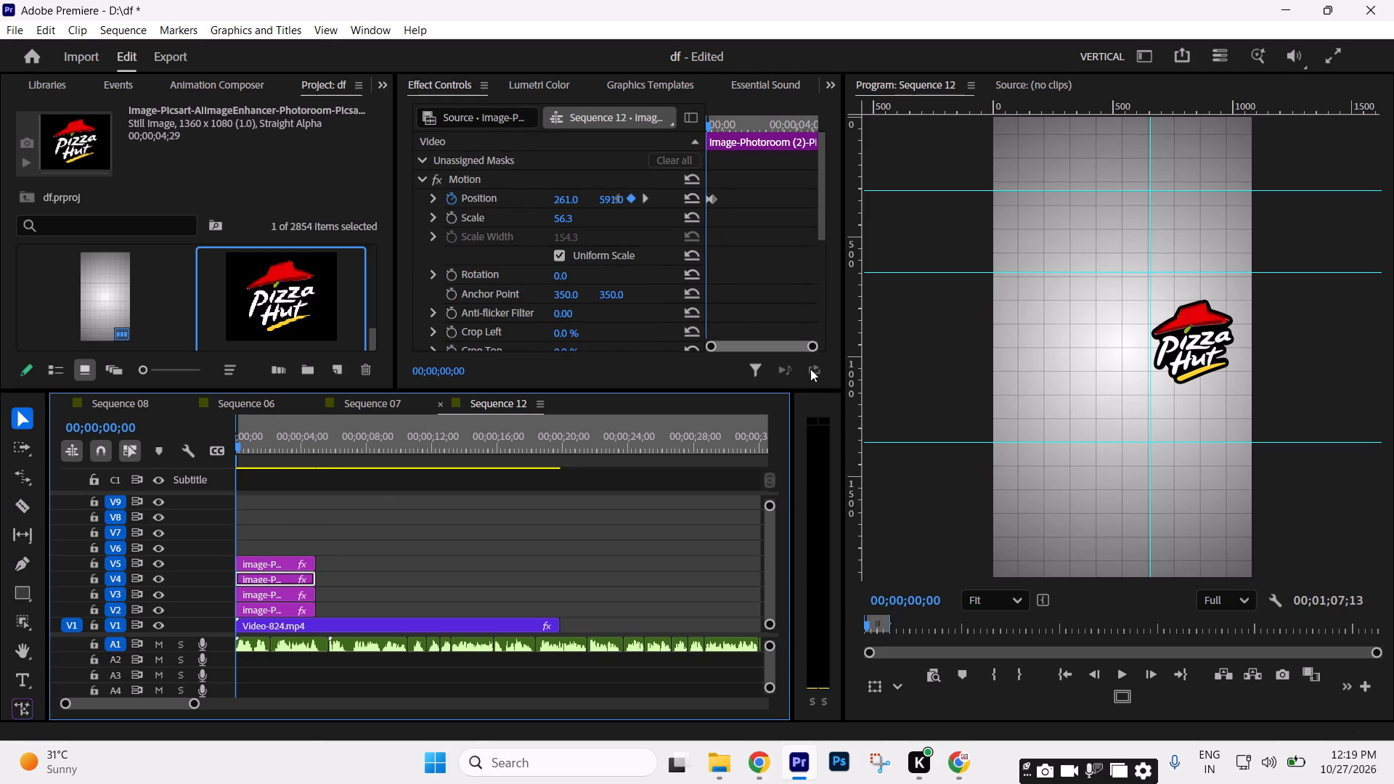
{"action": "left_click_drag", "start_coordinate": [812, 350], "coordinate": [762, 352]}
{"action": "left_click_drag", "start_coordinate": [712, 128], "coordinate": [750, 126]}
{"action": "left_click", "coordinate": [259, 564]}
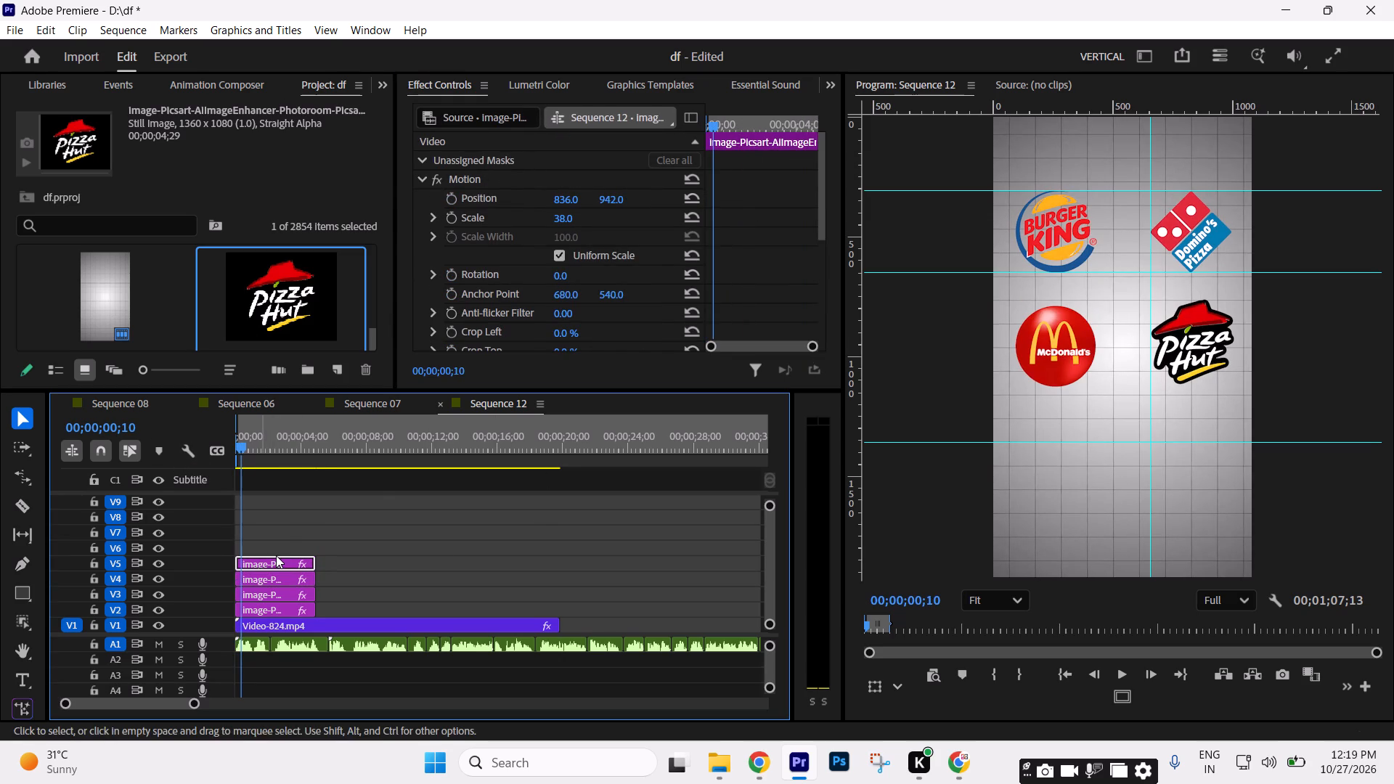
{"action": "left_click", "coordinate": [447, 198]}
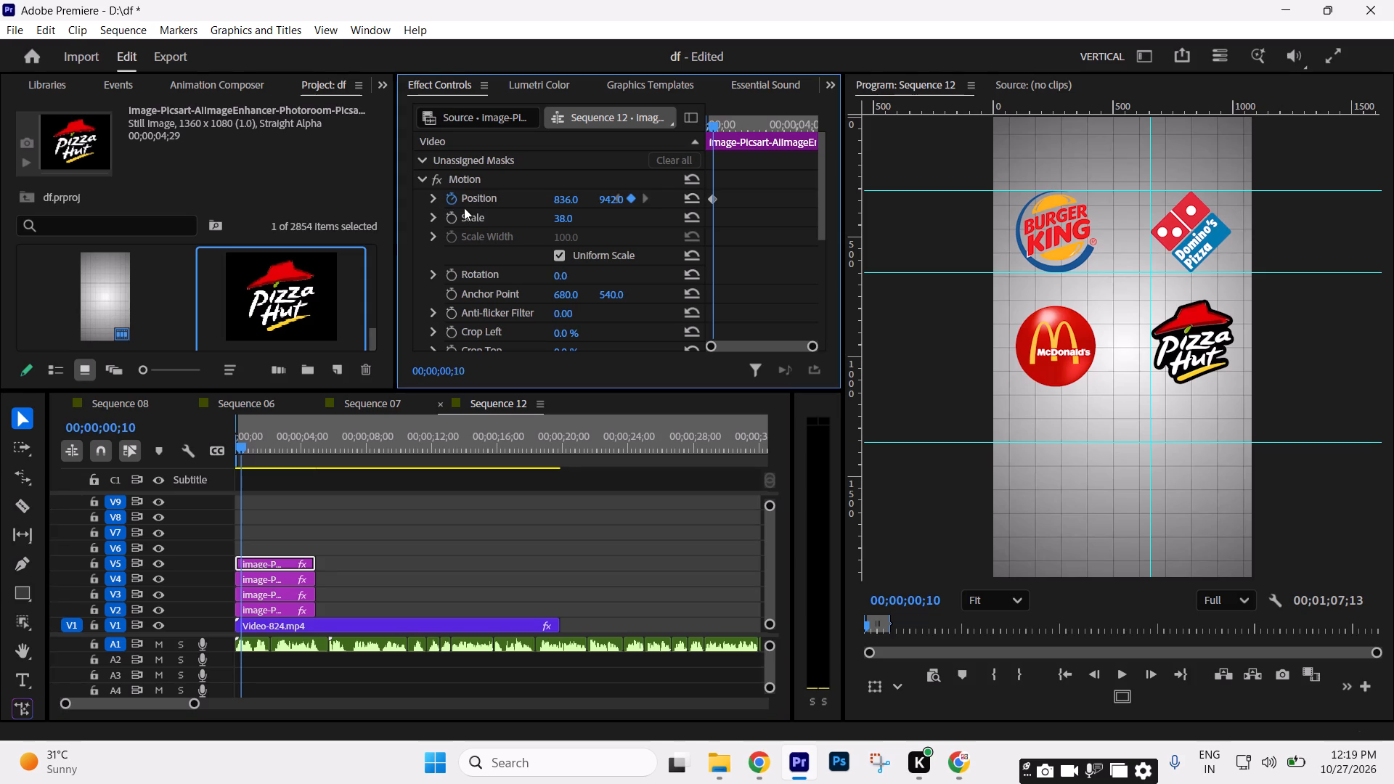
{"action": "left_click_drag", "start_coordinate": [716, 126], "coordinate": [559, 167]}
{"action": "left_click_drag", "start_coordinate": [609, 198], "coordinate": [517, 311]}
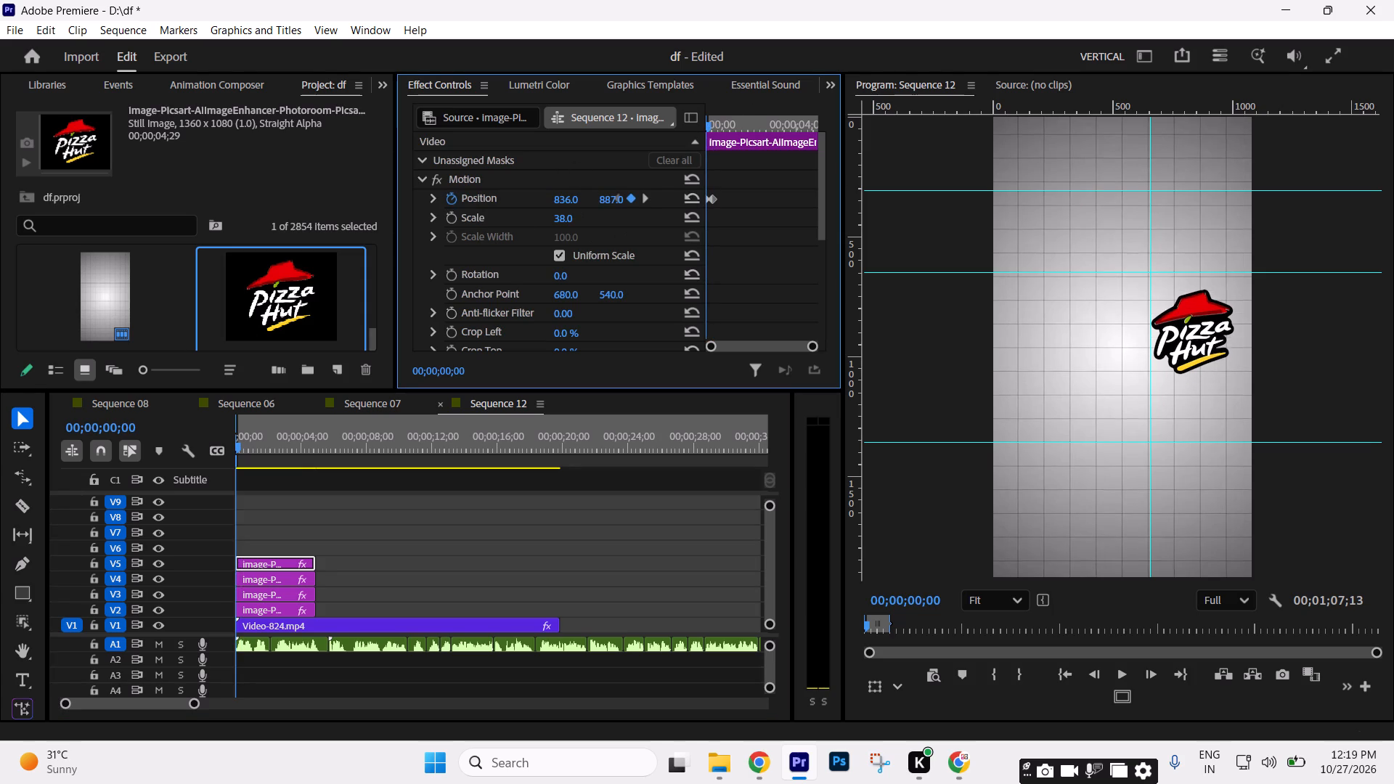
{"action": "left_click_drag", "start_coordinate": [517, 311], "coordinate": [418, 367]}
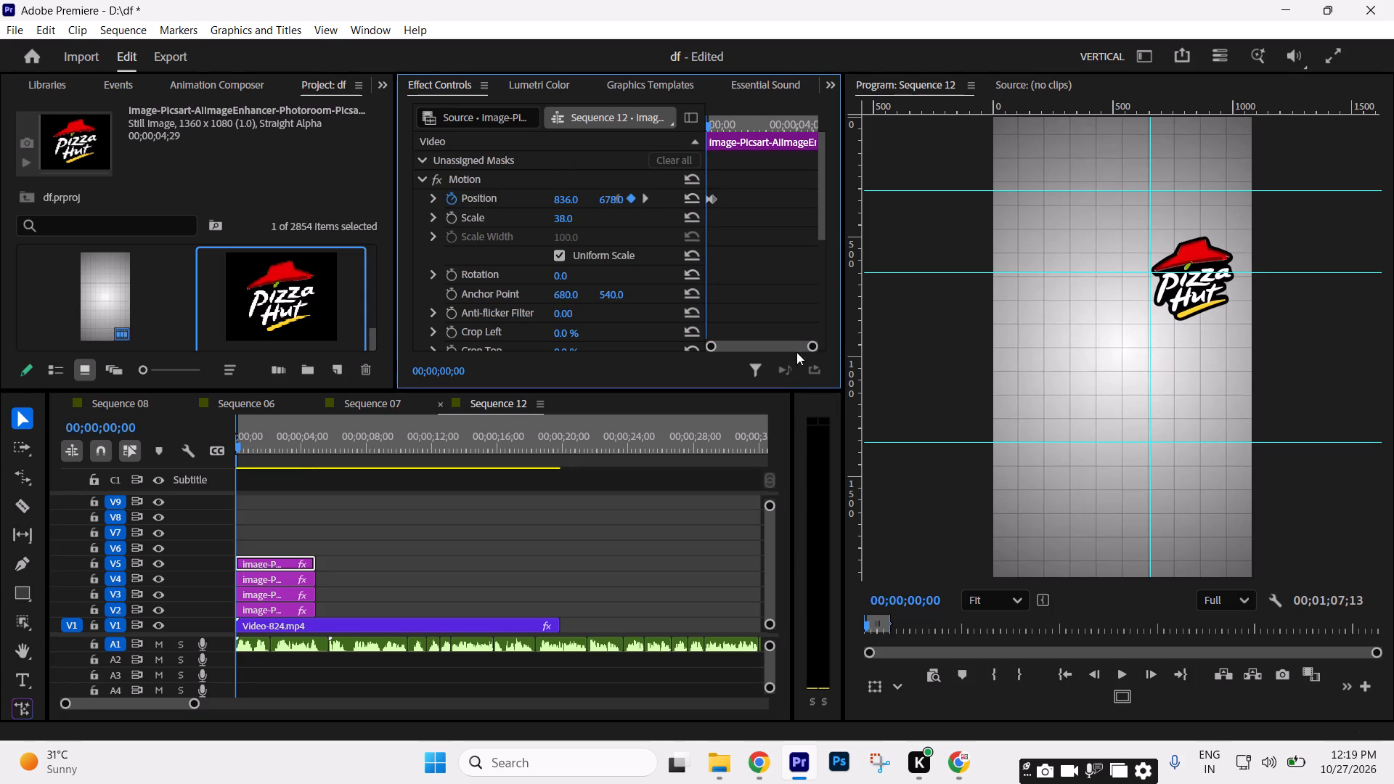
Fade in the Pizza Hut logo with opacity keyframes of 100% at frame 10 and 0% at frame 0.
{"action": "left_click_drag", "start_coordinate": [812, 347], "coordinate": [765, 346]}
{"action": "left_click_drag", "start_coordinate": [712, 122], "coordinate": [732, 121]}
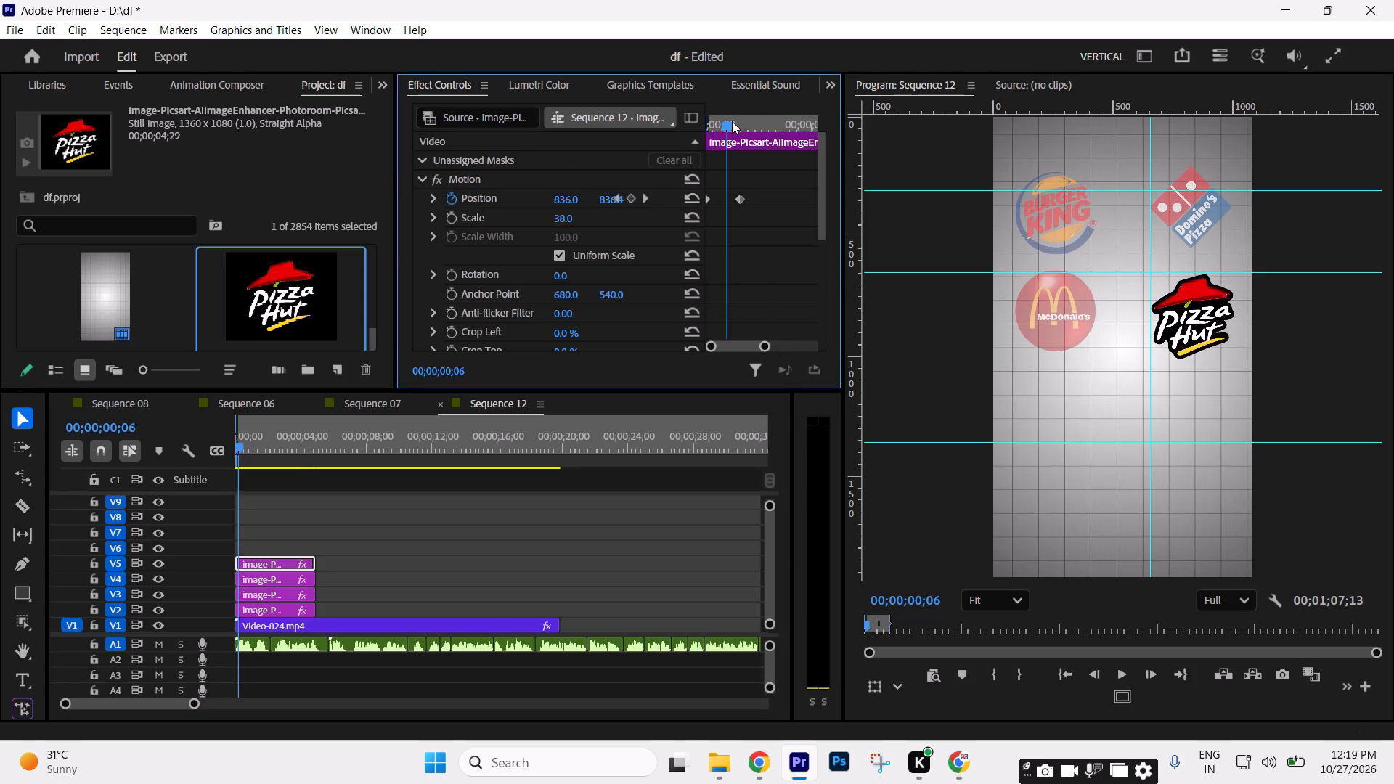
{"action": "left_click_drag", "start_coordinate": [732, 121], "coordinate": [745, 126]}
{"action": "left_click_drag", "start_coordinate": [821, 201], "coordinate": [821, 242]}
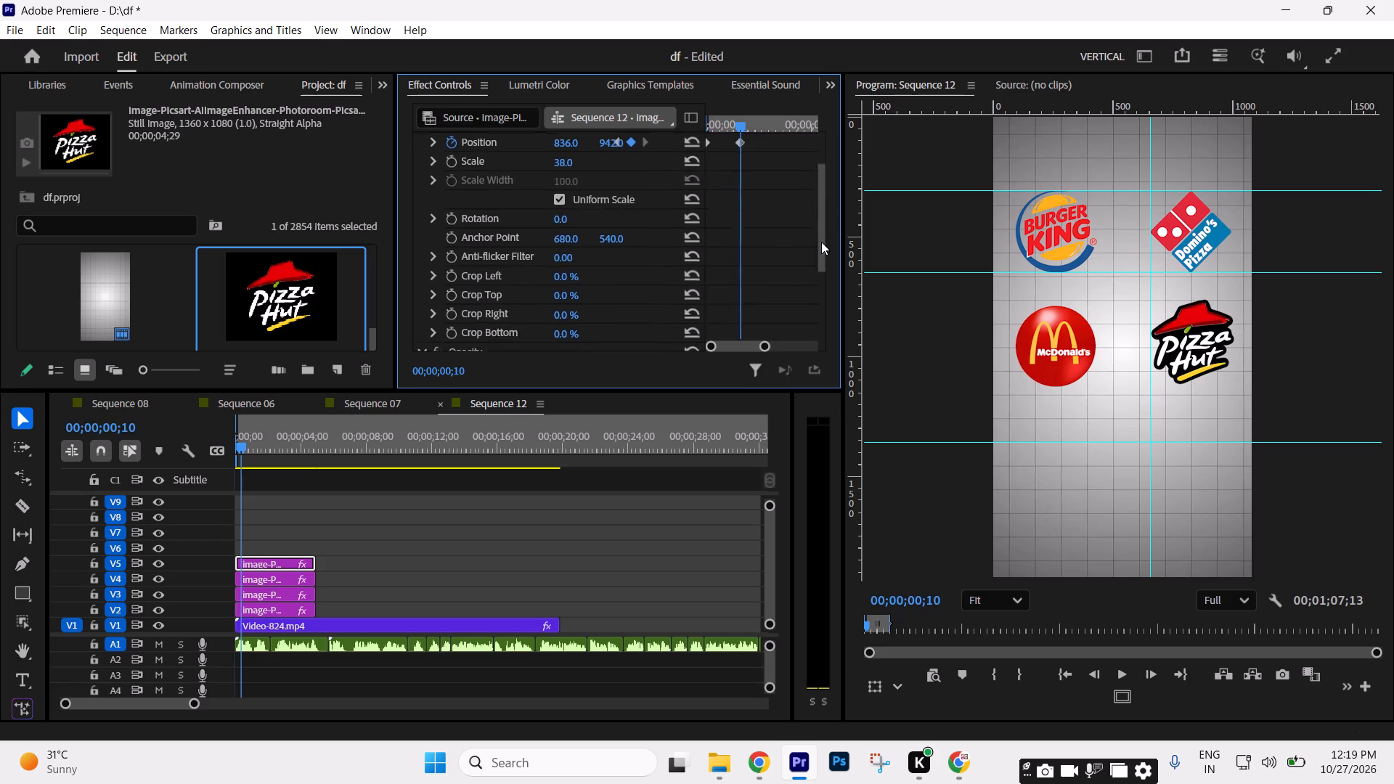
{"action": "left_click_drag", "start_coordinate": [821, 242], "coordinate": [816, 343]}
{"action": "left_click", "coordinate": [449, 225]}
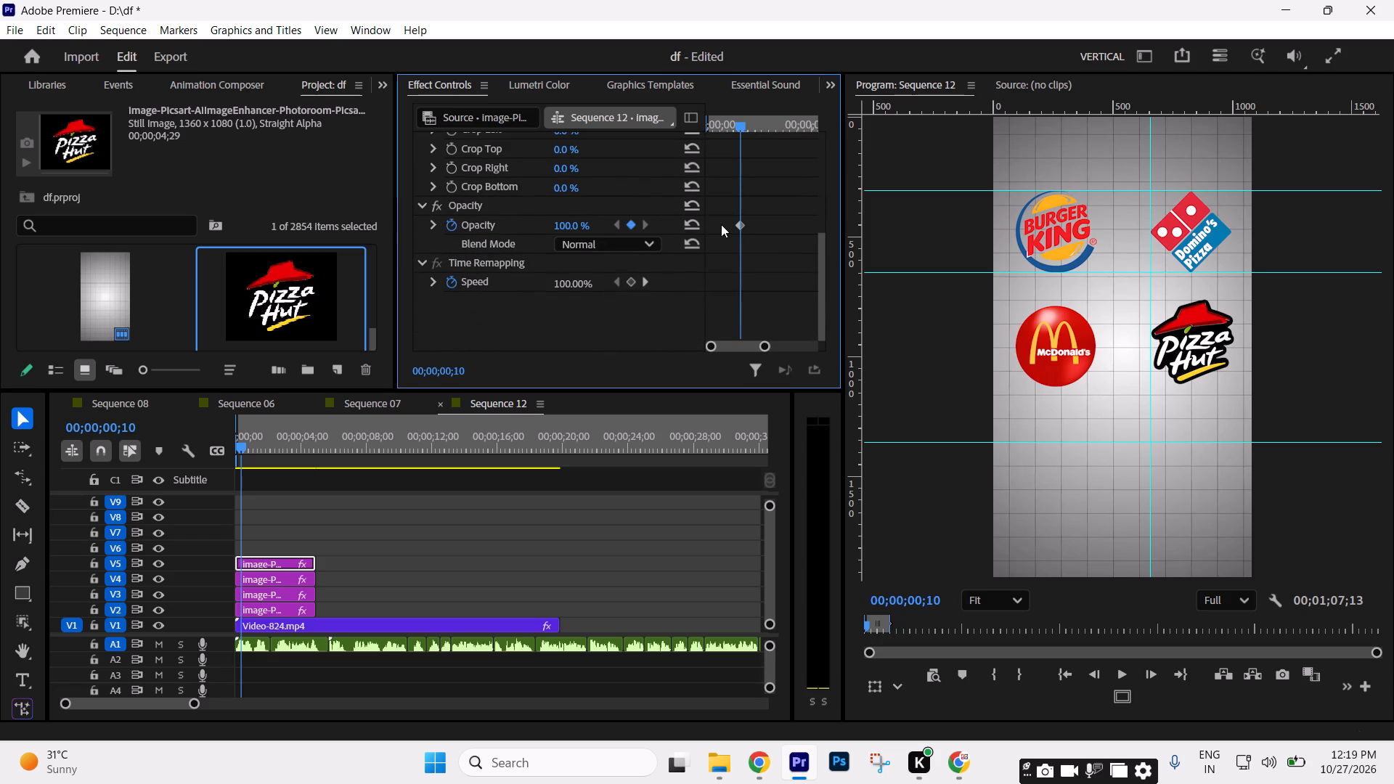
{"action": "left_click_drag", "start_coordinate": [739, 125], "coordinate": [448, 160]}
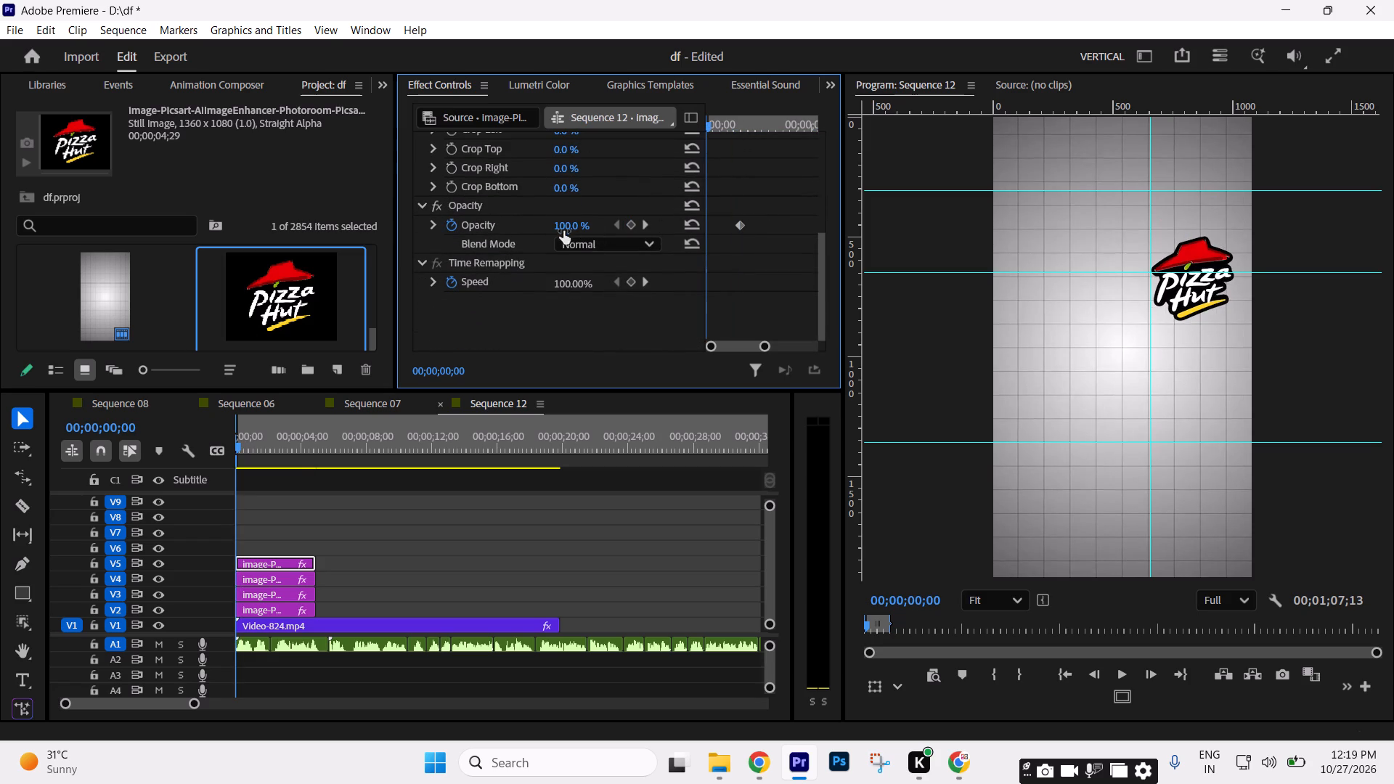
{"action": "left_click_drag", "start_coordinate": [569, 224], "coordinate": [55, 277]}
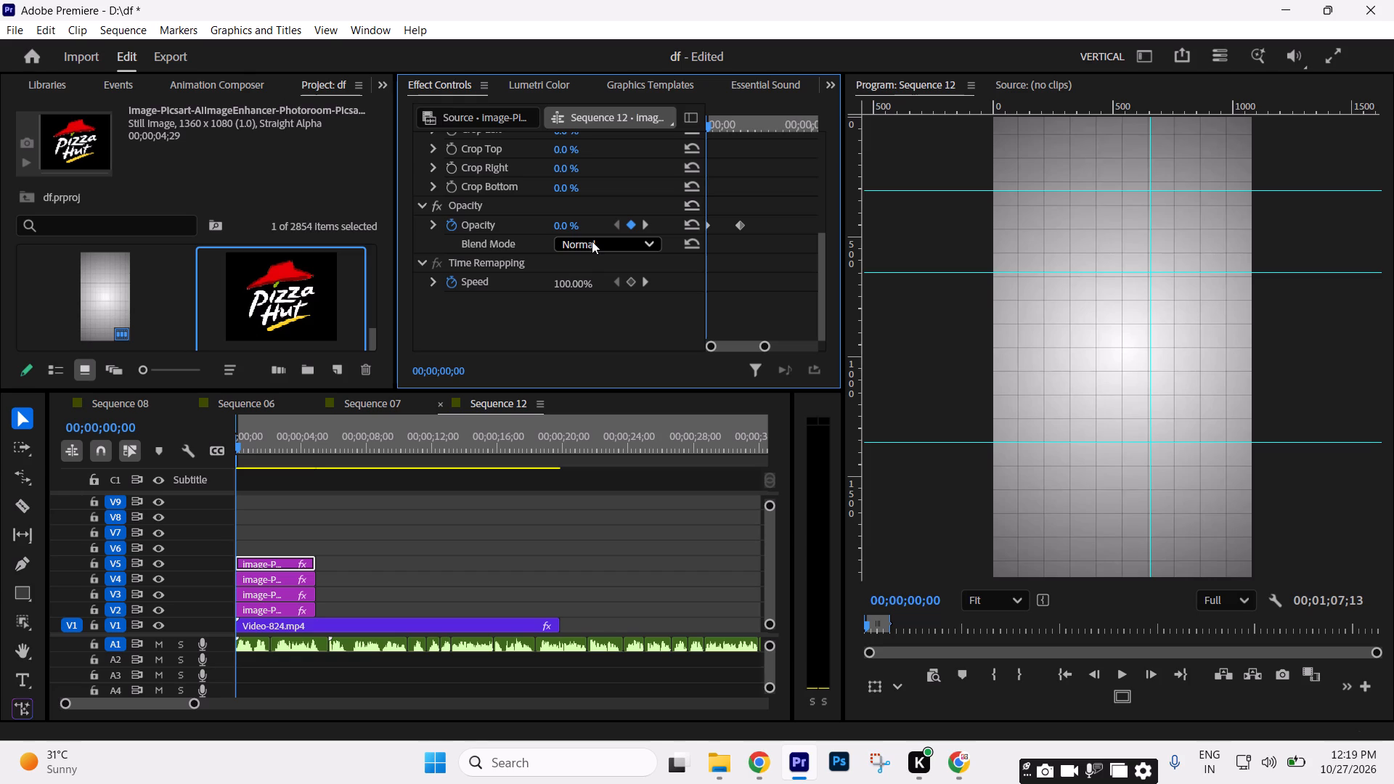
Play the opening of the sequence to check all four logos' drop and fade-in together.
{"action": "left_click", "coordinate": [498, 526]}
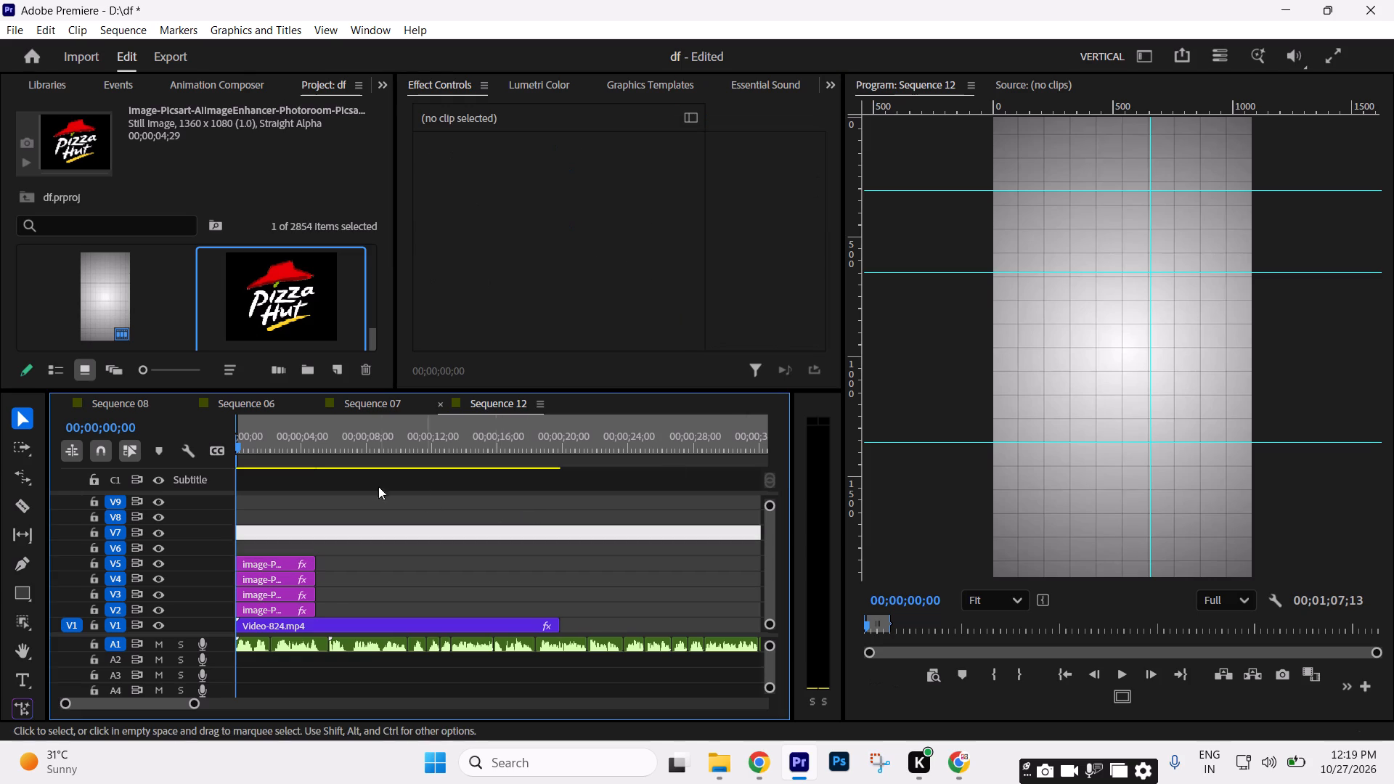
{"action": "left_click", "coordinate": [396, 535]}
{"action": "left_click_drag", "start_coordinate": [302, 449], "coordinate": [134, 468]}
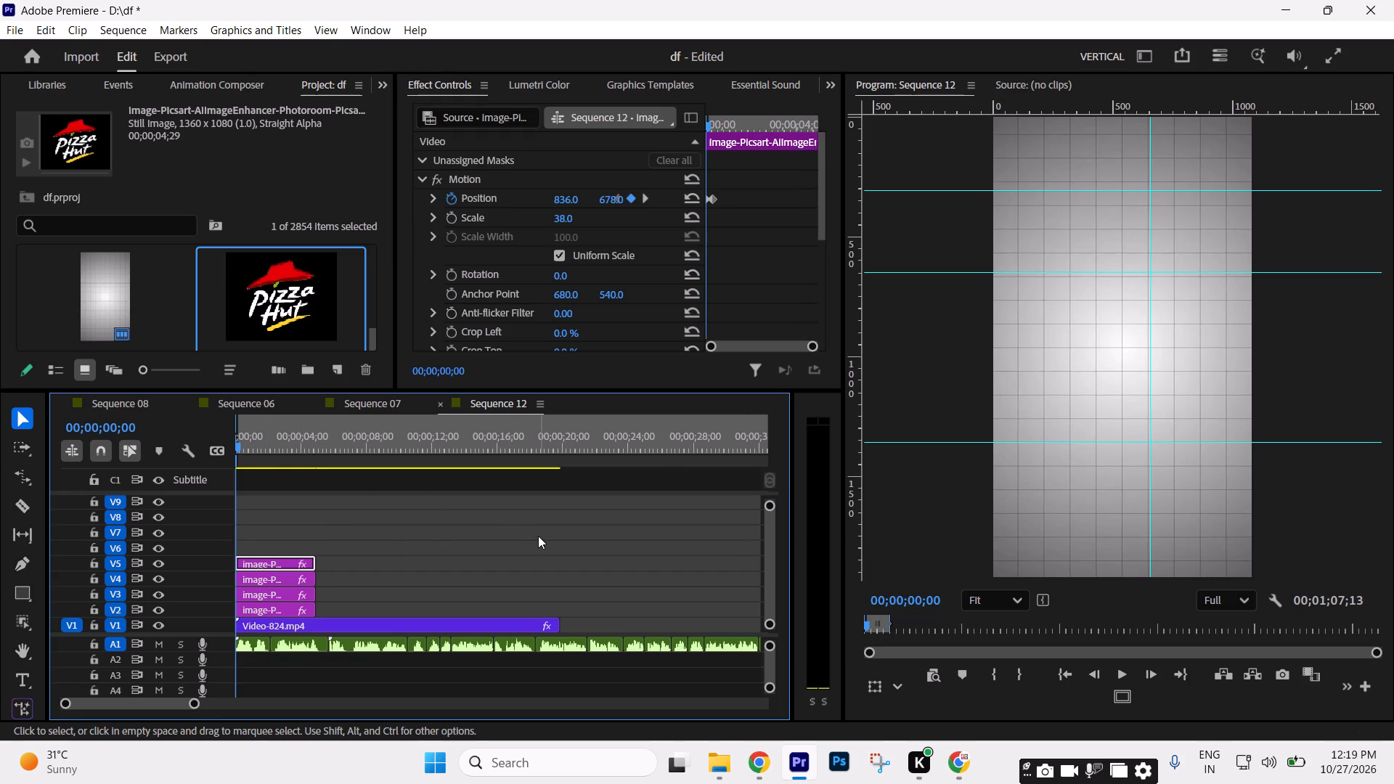
{"action": "key", "text": "space"}
{"action": "key", "text": "space"}
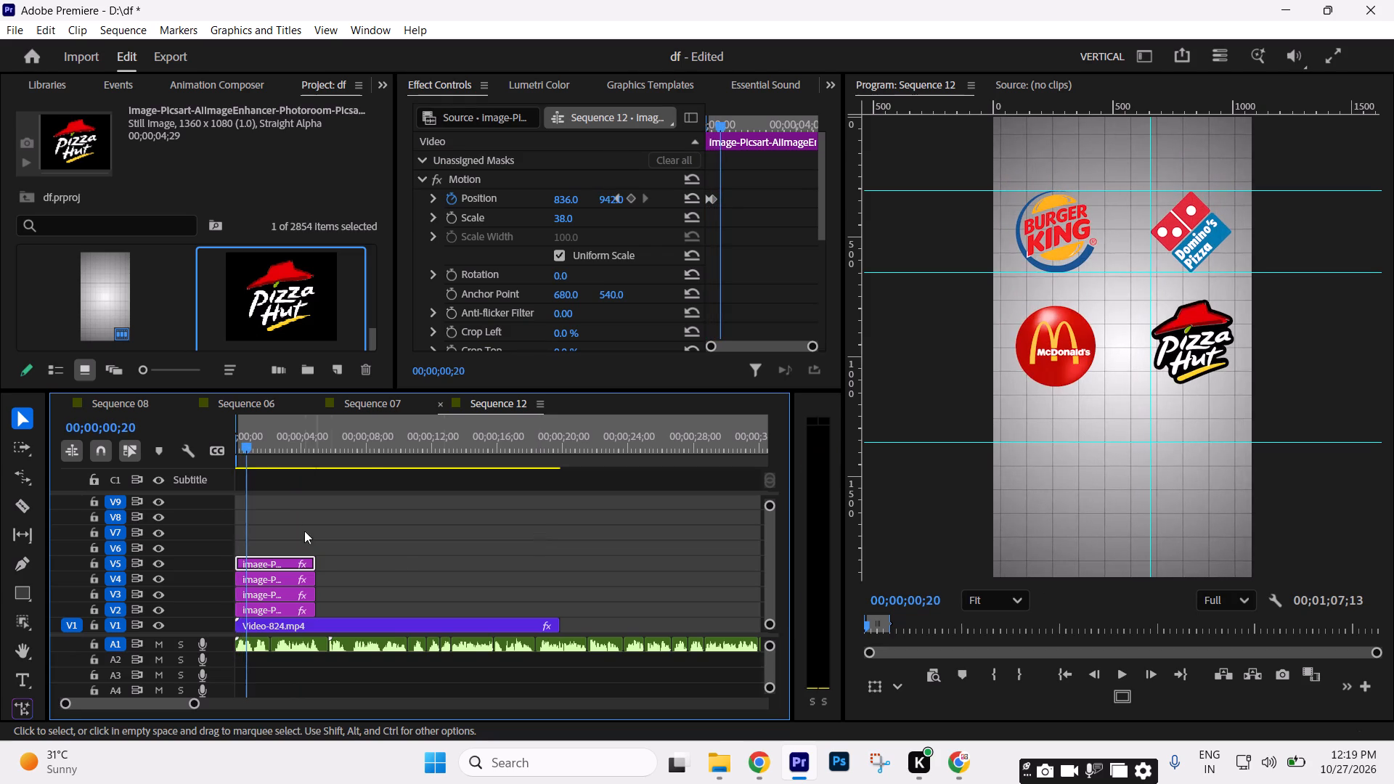
{"action": "left_click_drag", "start_coordinate": [252, 443], "coordinate": [223, 449]}
Ease the Burger King logo's position keyframes on V2 to zero velocity at both ends, with an early speed peak and a long slow finish.
{"action": "left_click", "coordinate": [271, 608]}
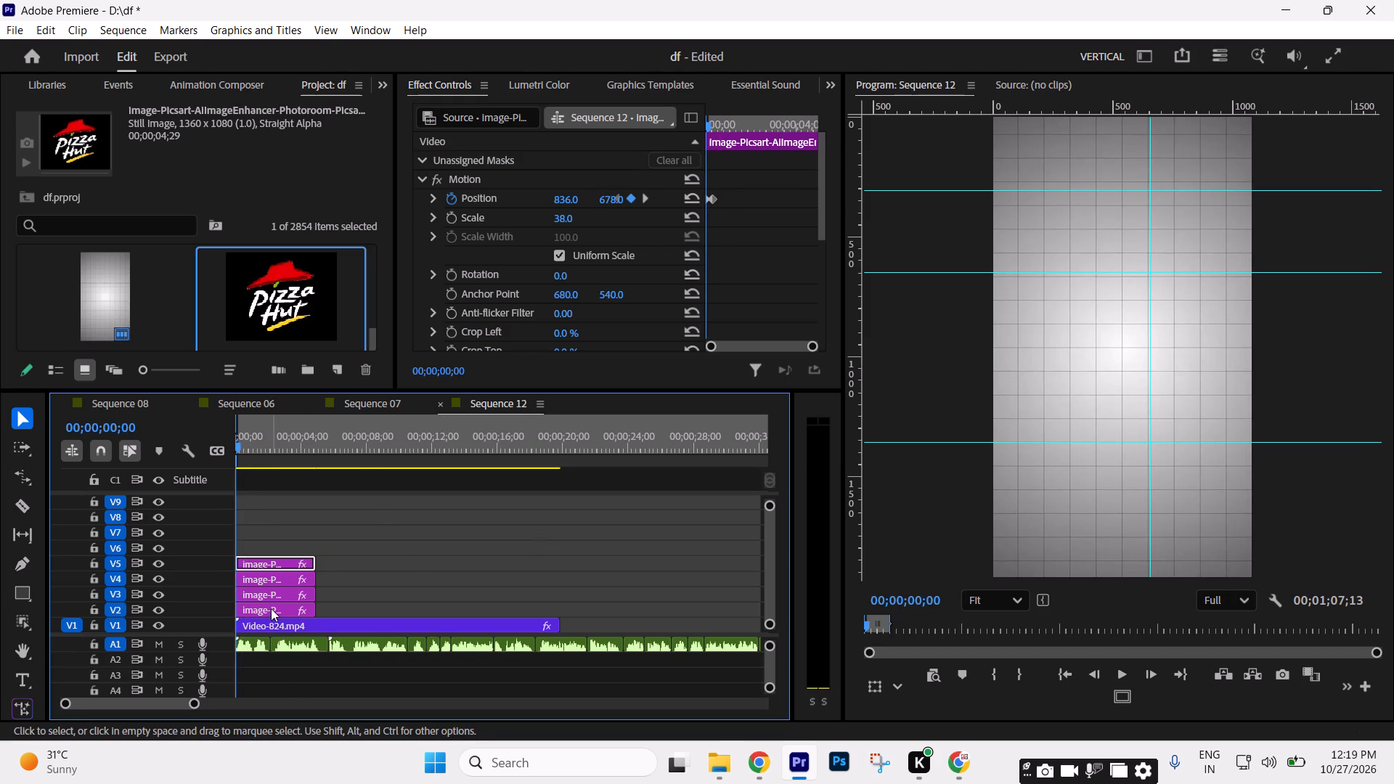
{"action": "left_click_drag", "start_coordinate": [813, 345], "coordinate": [752, 354]}
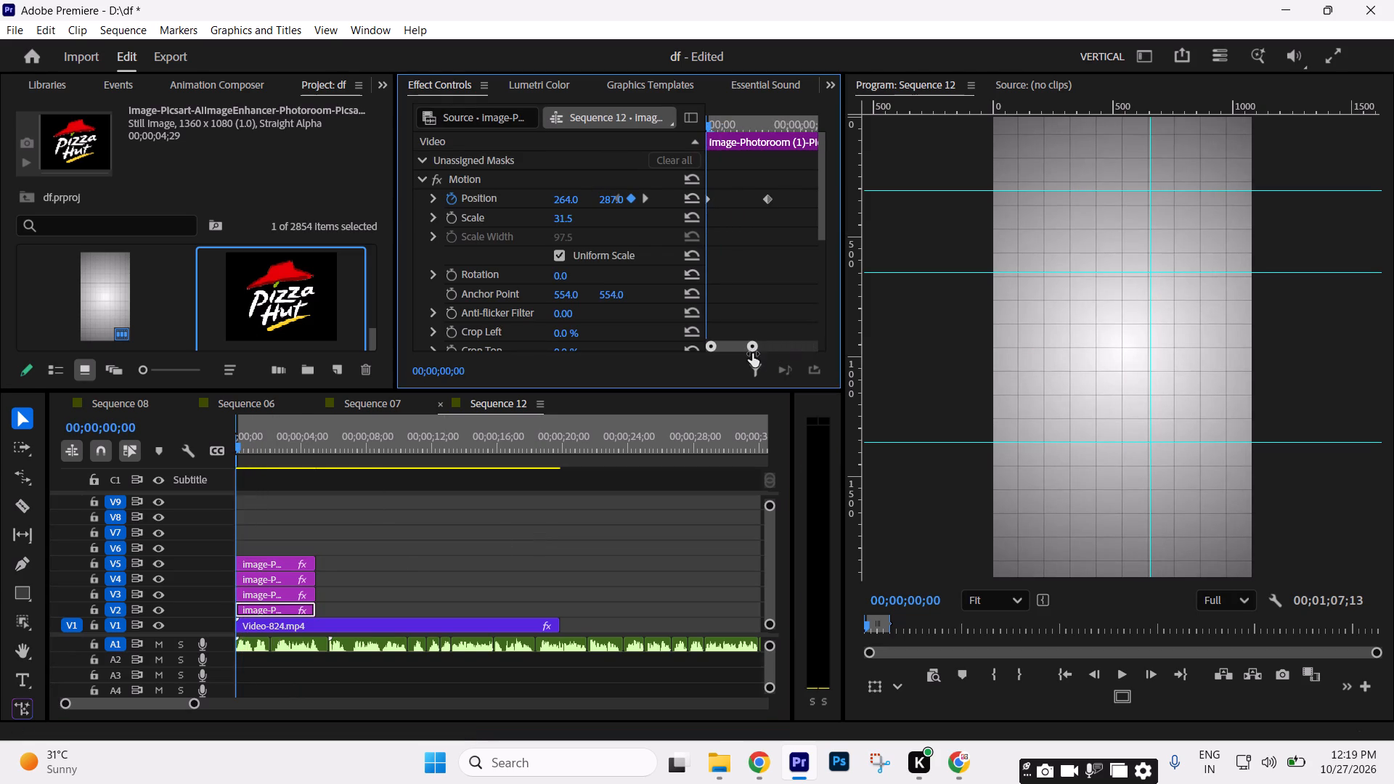
{"action": "left_click_drag", "start_coordinate": [752, 354], "coordinate": [765, 359]}
{"action": "left_click", "coordinate": [432, 199]}
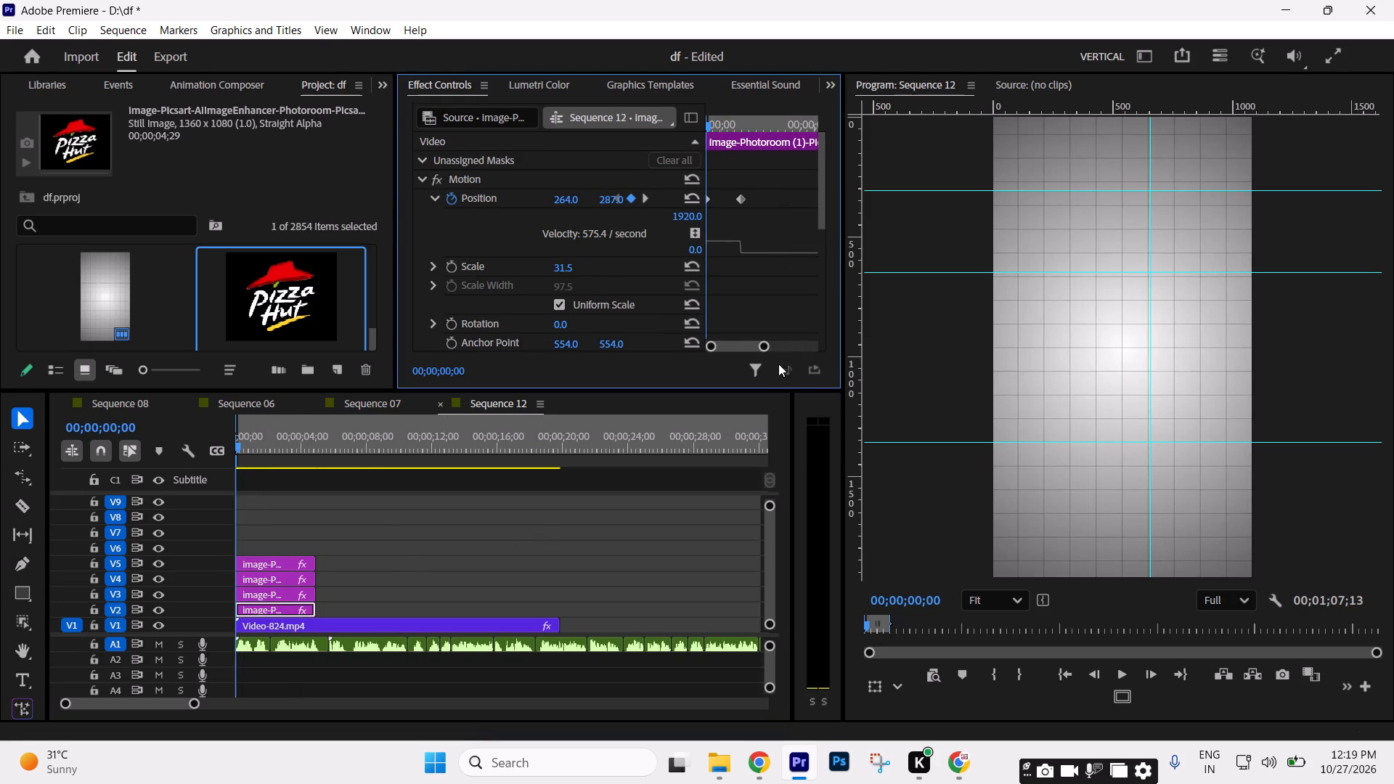
{"action": "left_click_drag", "start_coordinate": [763, 343], "coordinate": [750, 346]}
{"action": "left_click", "coordinate": [775, 198]}
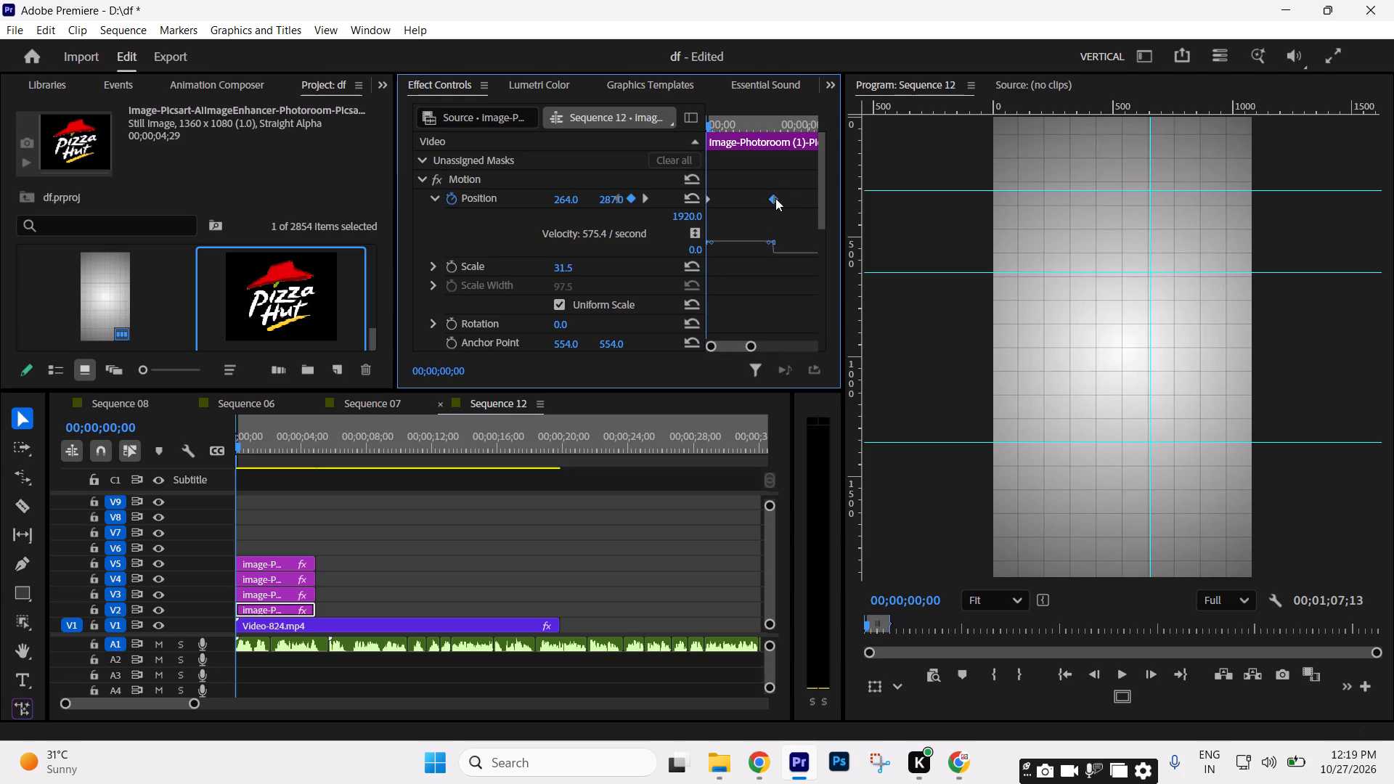
{"action": "left_click_drag", "start_coordinate": [768, 245], "coordinate": [733, 266]}
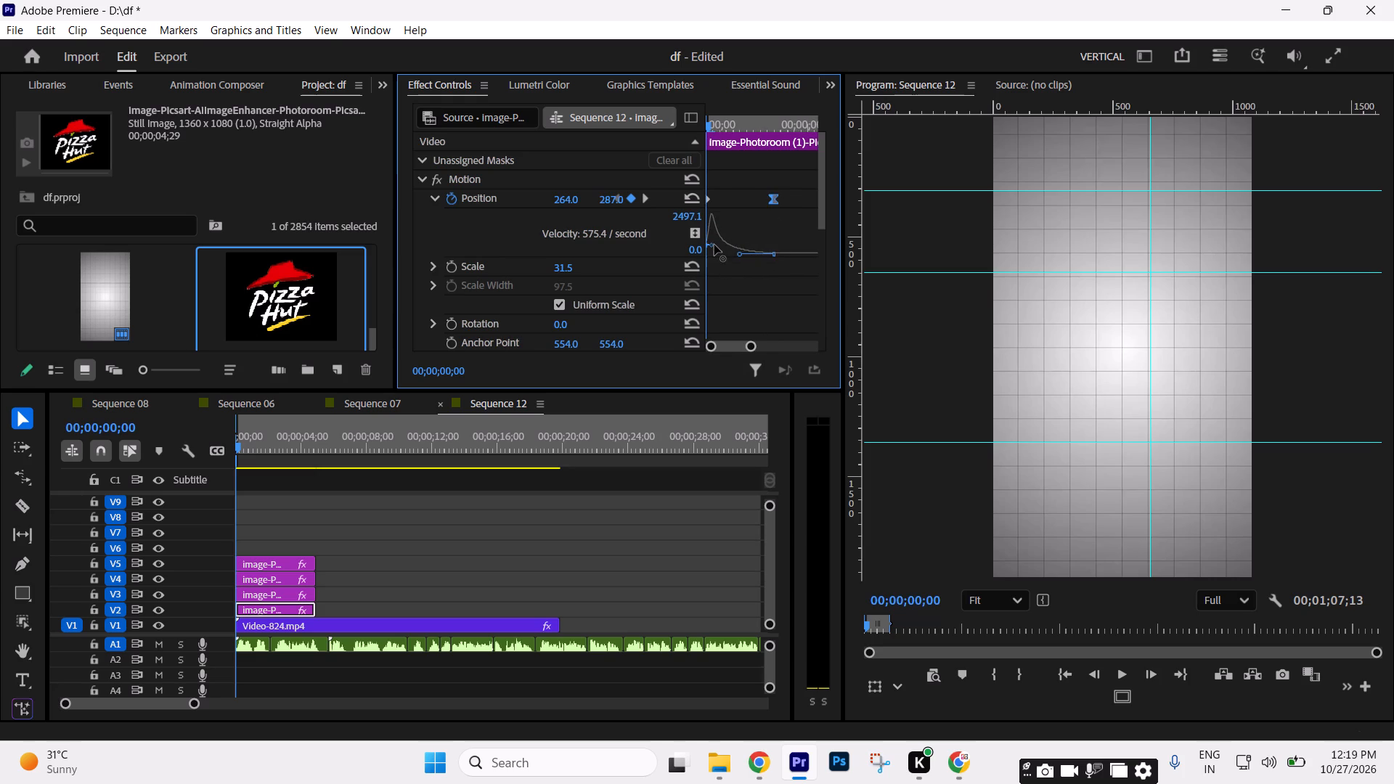
{"action": "left_click_drag", "start_coordinate": [714, 245], "coordinate": [713, 266]}
{"action": "left_click", "coordinate": [738, 256]}
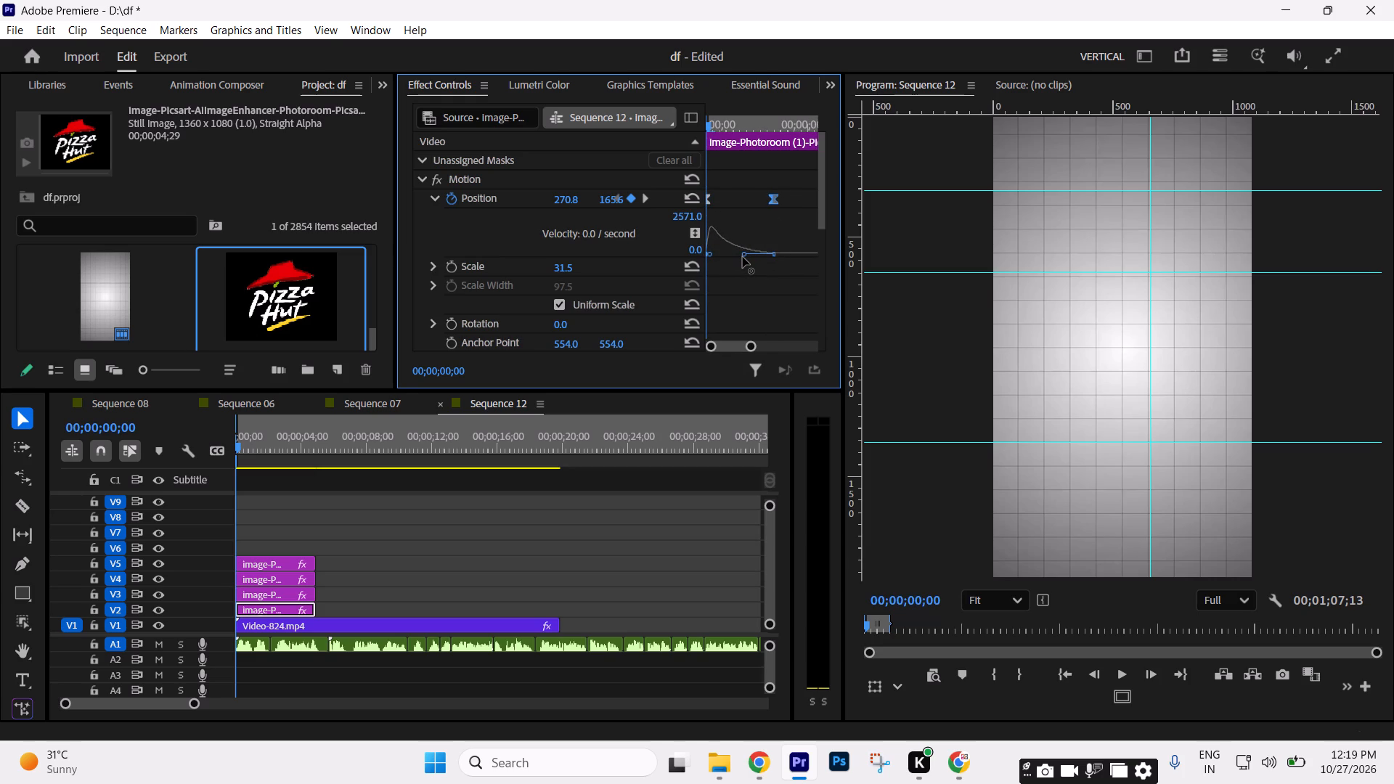
Ease the Domino's logo's position keyframes on V3 to zero velocity at both ends, with the speed peaking early.
{"action": "left_click", "coordinate": [267, 596]}
{"action": "left_click_drag", "start_coordinate": [815, 347], "coordinate": [778, 347]}
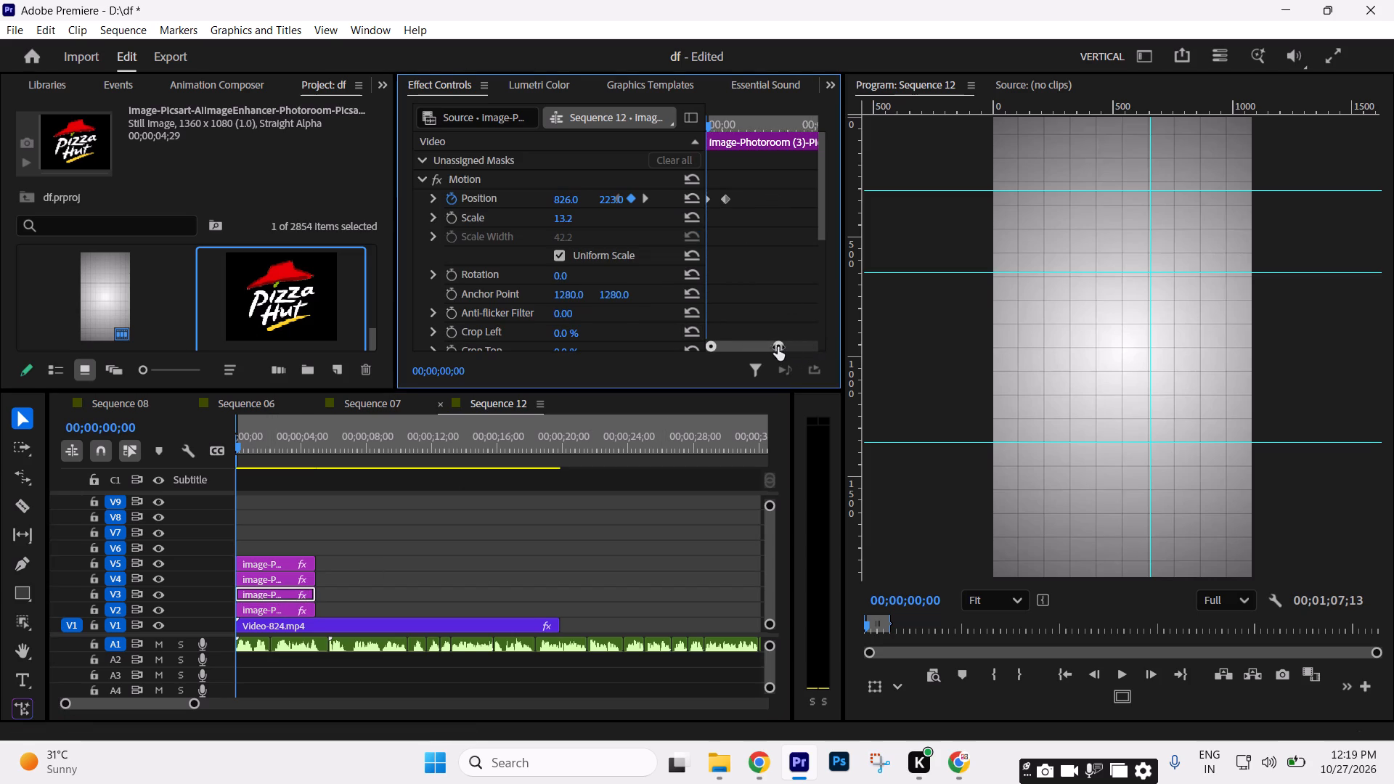
{"action": "left_click_drag", "start_coordinate": [778, 347], "coordinate": [754, 350]}
{"action": "left_click", "coordinate": [765, 199]}
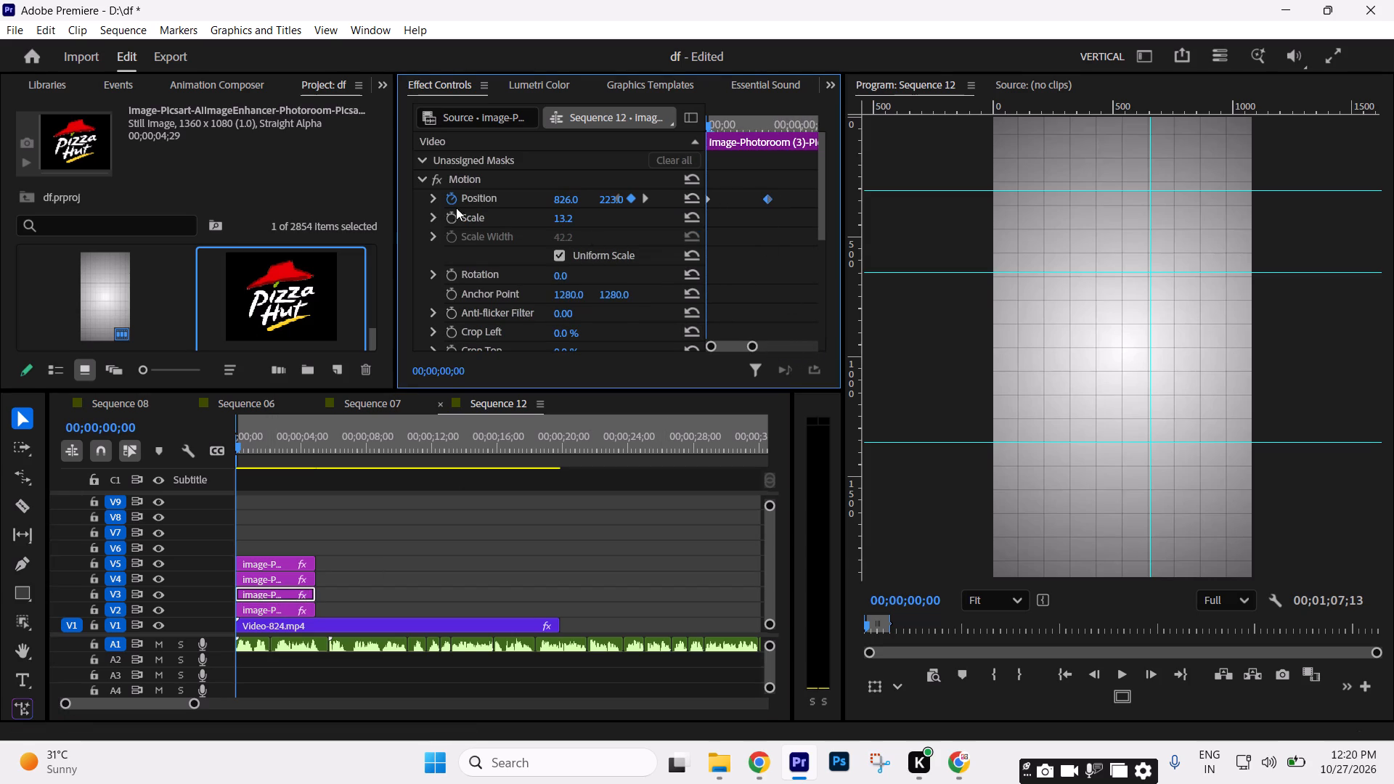
{"action": "left_click", "coordinate": [435, 199]}
{"action": "left_click_drag", "start_coordinate": [762, 240], "coordinate": [714, 261]}
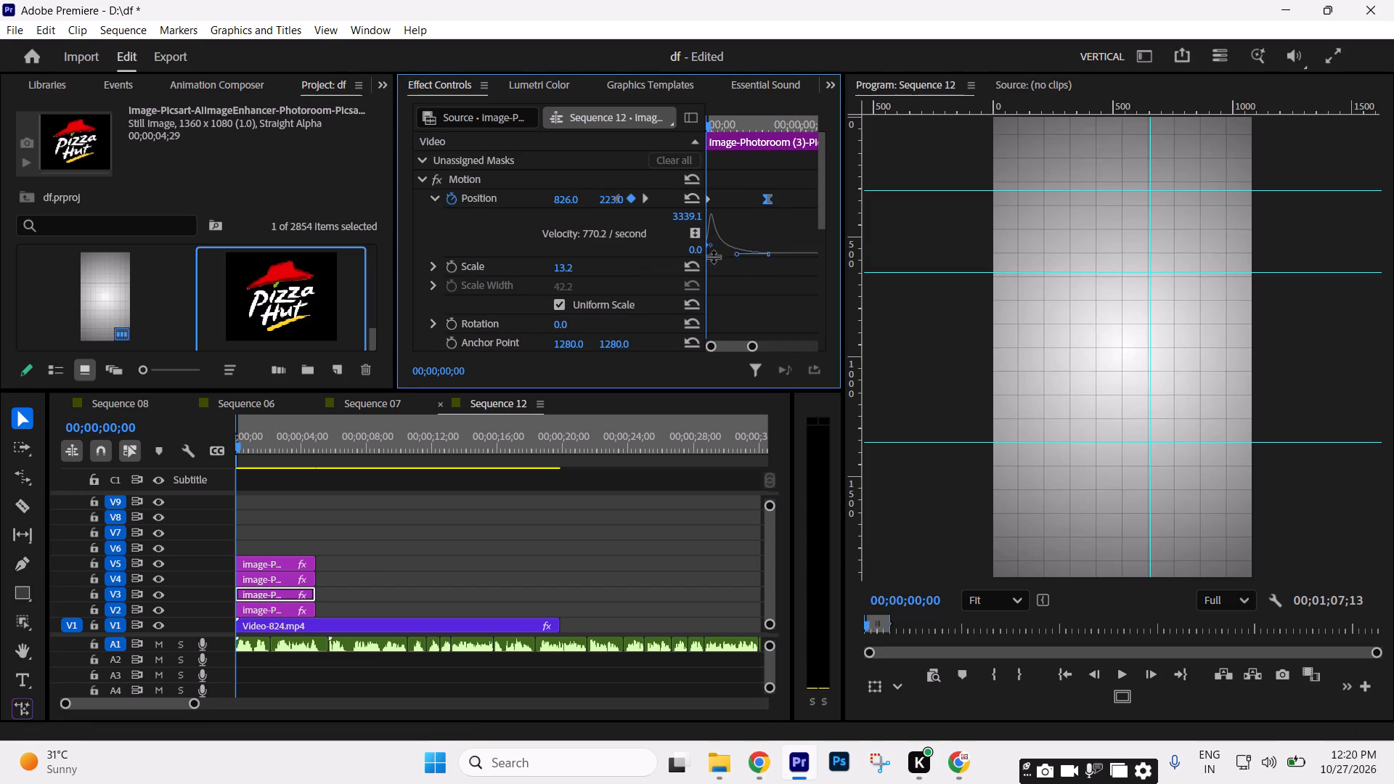
{"action": "left_click_drag", "start_coordinate": [713, 248], "coordinate": [712, 275]}
{"action": "left_click", "coordinate": [737, 253]}
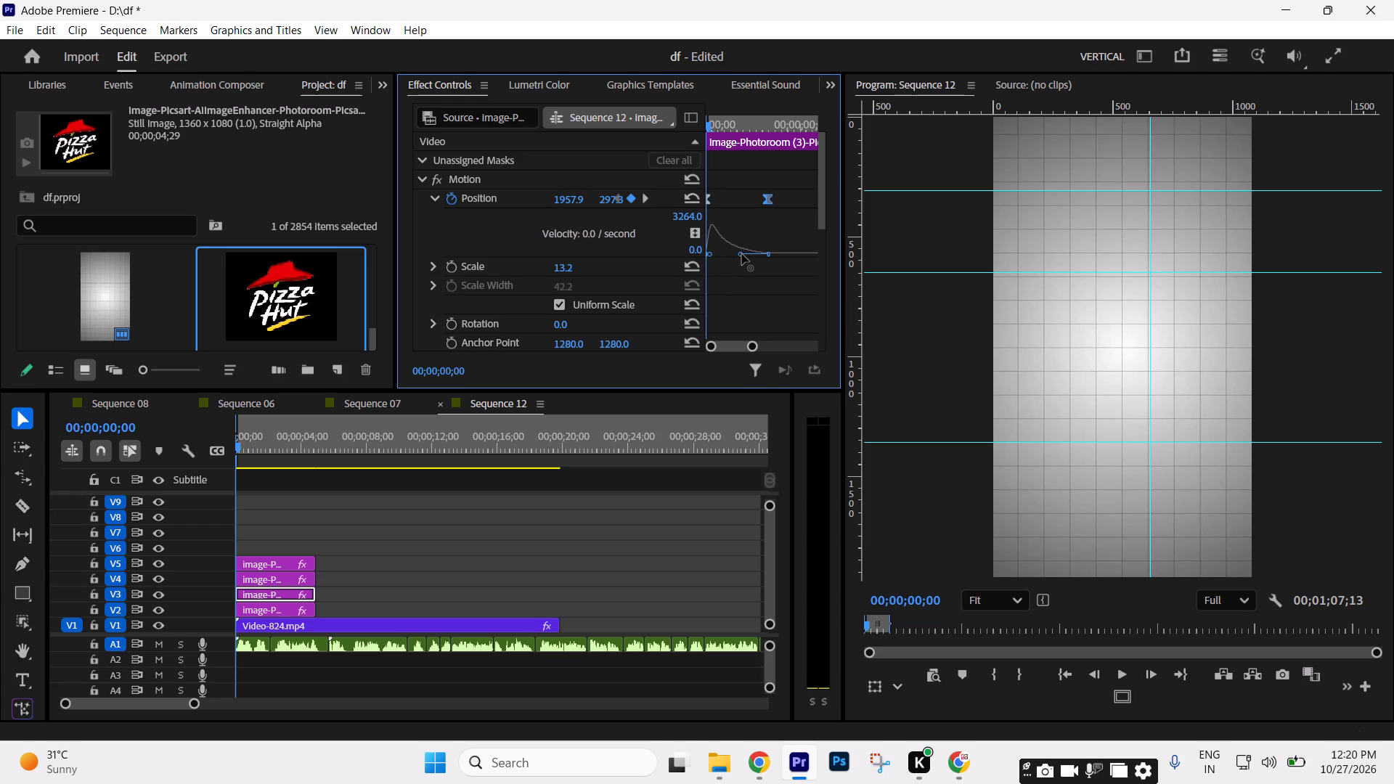
Ease the McDonald's logo's position keyframes on V4 to zero velocity at both ends, with an early peak and a gradual slowdown.
{"action": "left_click", "coordinate": [275, 579]}
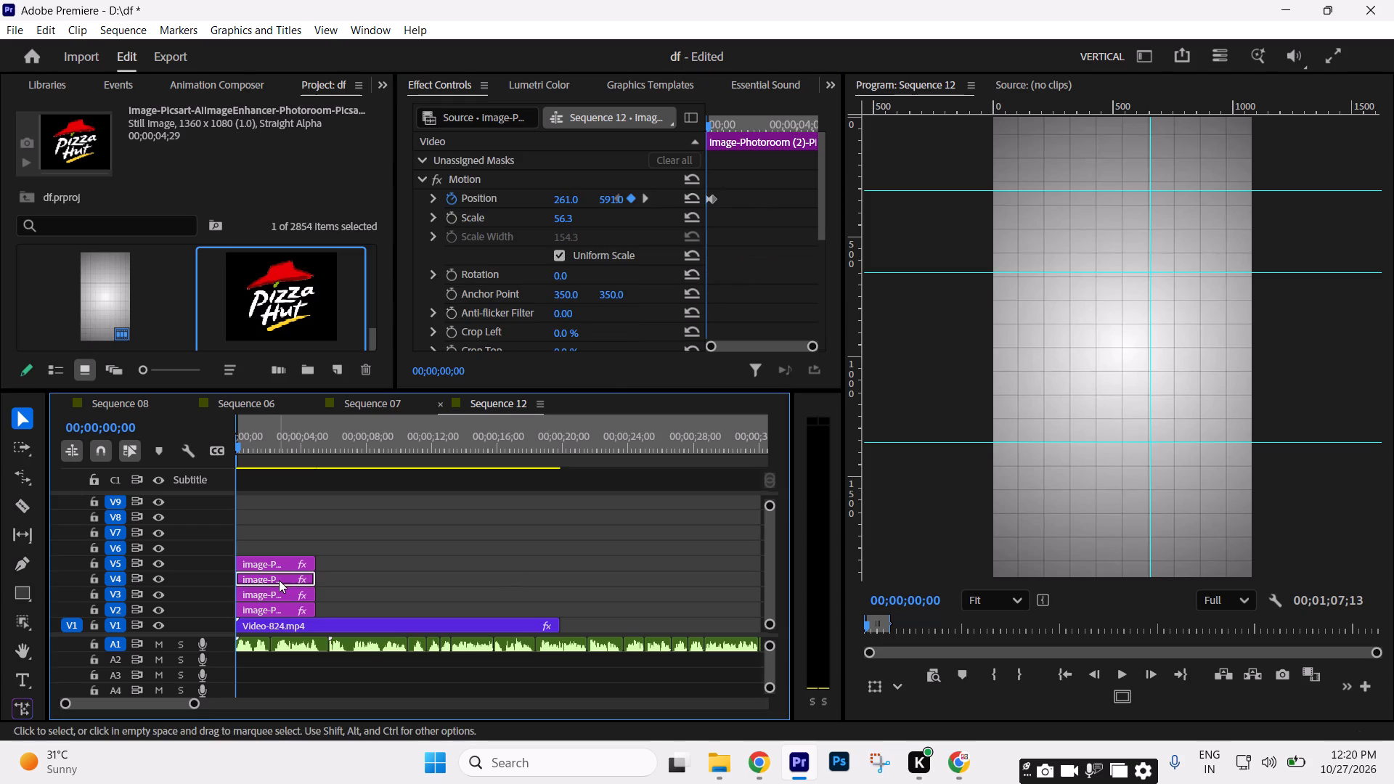
{"action": "left_click", "coordinate": [436, 199]}
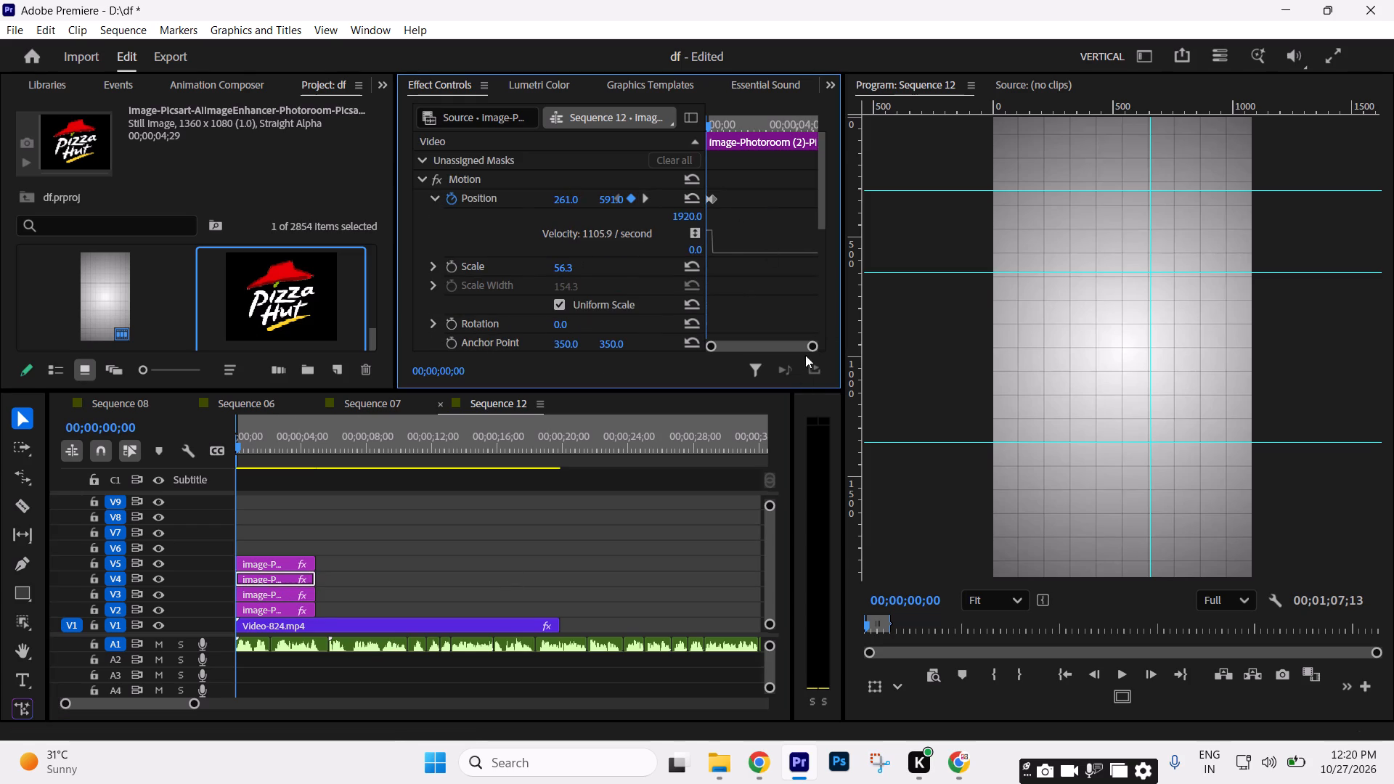
{"action": "left_click_drag", "start_coordinate": [813, 347], "coordinate": [756, 350]}
{"action": "left_click", "coordinate": [762, 196]}
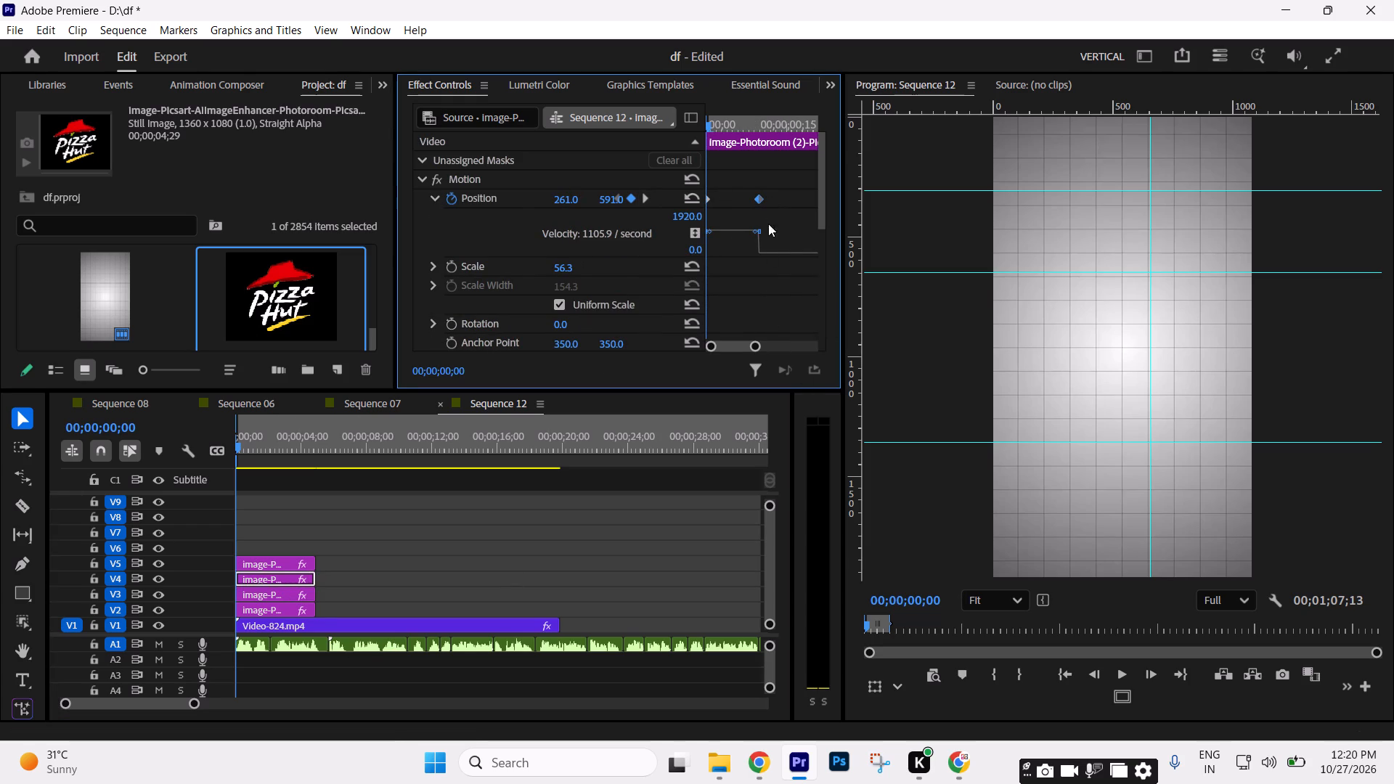
{"action": "left_click_drag", "start_coordinate": [754, 233], "coordinate": [727, 271]}
{"action": "left_click_drag", "start_coordinate": [714, 245], "coordinate": [714, 264]}
{"action": "left_click", "coordinate": [732, 254]}
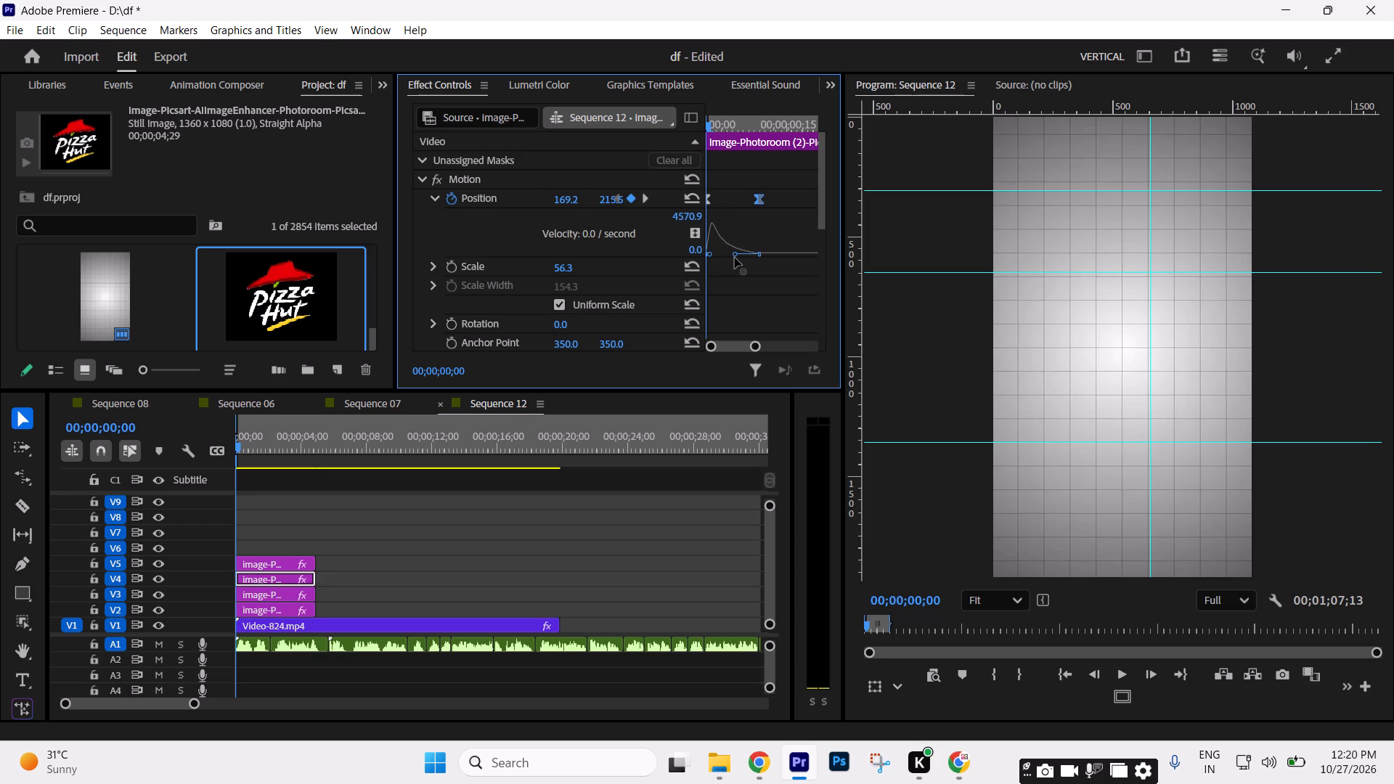
{"action": "left_click", "coordinate": [734, 256]}
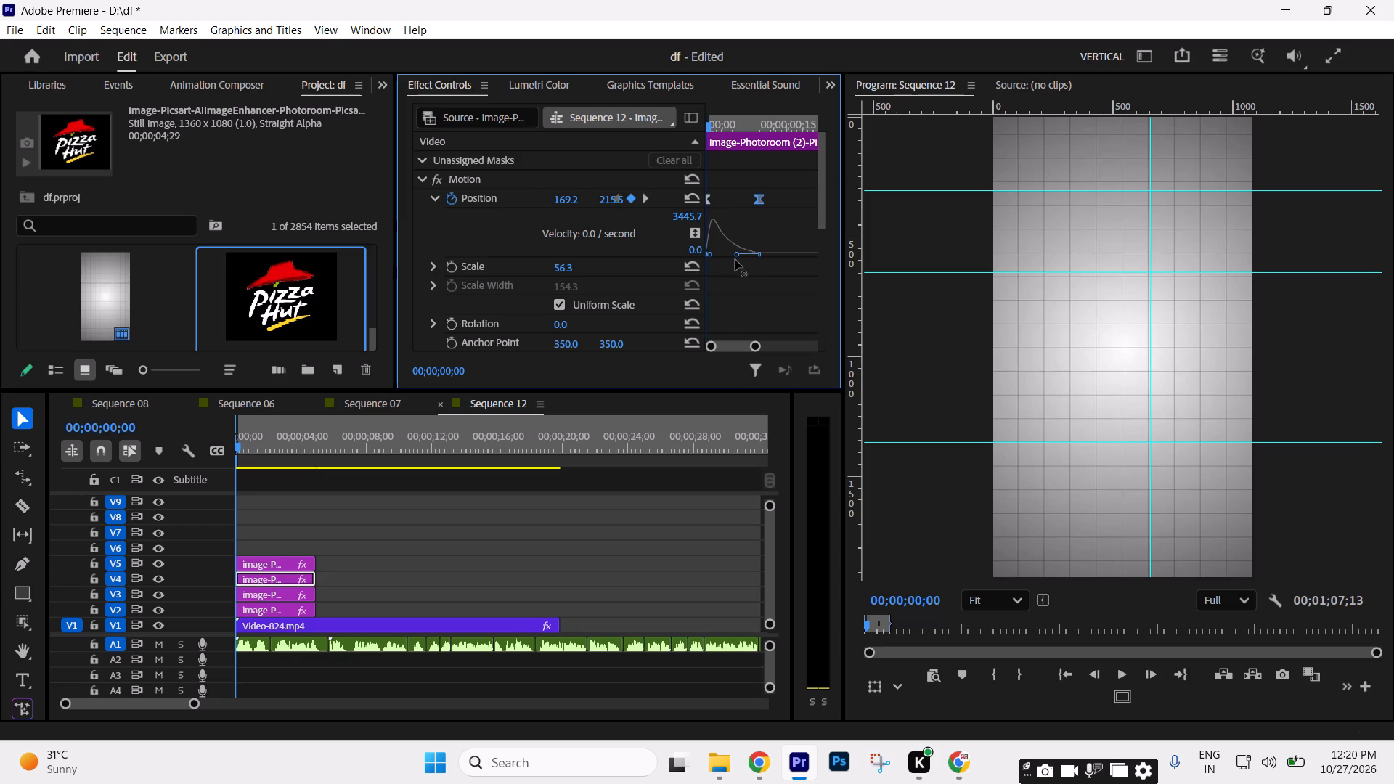
{"action": "left_click", "coordinate": [735, 255]}
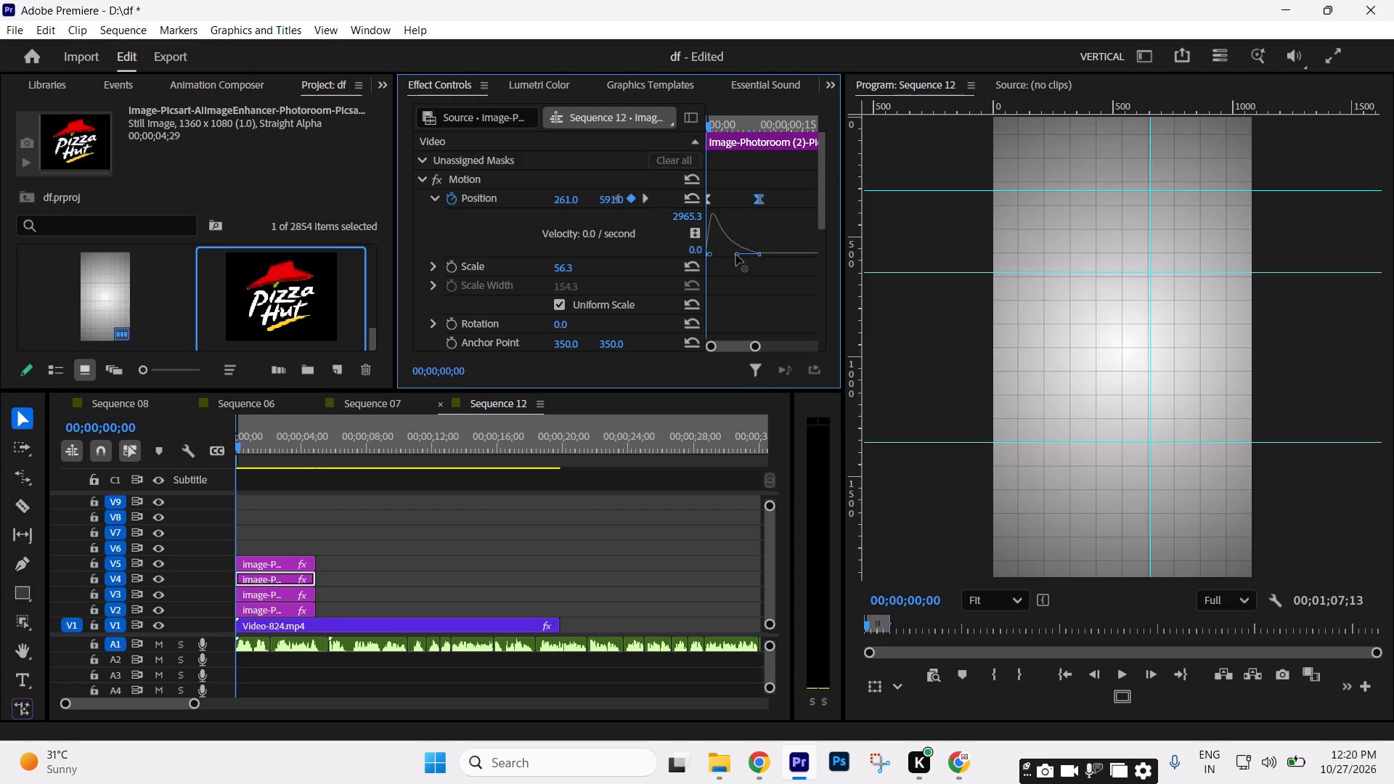
Ease the Pizza Hut logo's position keyframes on V5 to zero velocity at both ends, with an early peak and a gradual slowdown.
{"action": "left_click", "coordinate": [279, 560]}
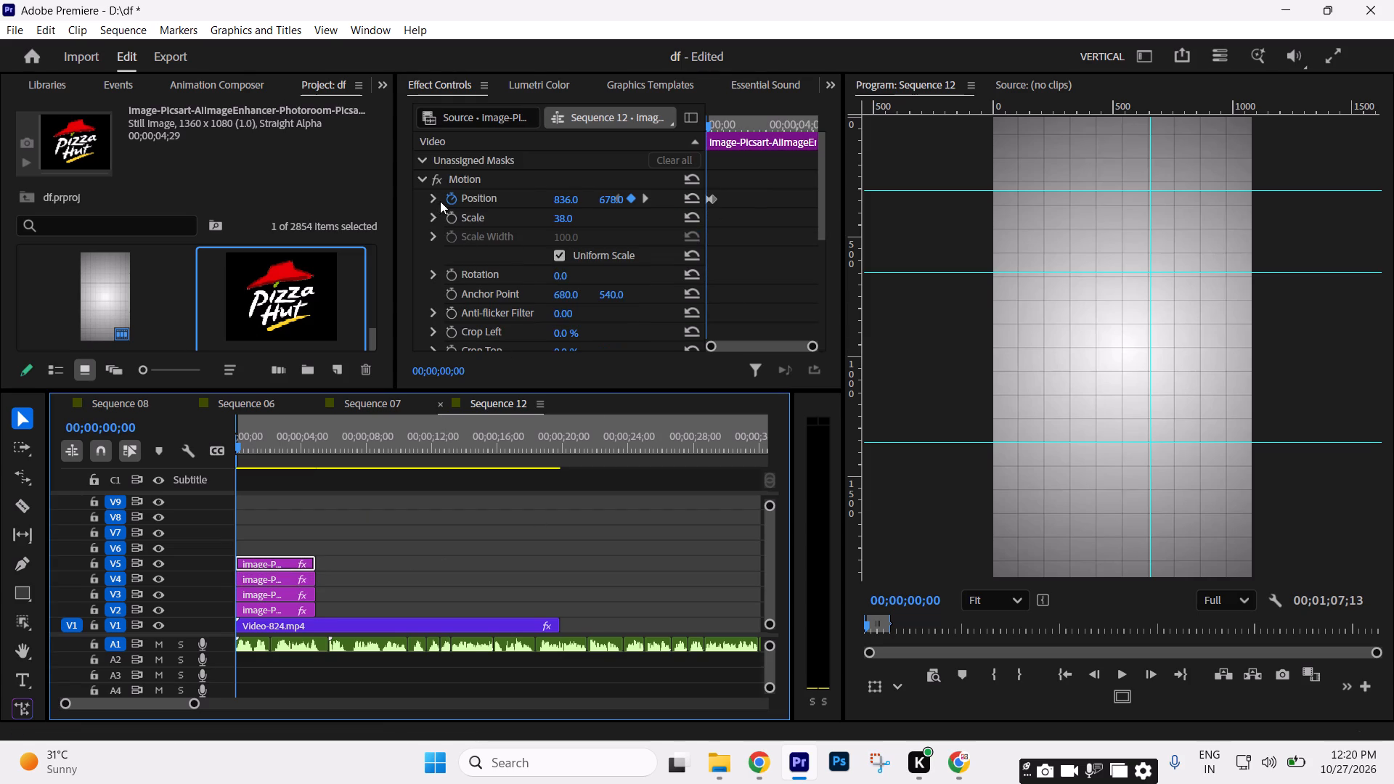
{"action": "left_click", "coordinate": [435, 197]}
{"action": "left_click_drag", "start_coordinate": [813, 346], "coordinate": [760, 346]}
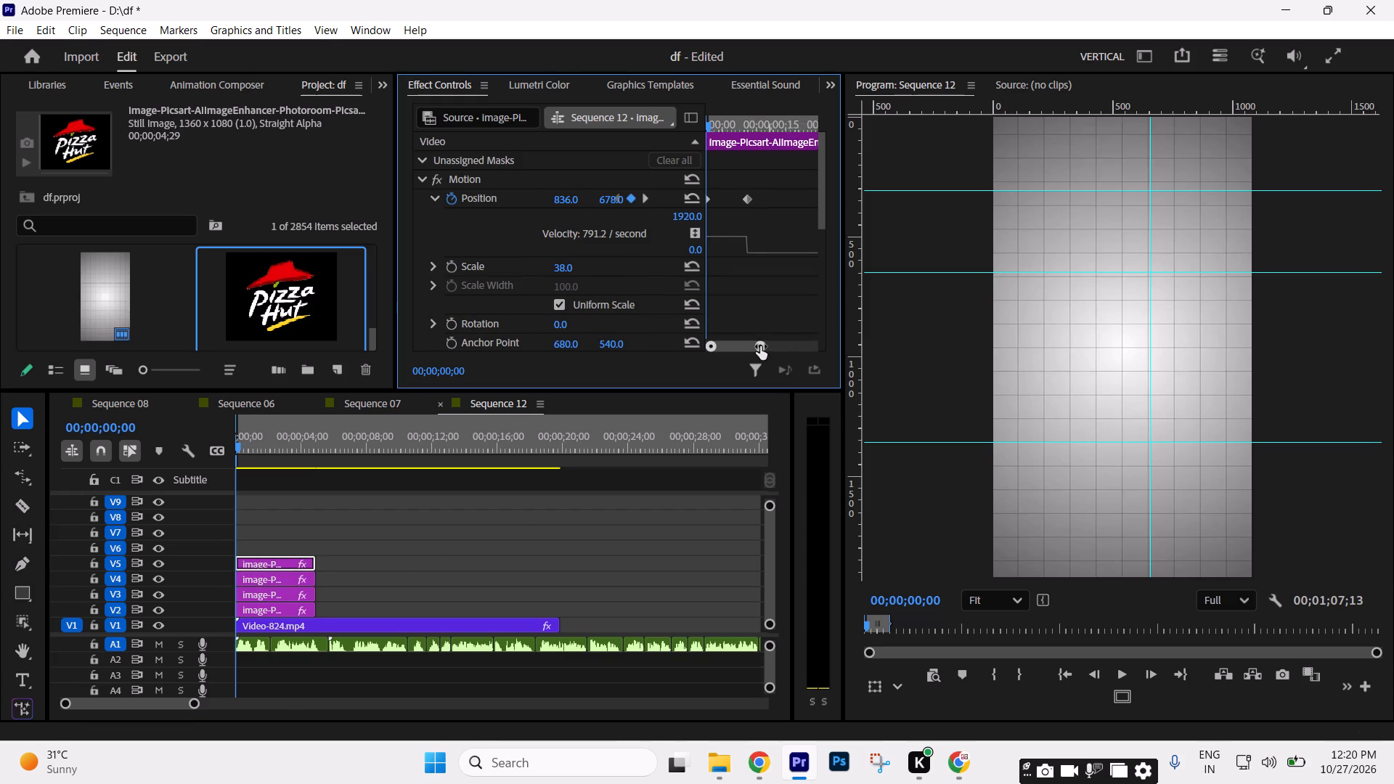
{"action": "left_click_drag", "start_coordinate": [760, 346], "coordinate": [755, 347]}
{"action": "left_click", "coordinate": [762, 200]}
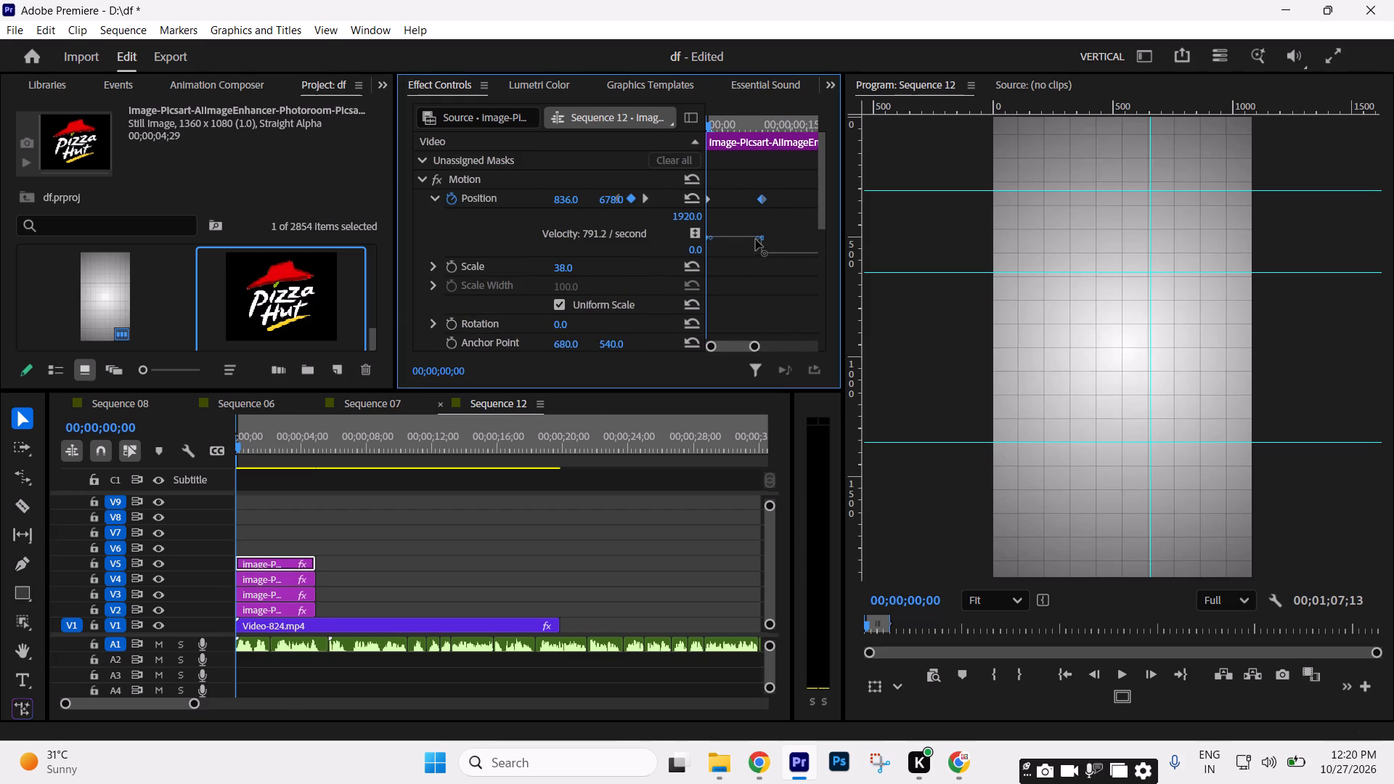
{"action": "left_click_drag", "start_coordinate": [757, 238], "coordinate": [708, 270]}
{"action": "left_click_drag", "start_coordinate": [714, 248], "coordinate": [714, 274]}
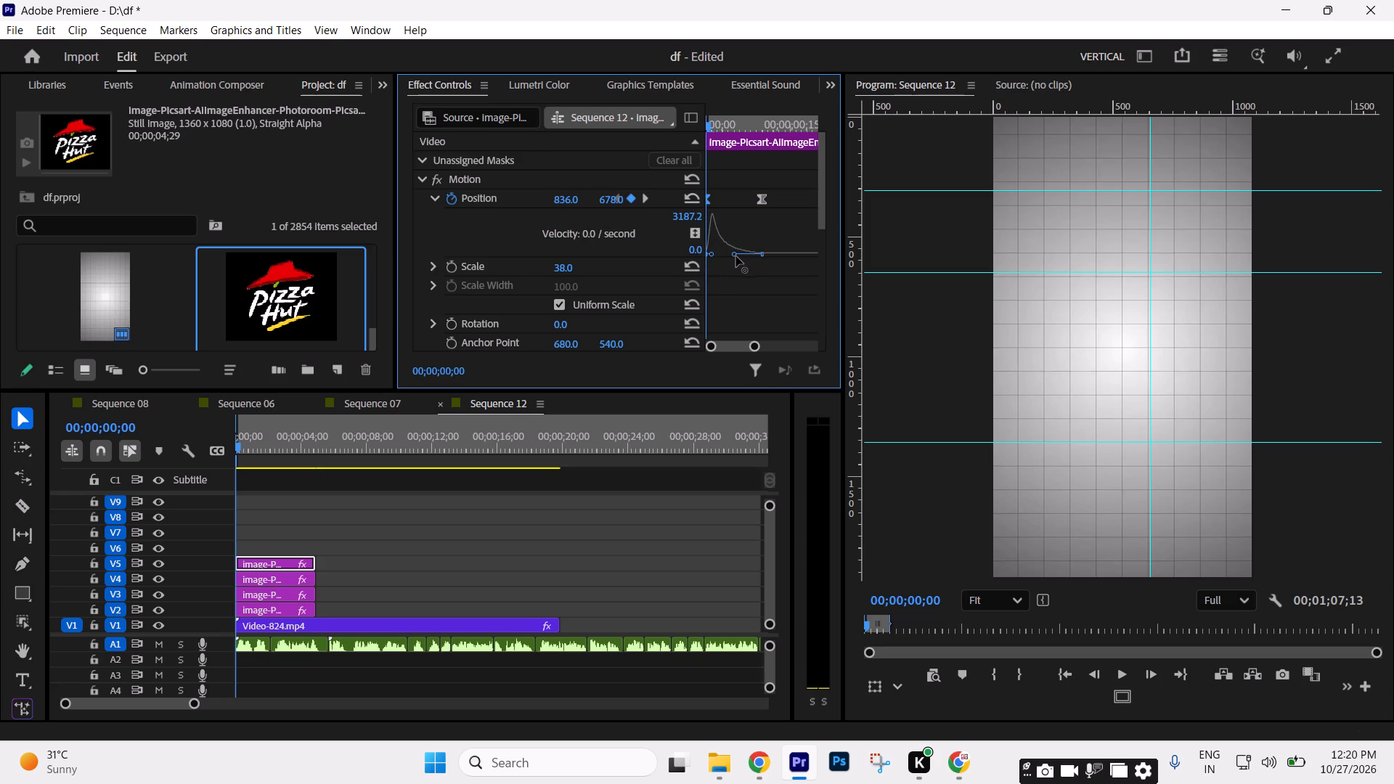
{"action": "left_click", "coordinate": [733, 256]}
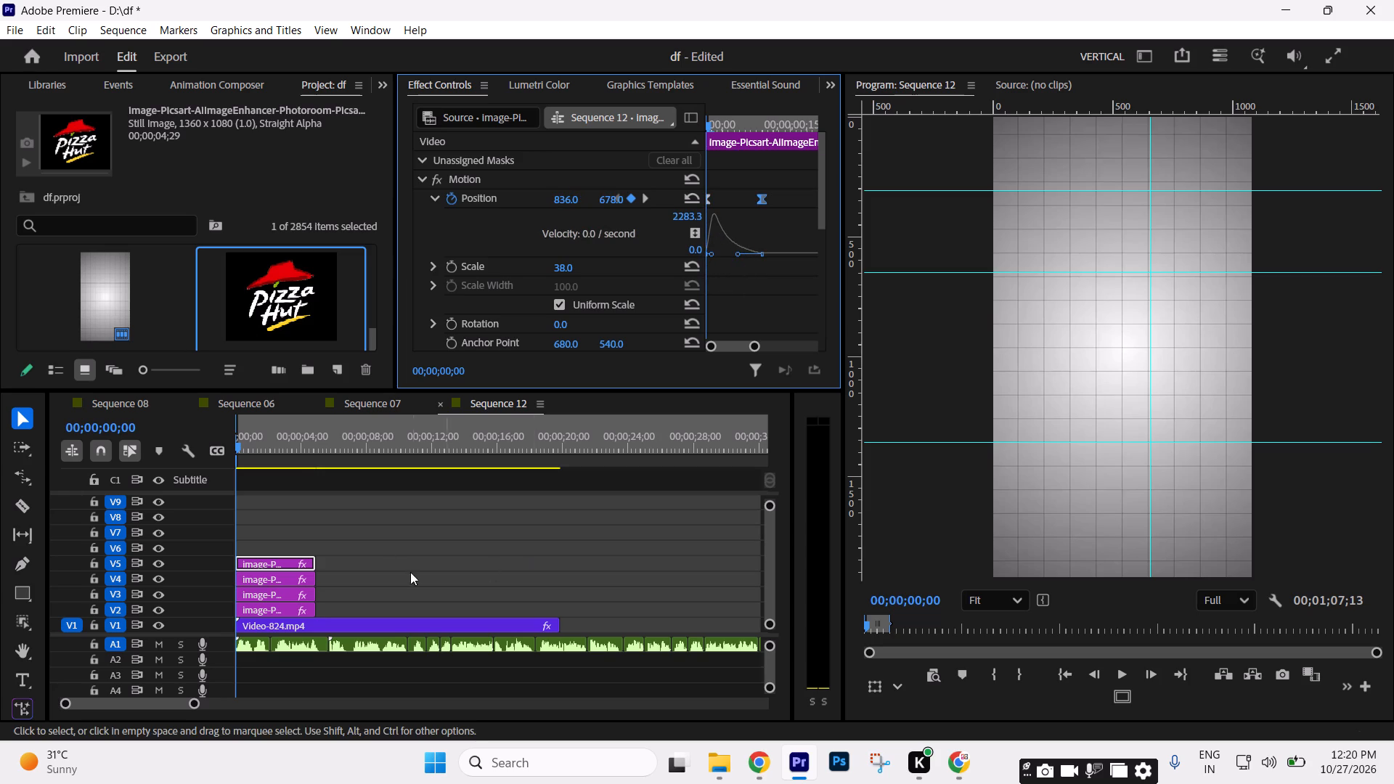
Play the opening of the sequence several times to check the eased logo drops.
{"action": "left_click_drag", "start_coordinate": [261, 454], "coordinate": [101, 478]}
{"action": "key", "text": "space"}
{"action": "key", "text": "space"}
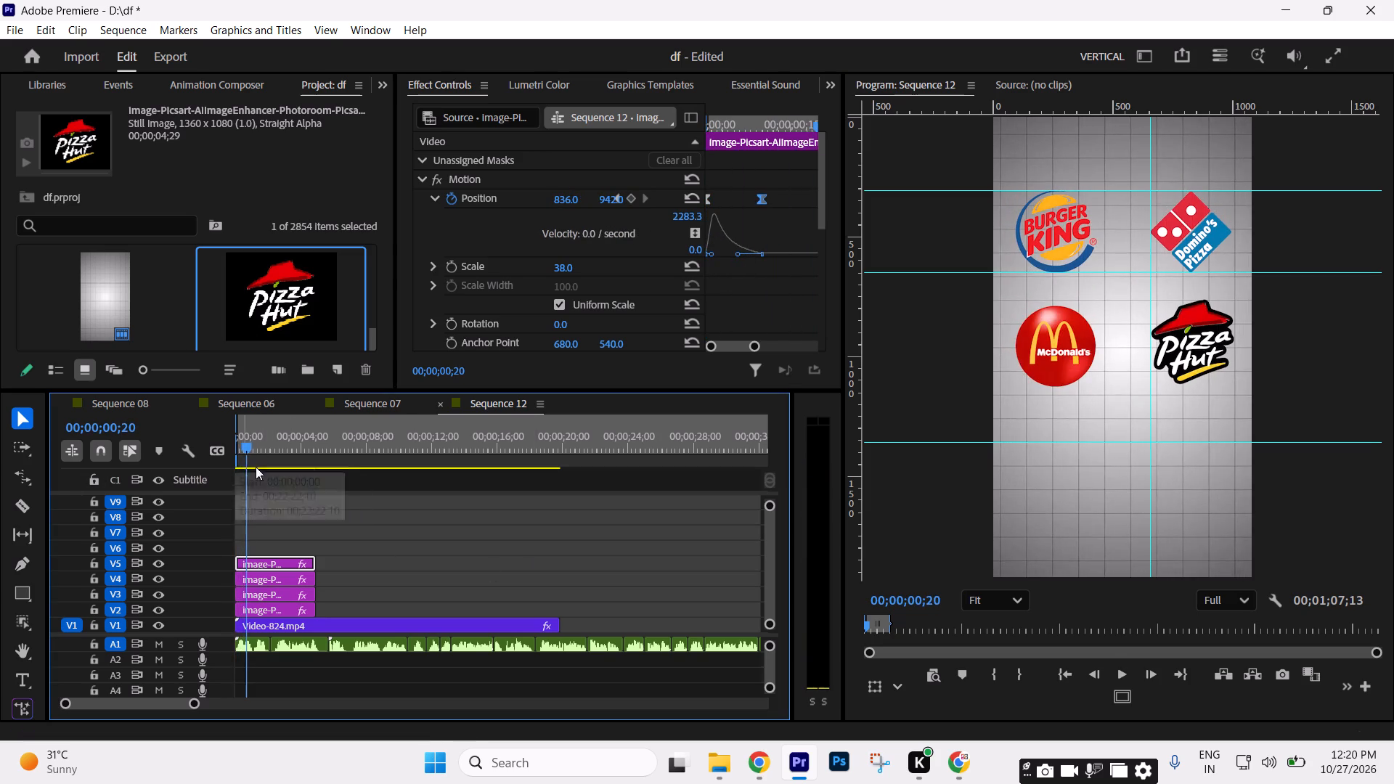
{"action": "left_click_drag", "start_coordinate": [270, 448], "coordinate": [76, 467]}
{"action": "key", "text": "space"}
{"action": "key", "text": "space"}
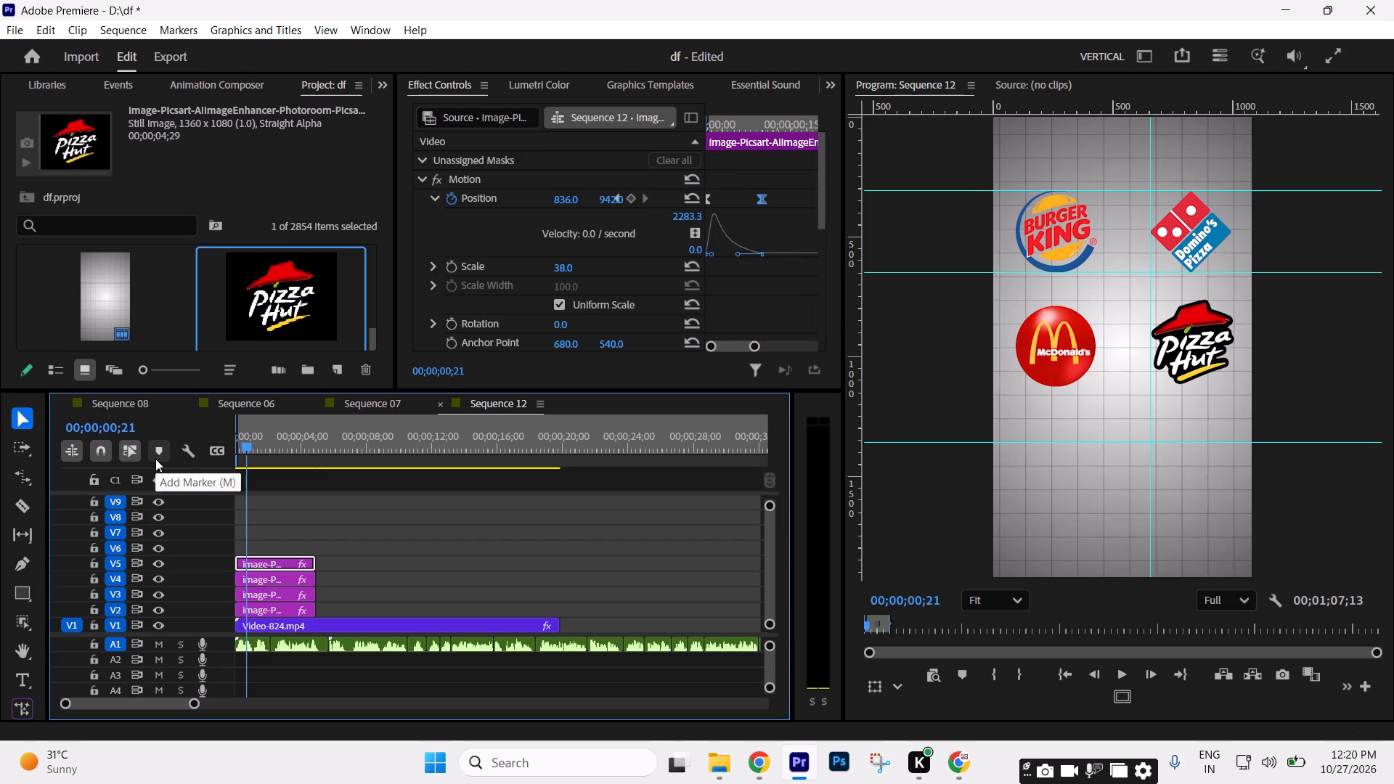
{"action": "key", "text": "space"}
{"action": "key", "text": "space"}
{"action": "key", "text": "space"}
{"action": "key", "text": "space"}
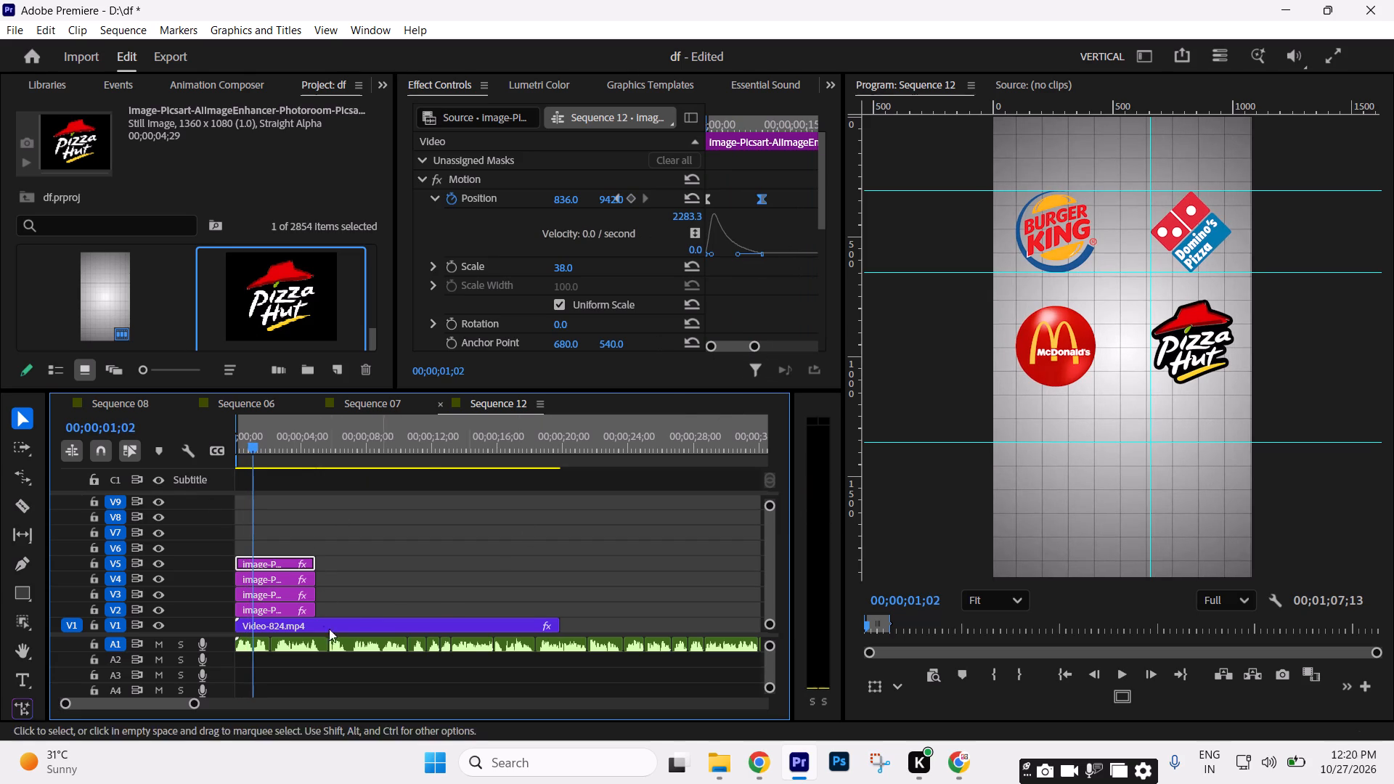
Lengthen the Pizza Hut logo's drop on V5 by moving its end position keyframe to 00;00;01;02.
{"action": "left_click", "coordinate": [460, 542]}
{"action": "left_click", "coordinate": [261, 562]}
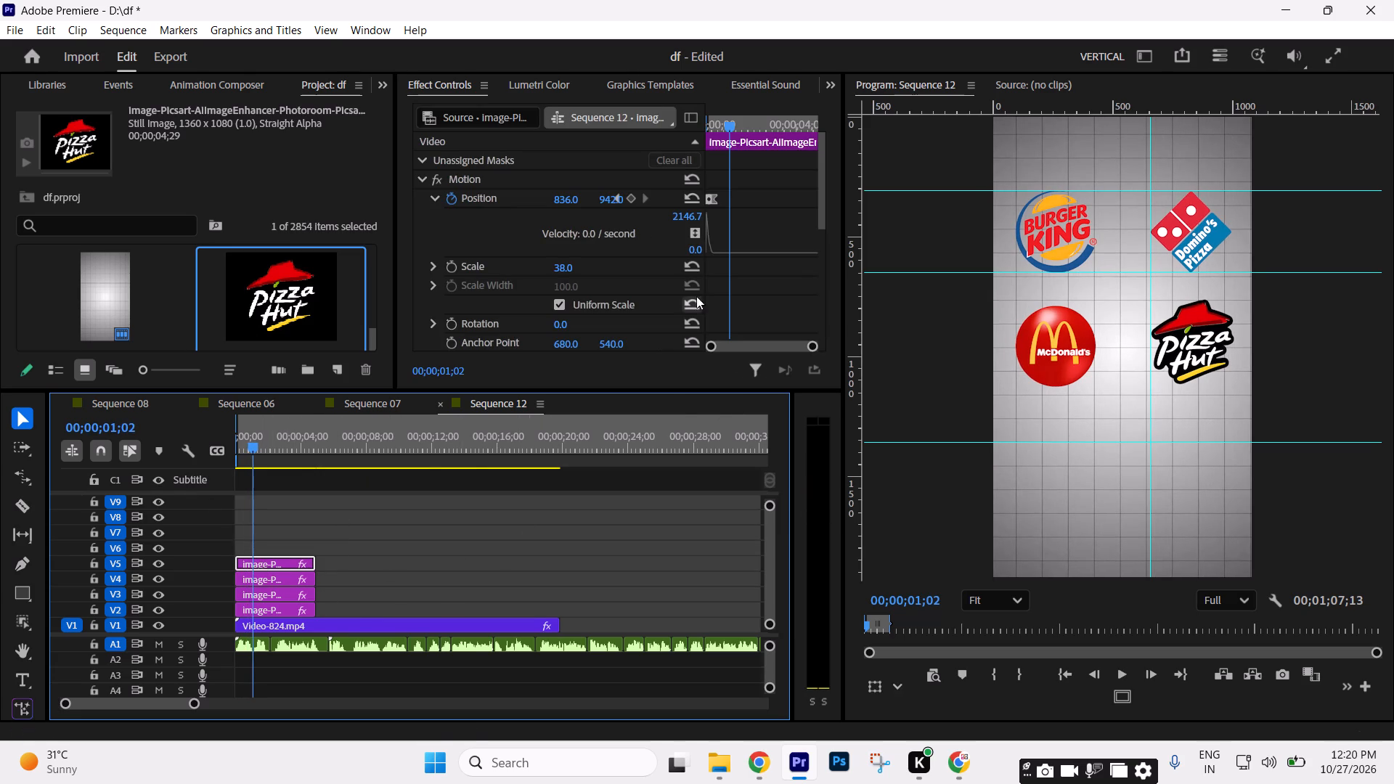
{"action": "left_click_drag", "start_coordinate": [818, 346], "coordinate": [791, 346]}
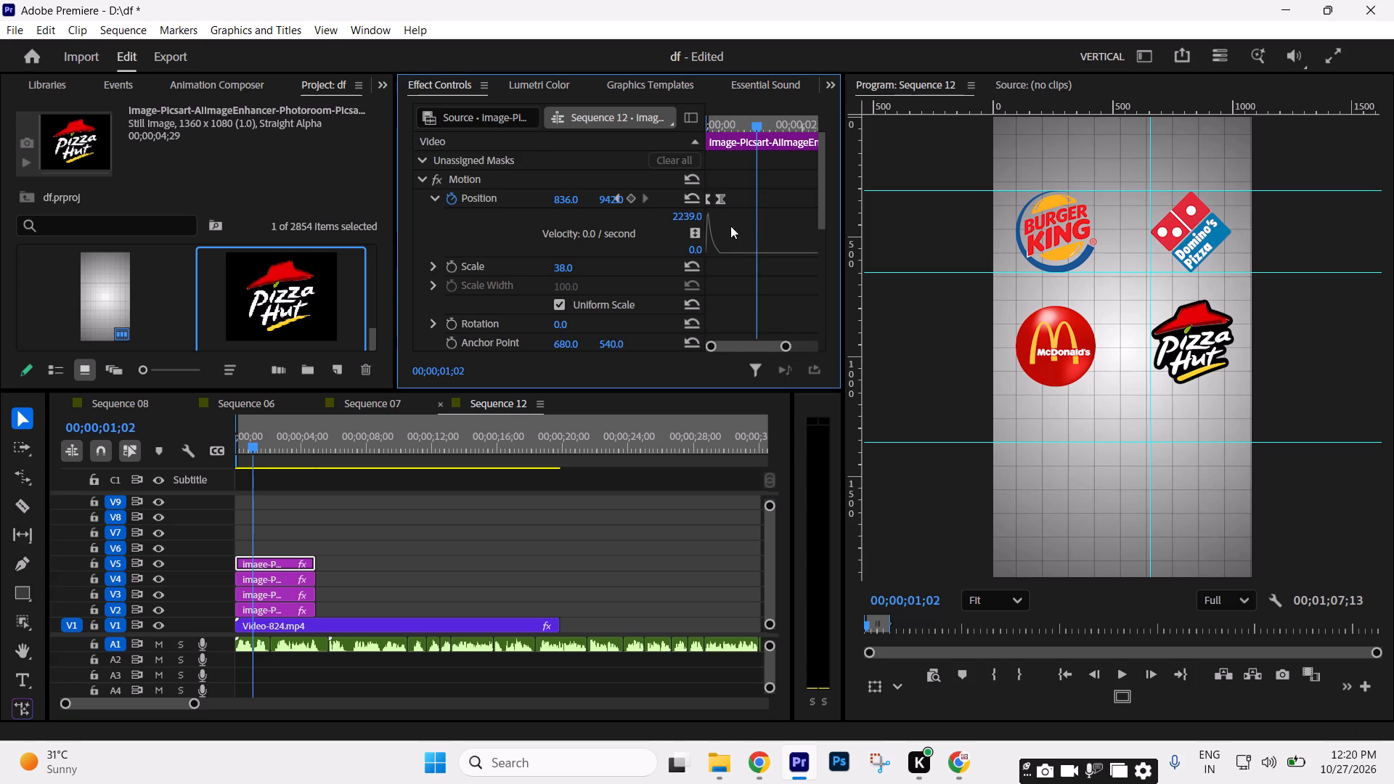
{"action": "left_click_drag", "start_coordinate": [725, 203], "coordinate": [758, 210]}
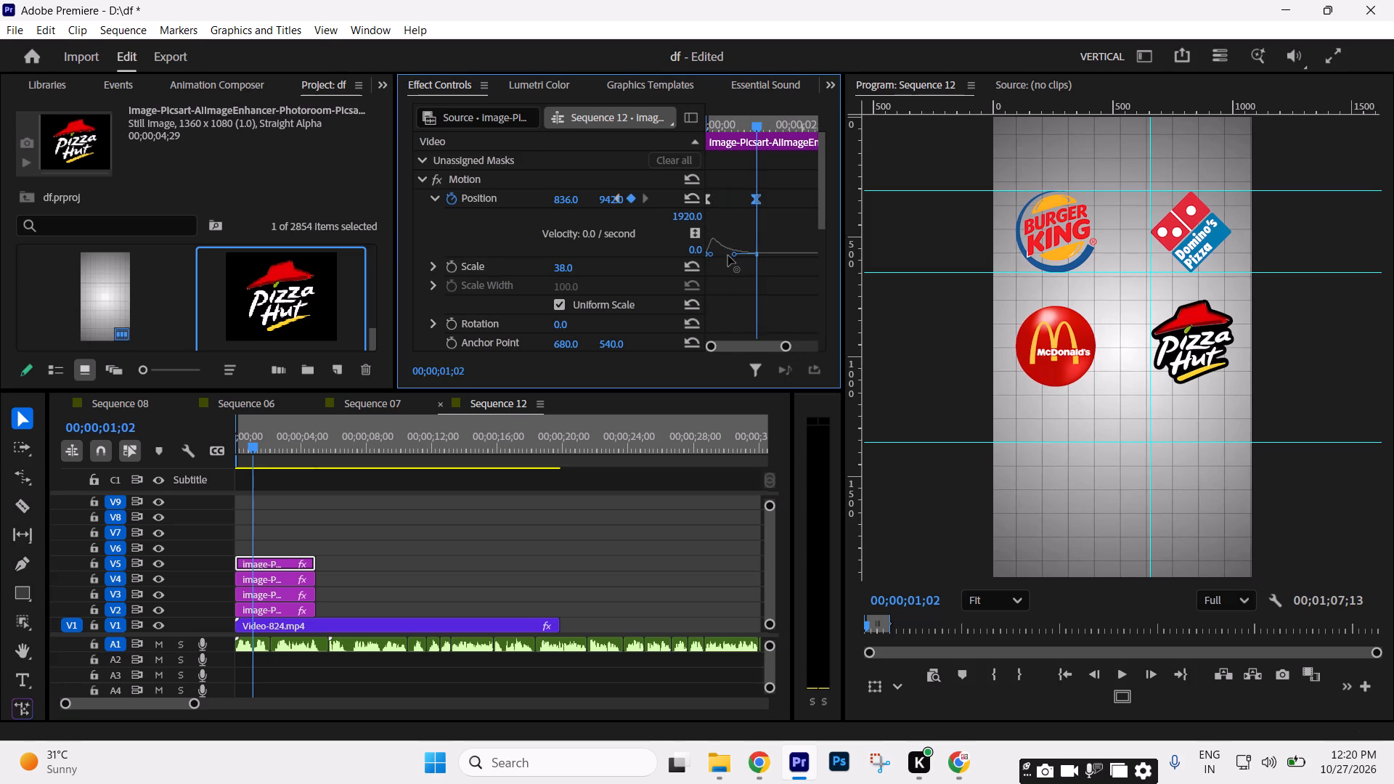
{"action": "left_click", "coordinate": [733, 257]}
Play the opening of the sequence to check the retimed Pizza Hut drop.
{"action": "left_click_drag", "start_coordinate": [258, 438], "coordinate": [209, 456]}
{"action": "key", "text": "space"}
{"action": "key", "text": "space"}
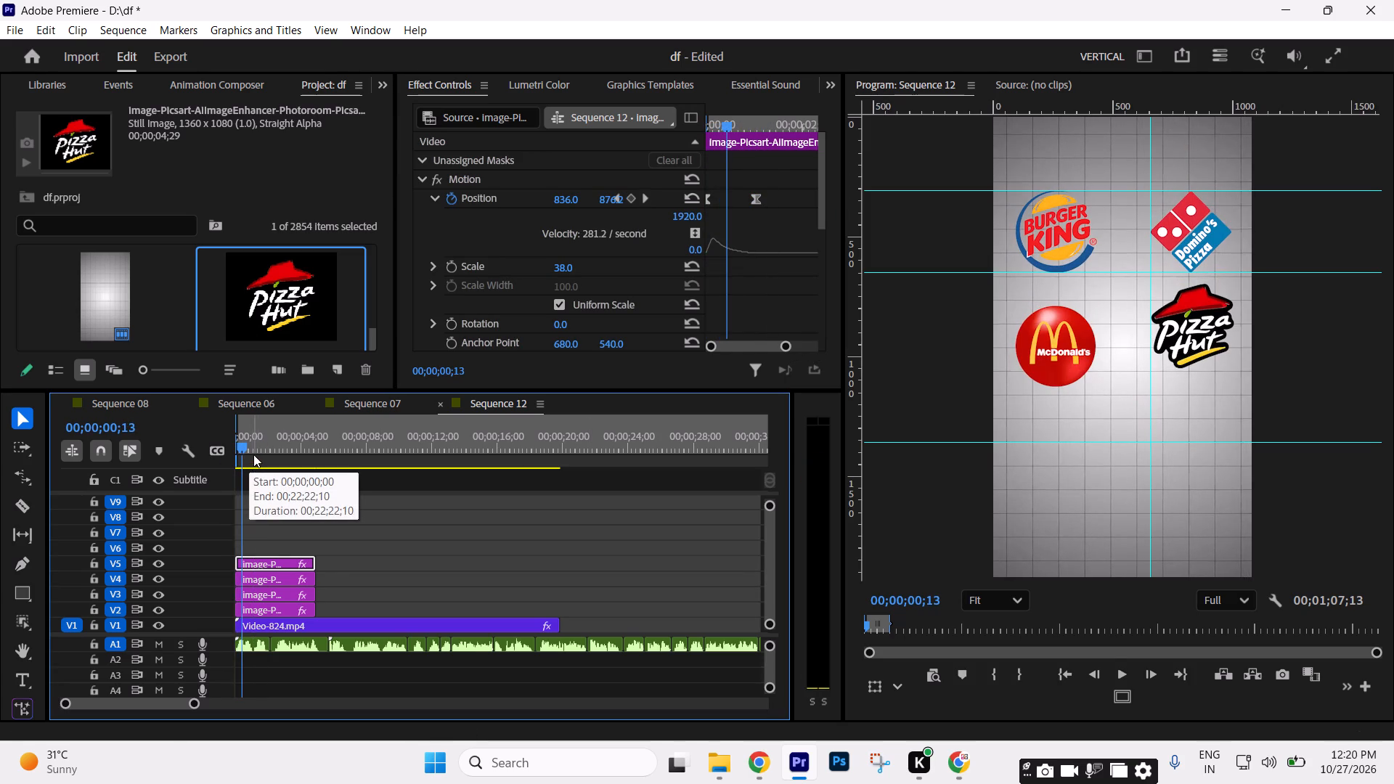
Lengthen the Pizza Hut logo's fade-in on V5 by moving its 100% opacity keyframe to 00;00;01;02.
{"action": "left_click_drag", "start_coordinate": [734, 121], "coordinate": [757, 129]}
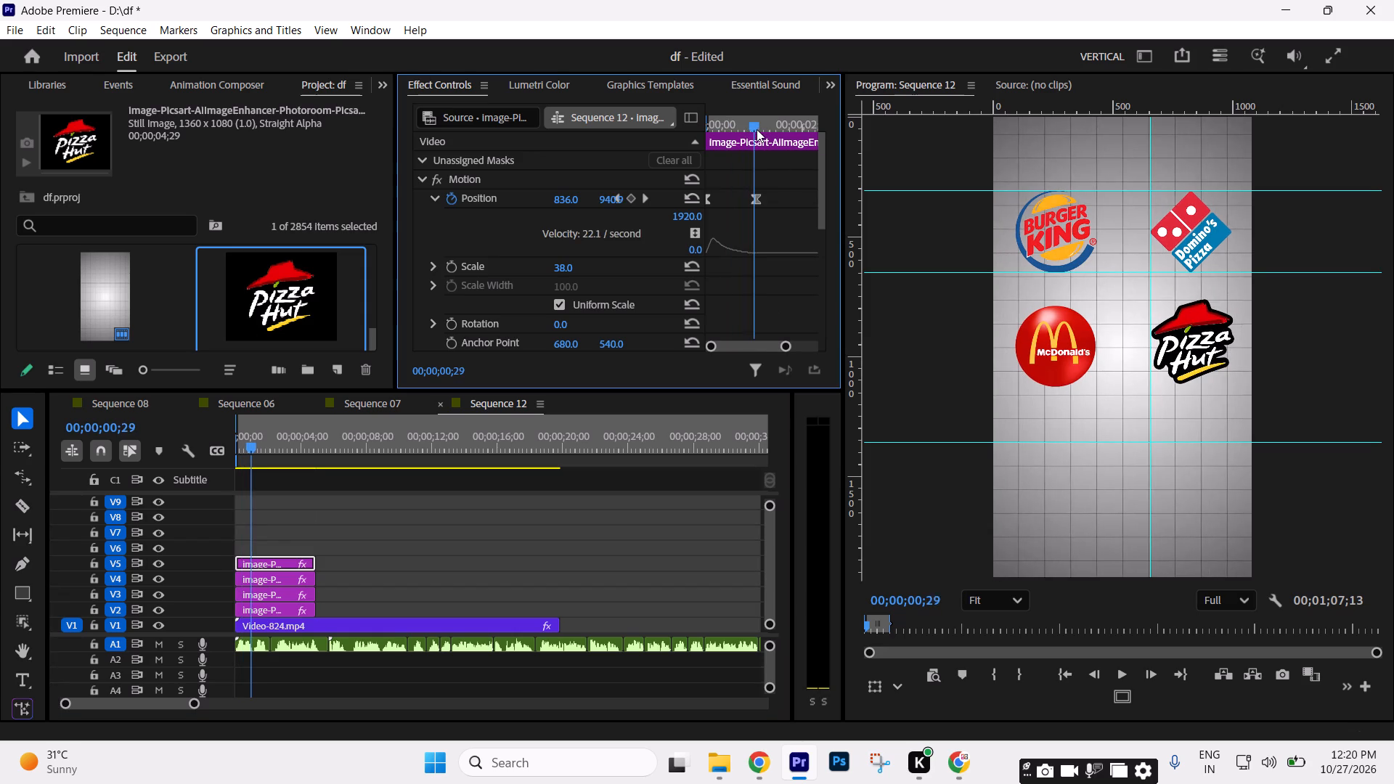
{"action": "left_click_drag", "start_coordinate": [757, 129], "coordinate": [758, 130]}
{"action": "left_click_drag", "start_coordinate": [782, 344], "coordinate": [742, 343]}
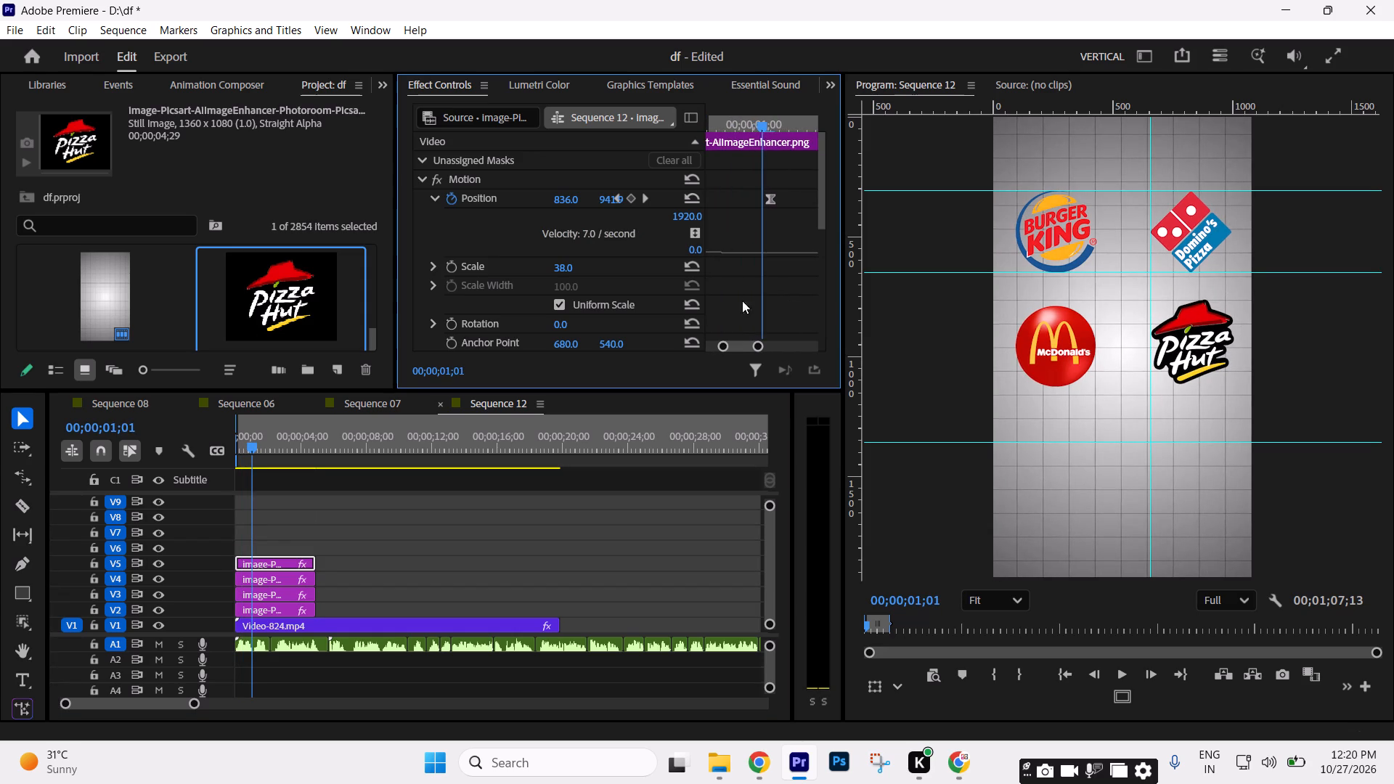
{"action": "left_click_drag", "start_coordinate": [762, 123], "coordinate": [770, 129]}
{"action": "left_click", "coordinate": [771, 200]}
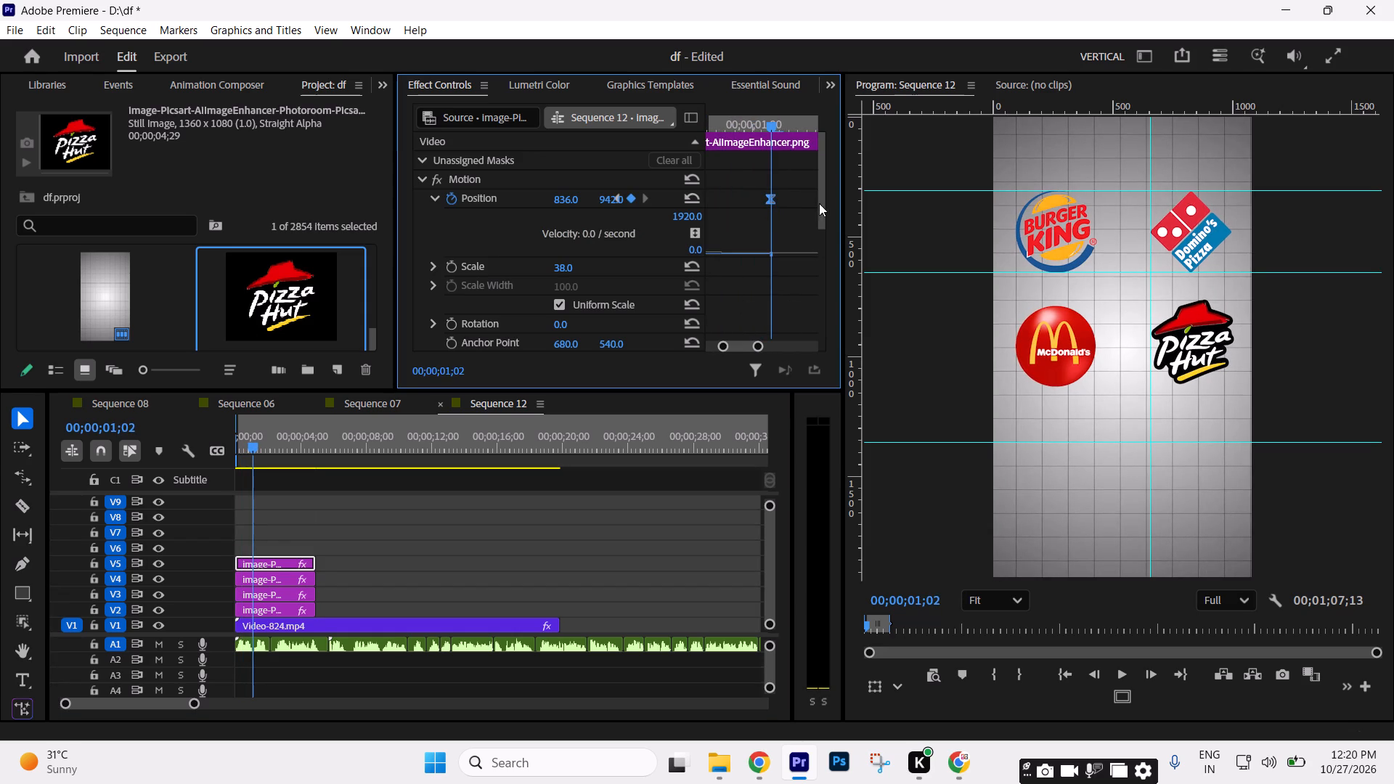
{"action": "left_click_drag", "start_coordinate": [823, 209], "coordinate": [830, 295]}
{"action": "left_click_drag", "start_coordinate": [757, 344], "coordinate": [796, 340]}
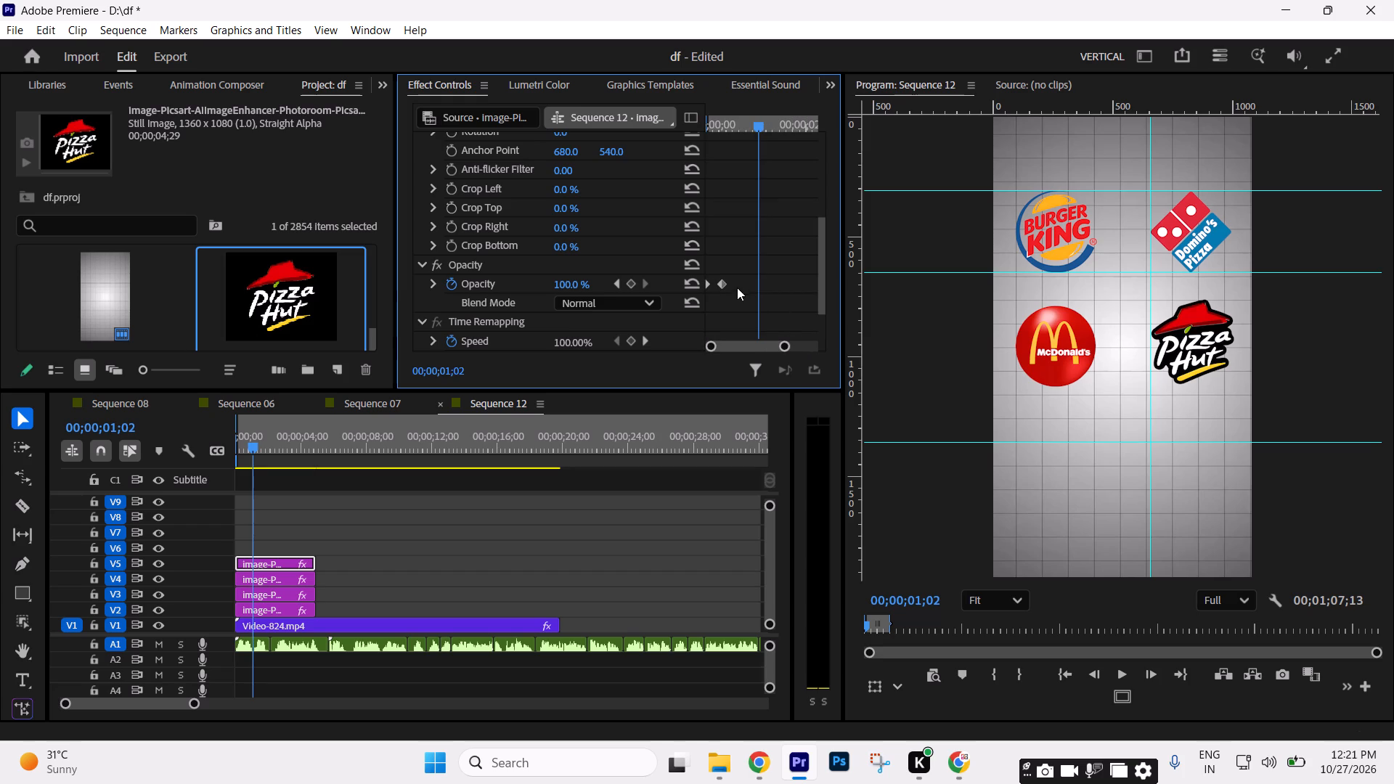
{"action": "left_click_drag", "start_coordinate": [725, 284], "coordinate": [758, 290]}
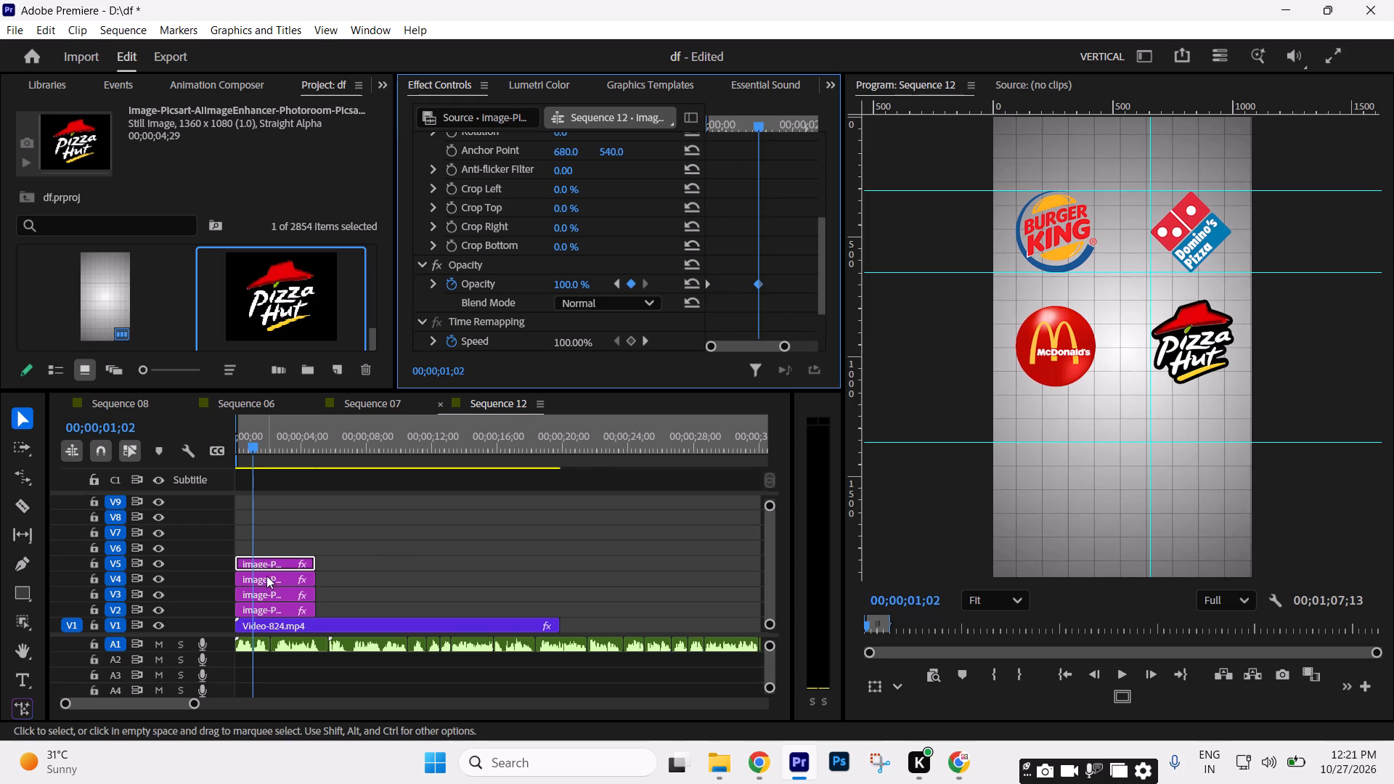
Retime the McDonald's logo on V4 so its end position and 100% opacity keyframes sit at 00;00;01;02.
{"action": "left_click", "coordinate": [266, 576]}
{"action": "left_click_drag", "start_coordinate": [811, 343], "coordinate": [767, 341]}
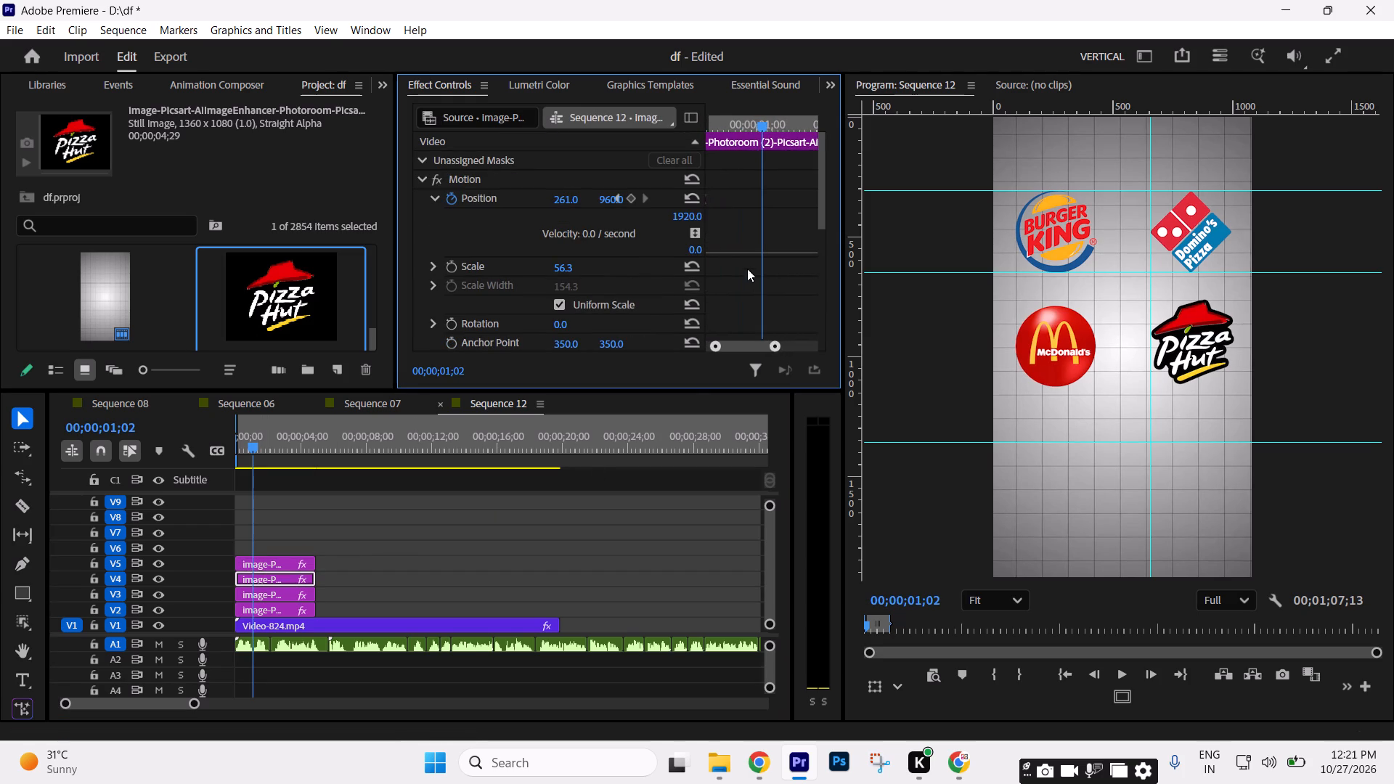
{"action": "left_click_drag", "start_coordinate": [776, 344], "coordinate": [787, 344]}
{"action": "left_click_drag", "start_coordinate": [721, 198], "coordinate": [765, 208]}
{"action": "left_click_drag", "start_coordinate": [820, 208], "coordinate": [813, 305]}
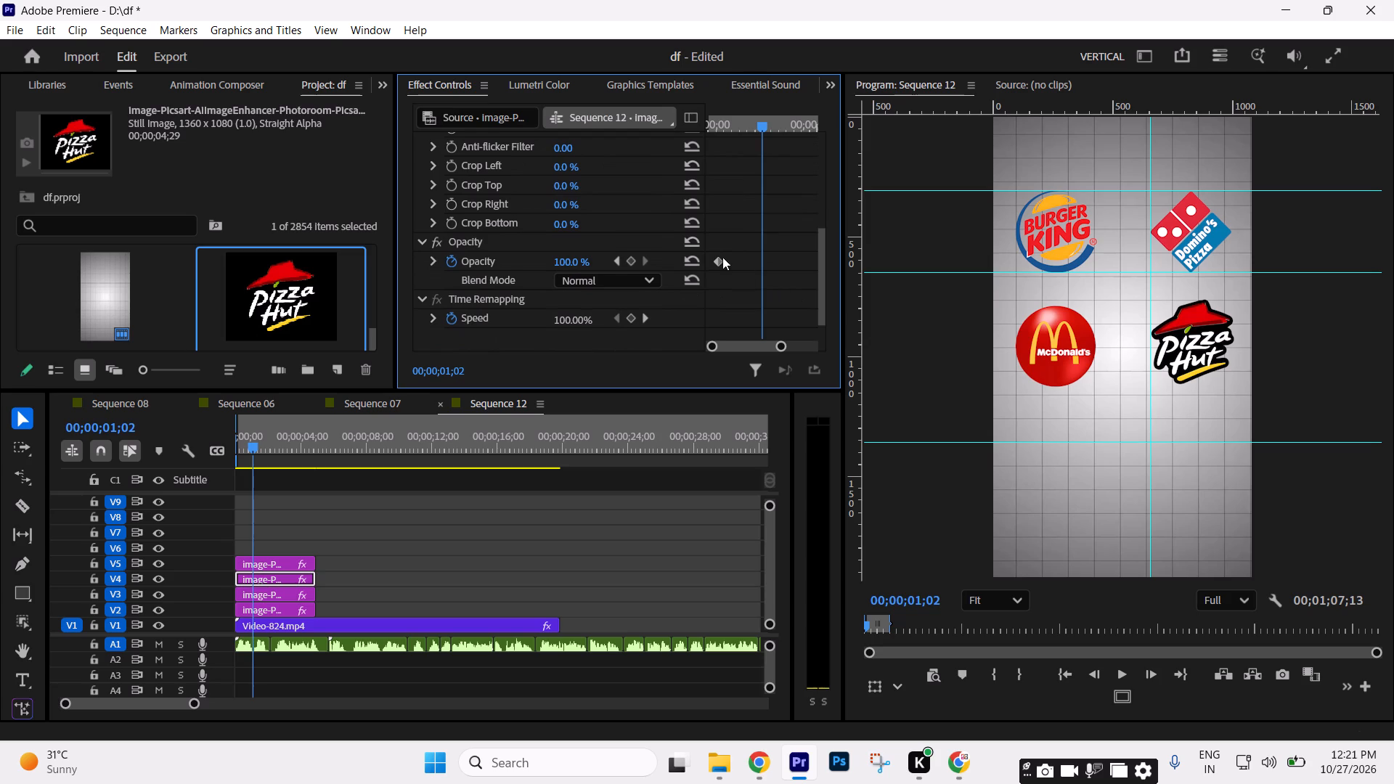
{"action": "left_click_drag", "start_coordinate": [767, 347], "coordinate": [742, 347]}
{"action": "left_click_drag", "start_coordinate": [725, 258], "coordinate": [743, 261]}
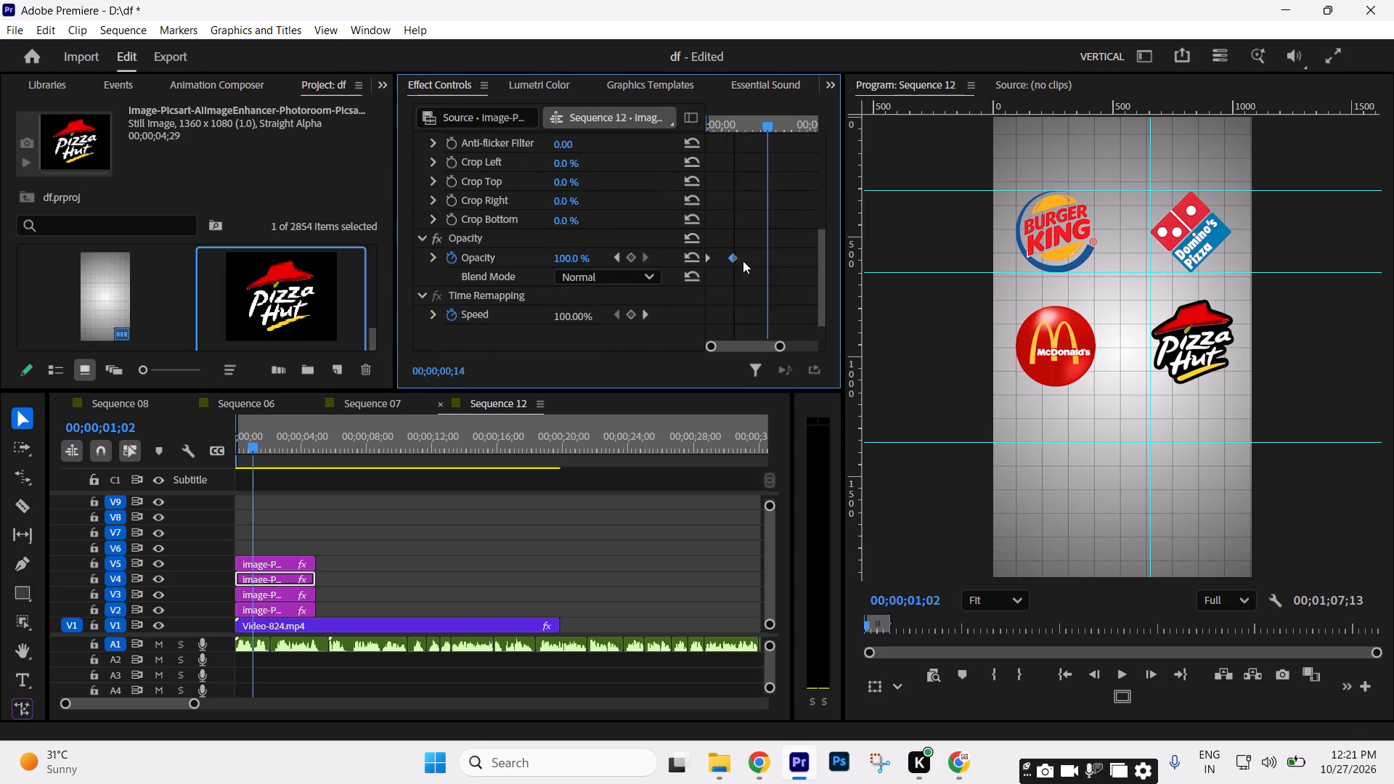
{"action": "left_click_drag", "start_coordinate": [743, 261], "coordinate": [770, 262]}
Retime the Domino's logo on V3 so its end position and 100% opacity keyframes sit at 00;00;01;02.
{"action": "left_click", "coordinate": [269, 591]}
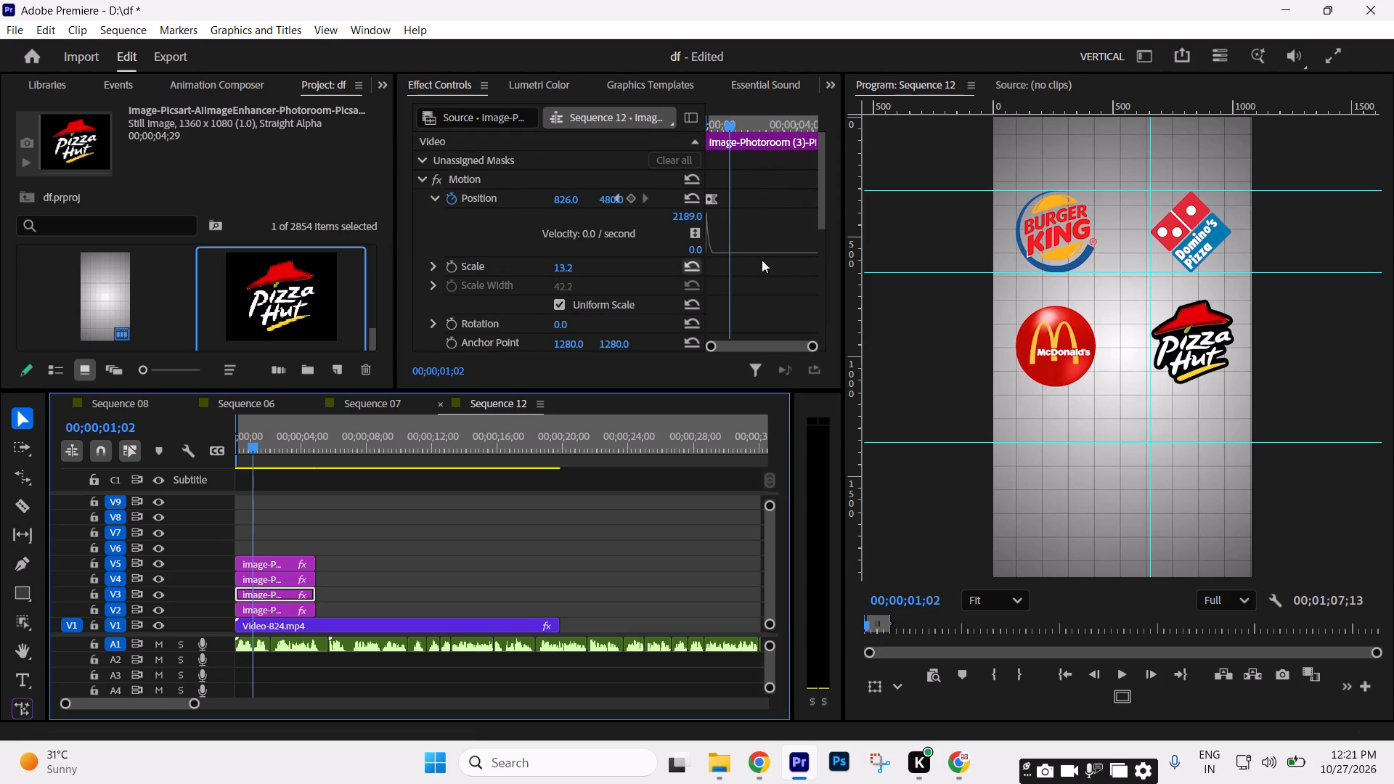
{"action": "left_click_drag", "start_coordinate": [812, 348], "coordinate": [780, 343]}
{"action": "left_click_drag", "start_coordinate": [720, 197], "coordinate": [734, 201]}
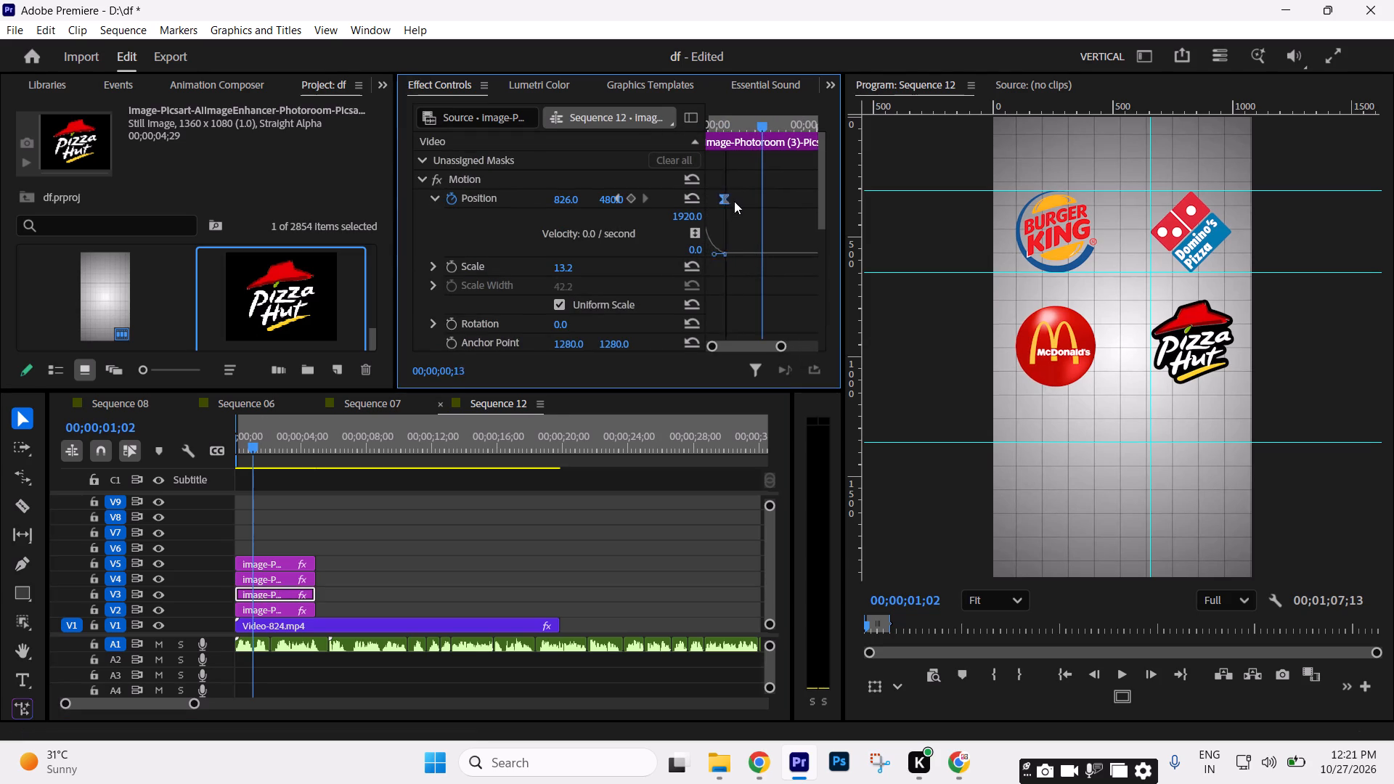
{"action": "left_click_drag", "start_coordinate": [734, 201], "coordinate": [765, 207]}
{"action": "left_click_drag", "start_coordinate": [821, 213], "coordinate": [815, 266]}
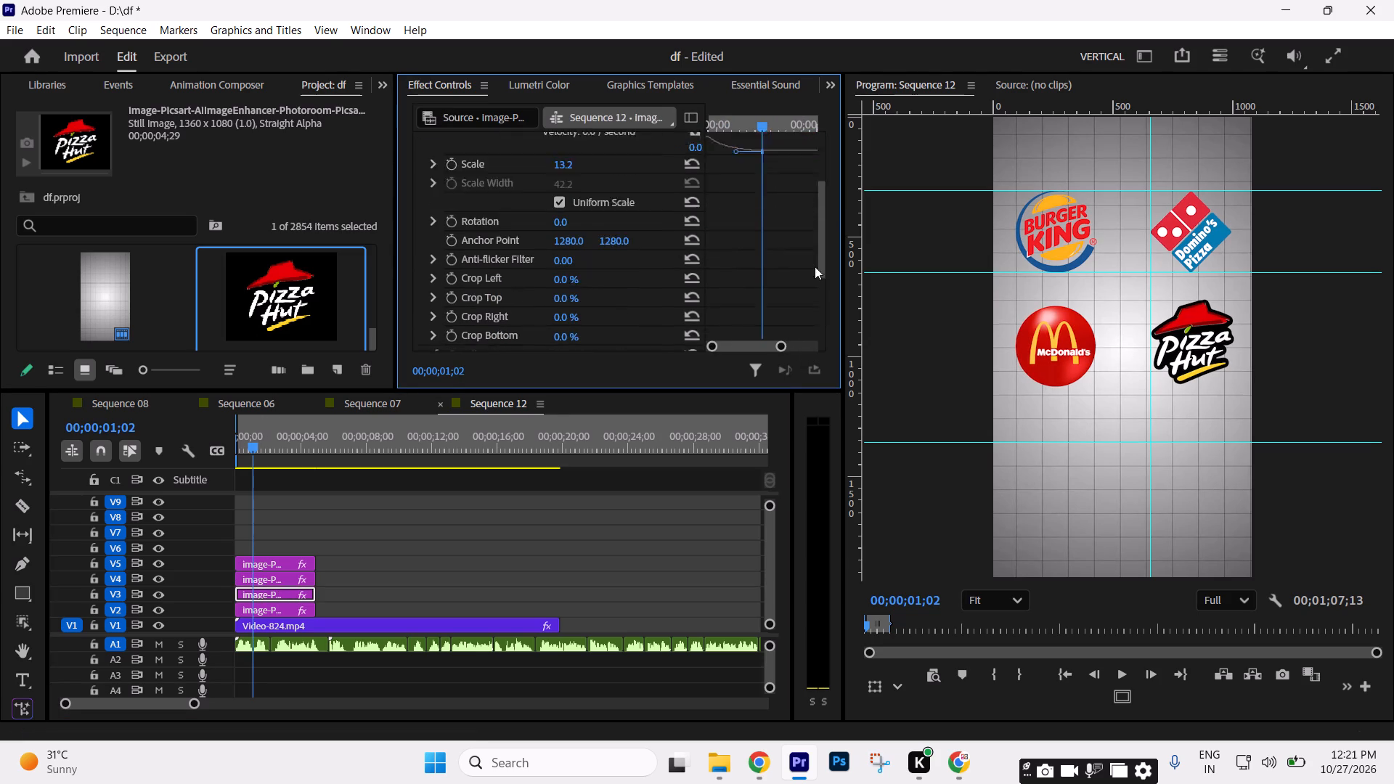
{"action": "left_click_drag", "start_coordinate": [815, 266], "coordinate": [810, 298]}
{"action": "left_click_drag", "start_coordinate": [719, 283], "coordinate": [764, 298]}
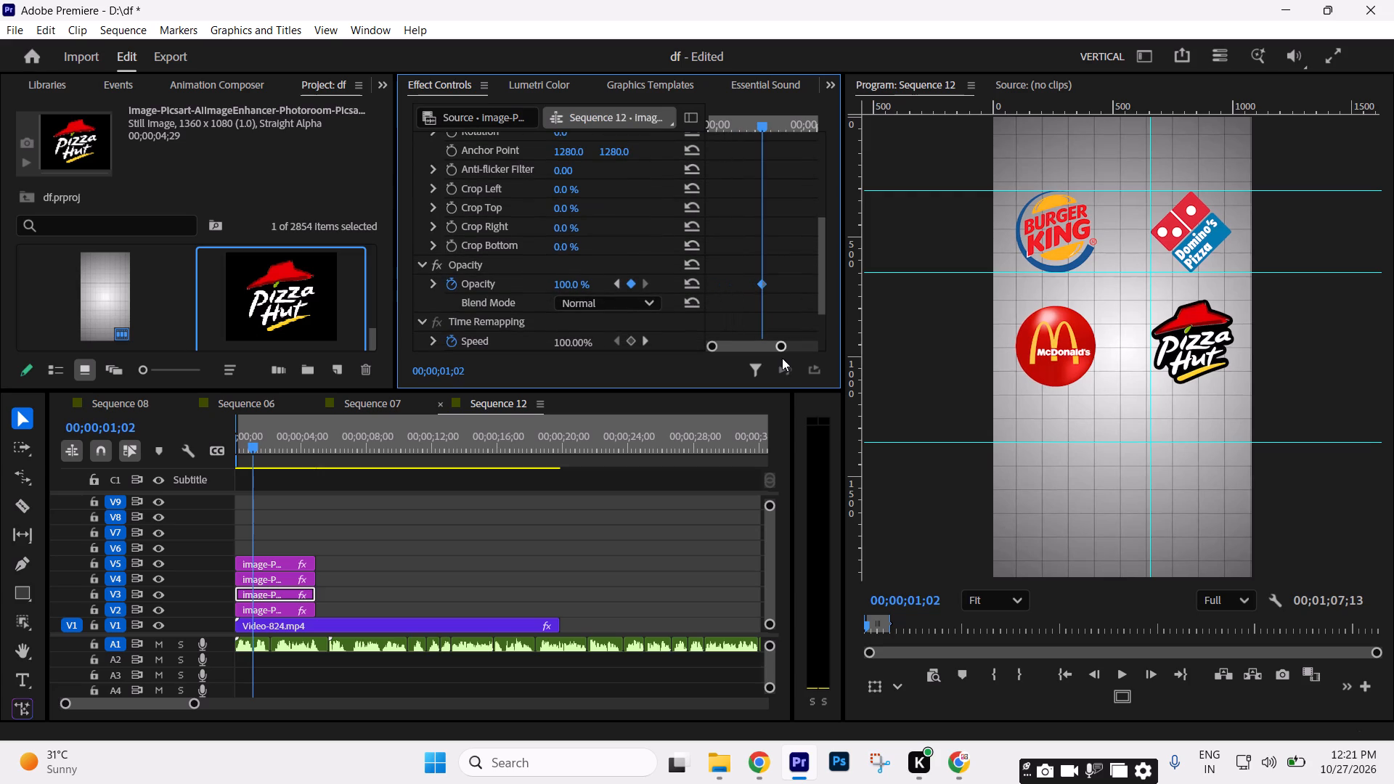
{"action": "left_click_drag", "start_coordinate": [780, 344], "coordinate": [791, 344]}
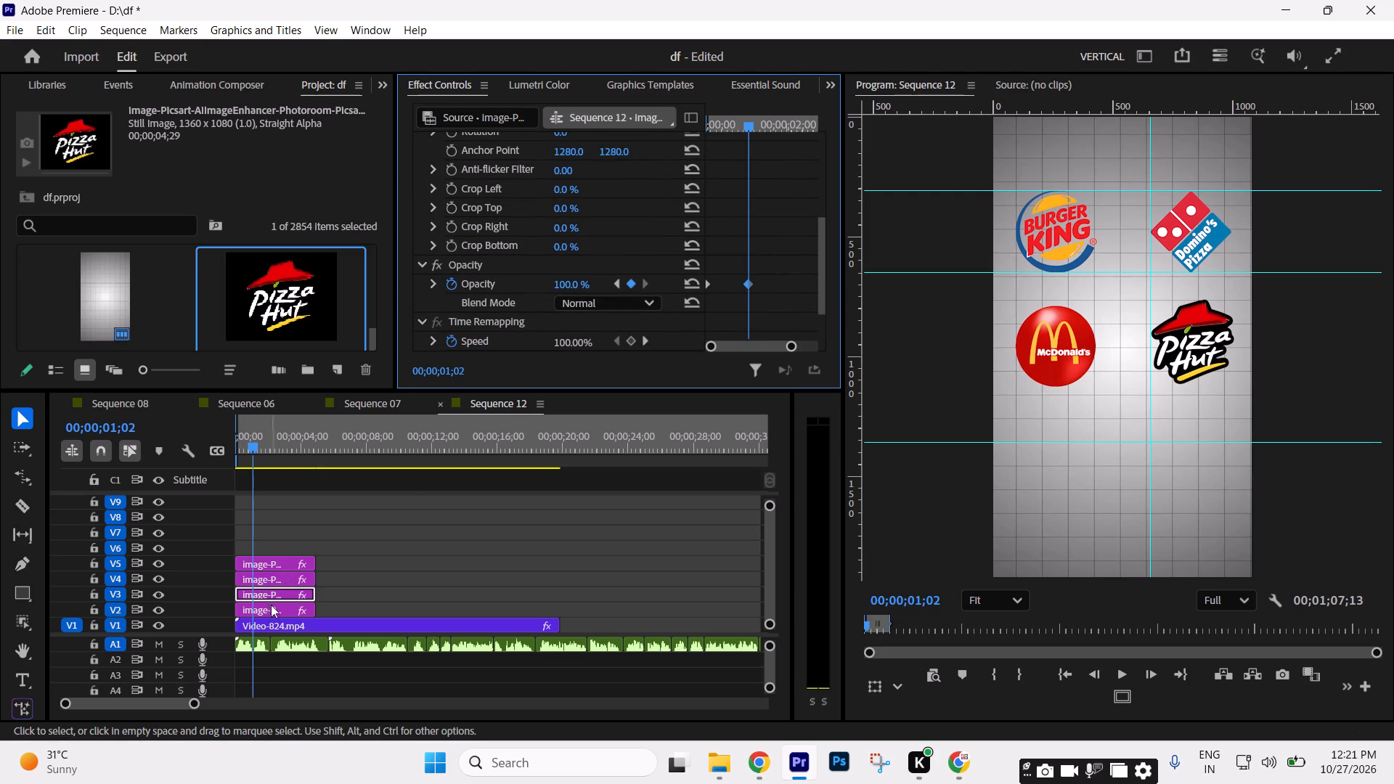
Retime the Burger King logo on V2, moving its end position and 100% opacity keyframes to about 00;00;01;02.
{"action": "left_click", "coordinate": [273, 609]}
{"action": "left_click_drag", "start_coordinate": [811, 346], "coordinate": [788, 346]}
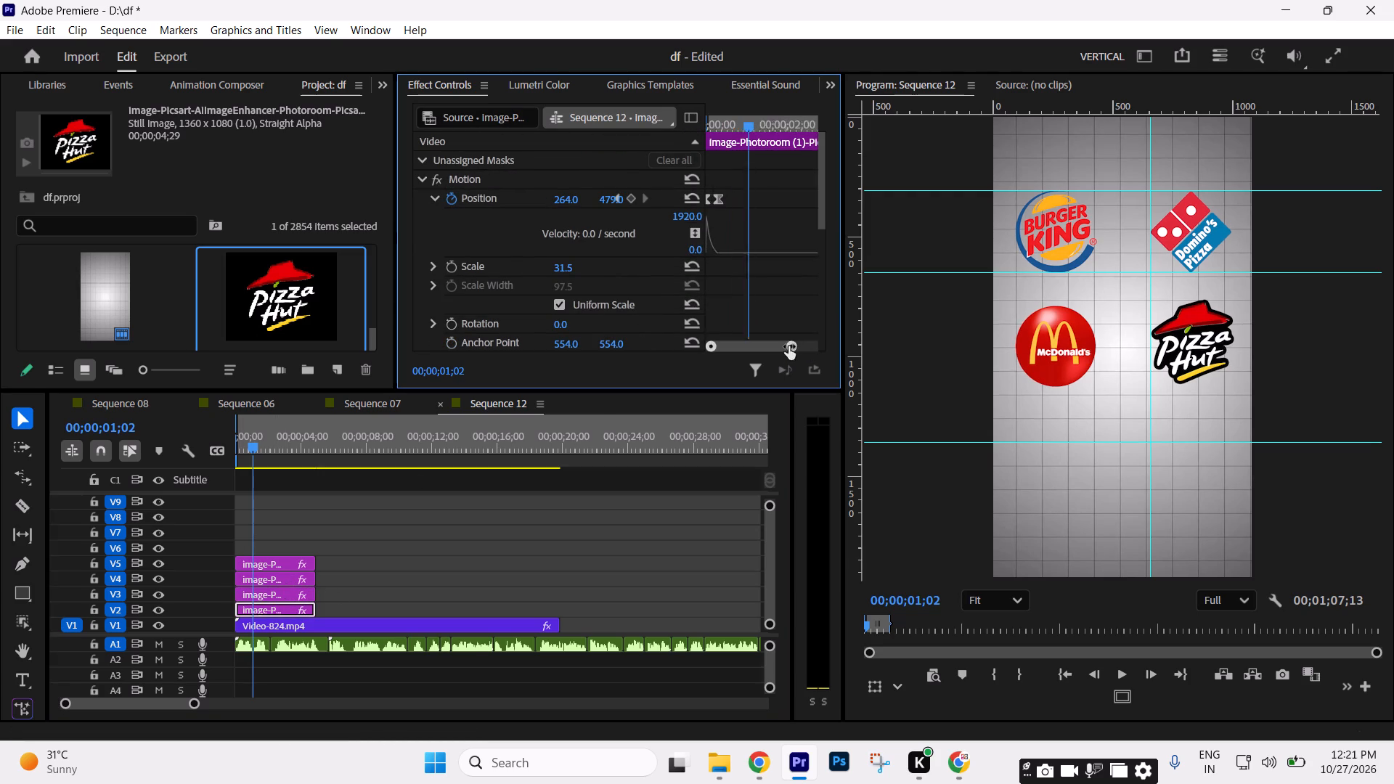
{"action": "left_click_drag", "start_coordinate": [788, 346], "coordinate": [780, 345]}
{"action": "left_click_drag", "start_coordinate": [721, 195], "coordinate": [769, 205]}
{"action": "left_click", "coordinate": [769, 205]}
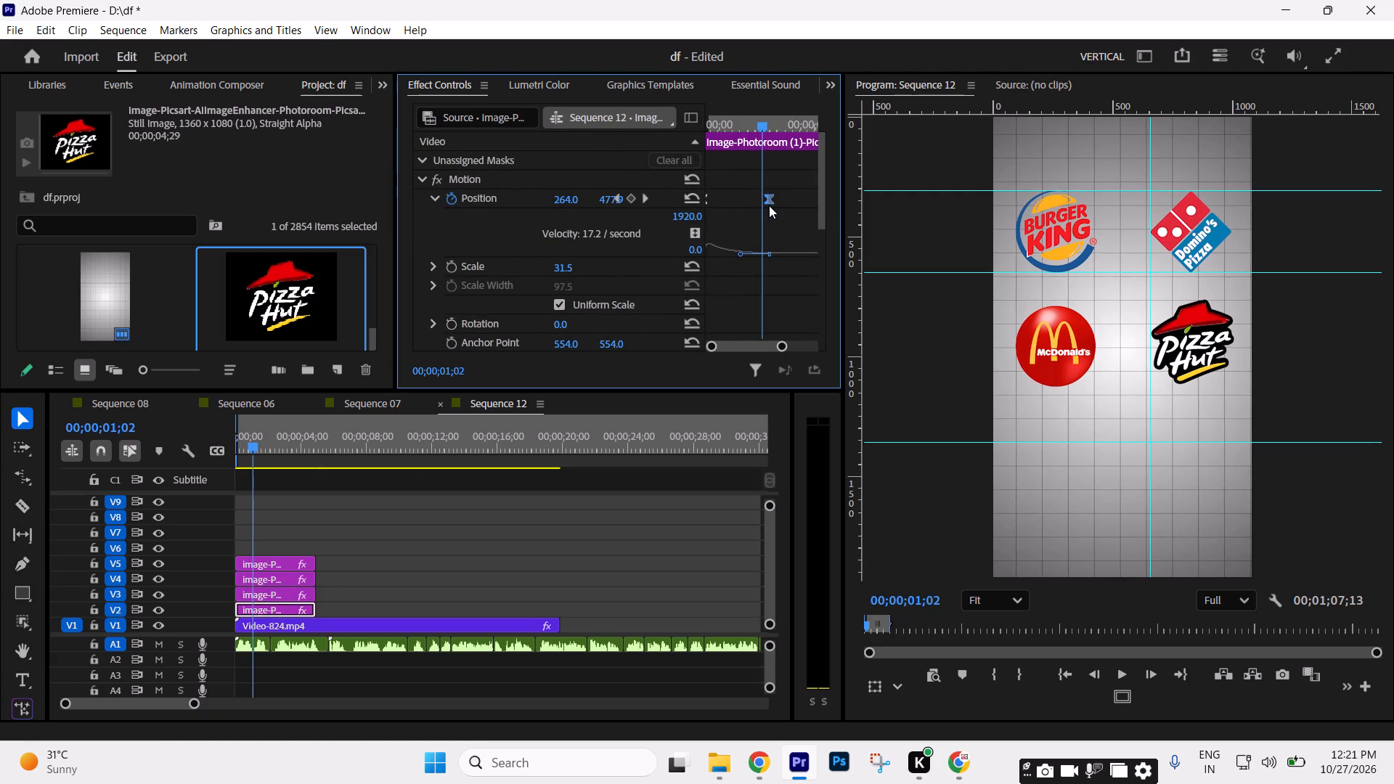
{"action": "left_click", "coordinate": [767, 200]}
{"action": "left_click_drag", "start_coordinate": [825, 207], "coordinate": [811, 291]}
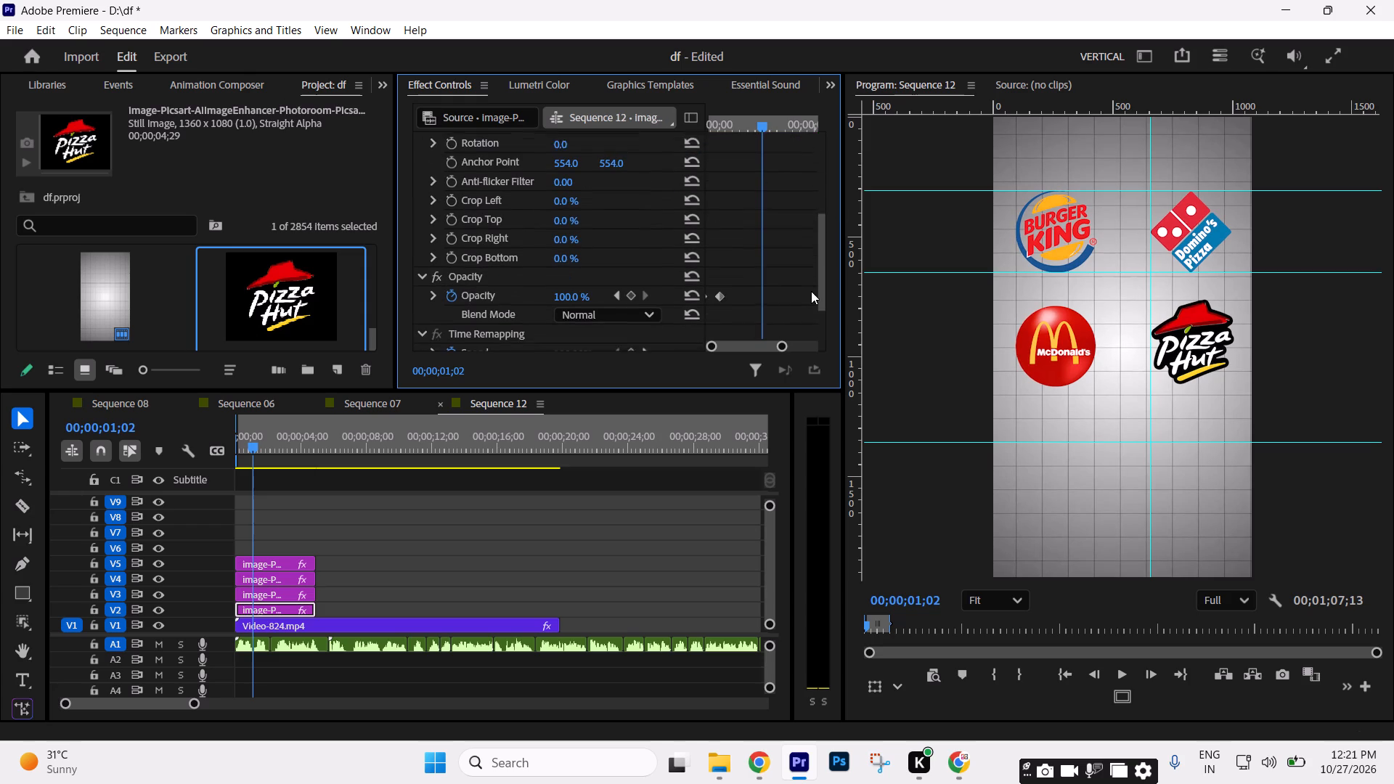
{"action": "left_click_drag", "start_coordinate": [811, 291], "coordinate": [810, 293]}
{"action": "left_click_drag", "start_coordinate": [723, 284], "coordinate": [762, 288]}
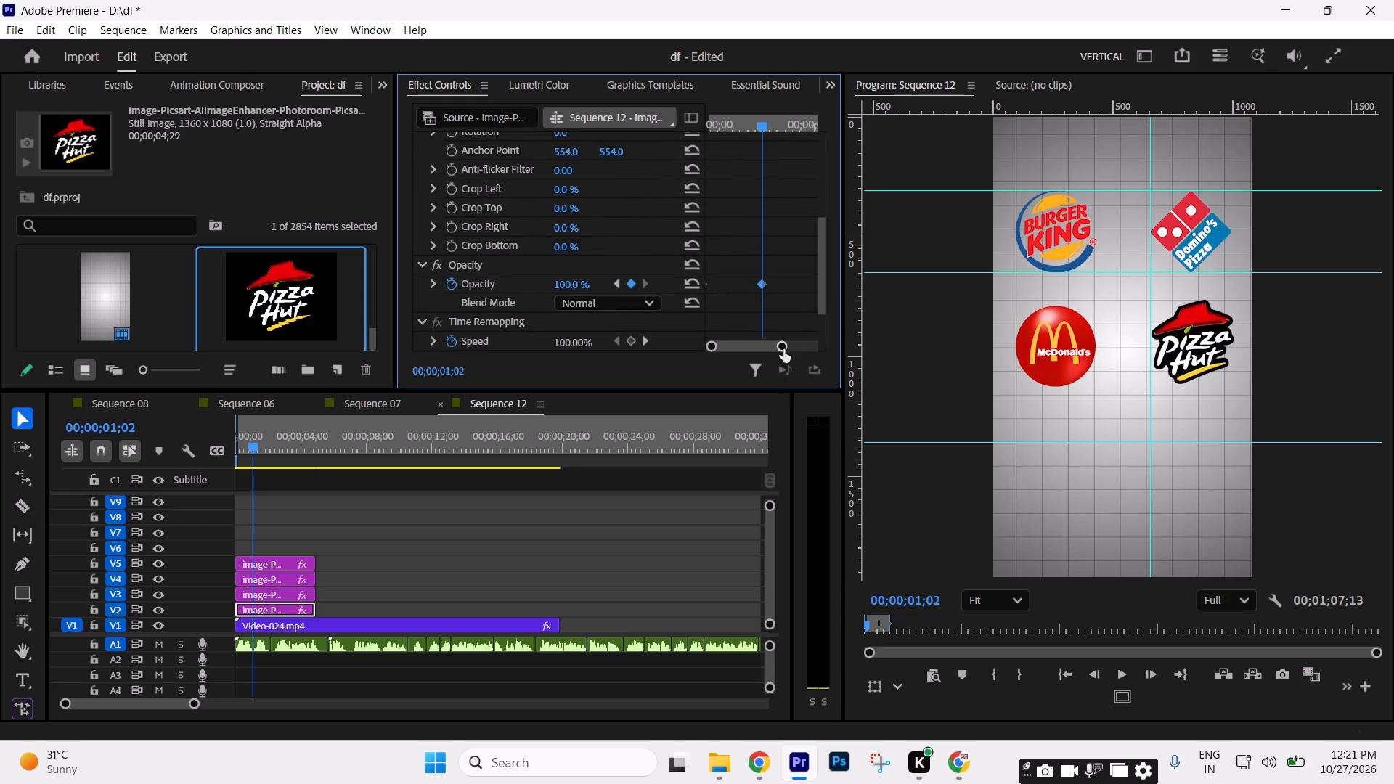
{"action": "left_click_drag", "start_coordinate": [783, 349], "coordinate": [795, 346]}
Play the opening of the sequence several times to check the retimed drops and fades of all four logos.
{"action": "left_click_drag", "start_coordinate": [257, 446], "coordinate": [59, 478]}
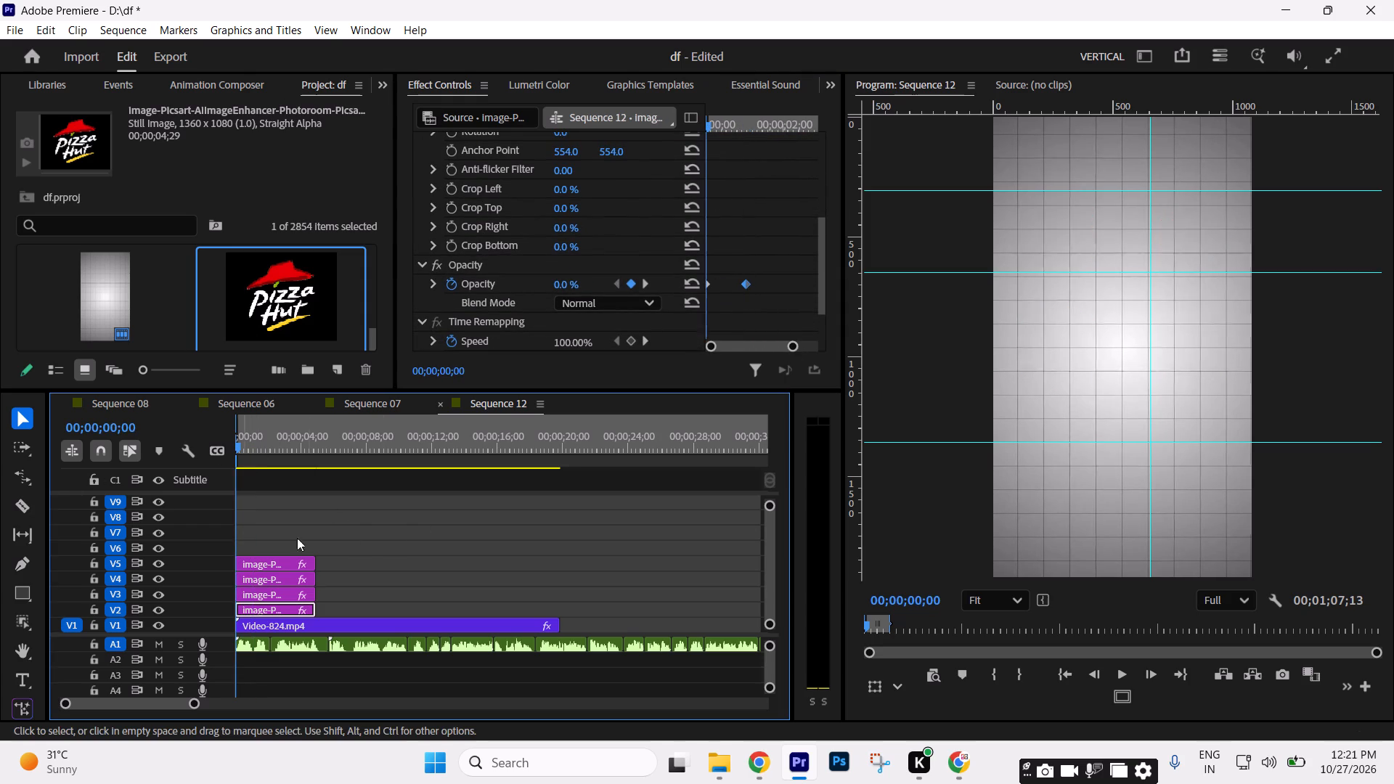
{"action": "key", "text": "space"}
{"action": "key", "text": "space"}
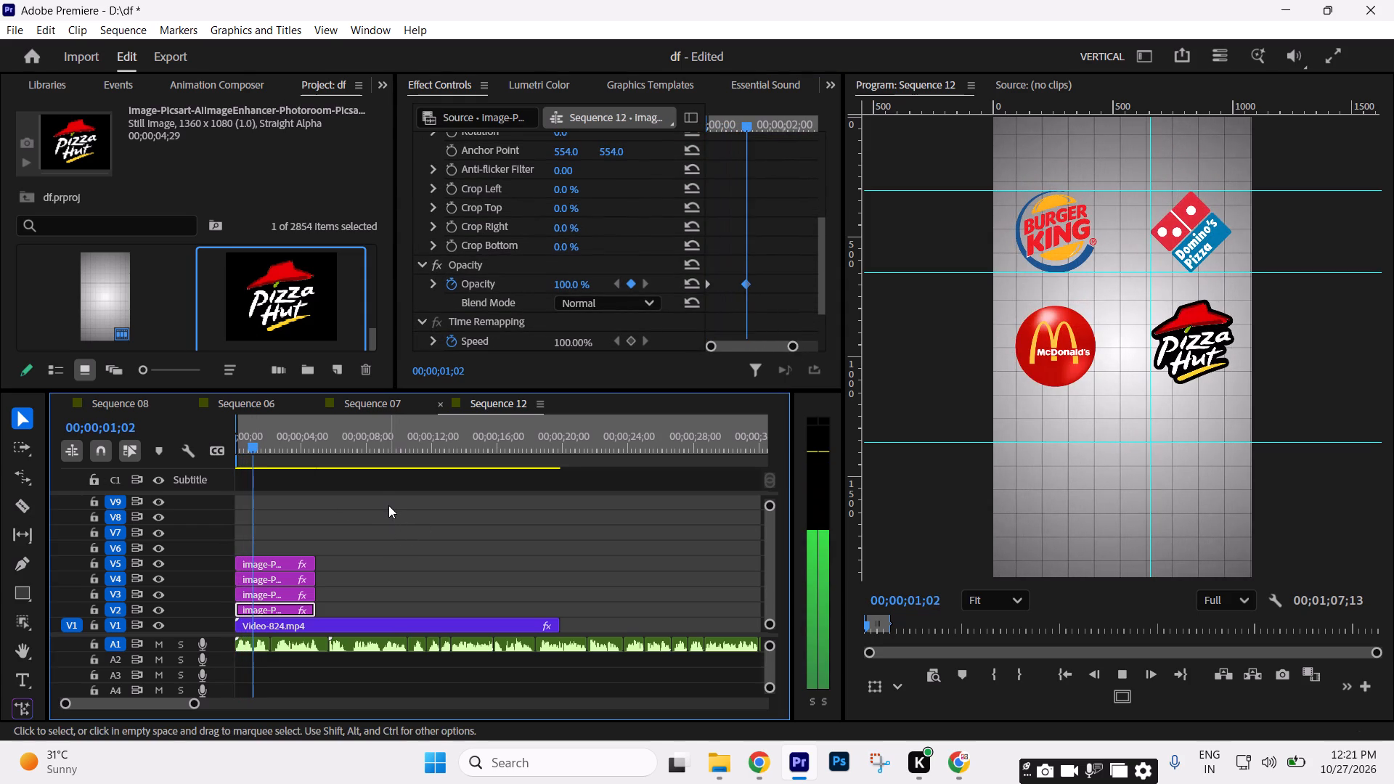
{"action": "left_click_drag", "start_coordinate": [253, 442], "coordinate": [171, 456]}
{"action": "key", "text": "space"}
{"action": "key", "text": "space"}
{"action": "key", "text": "space"}
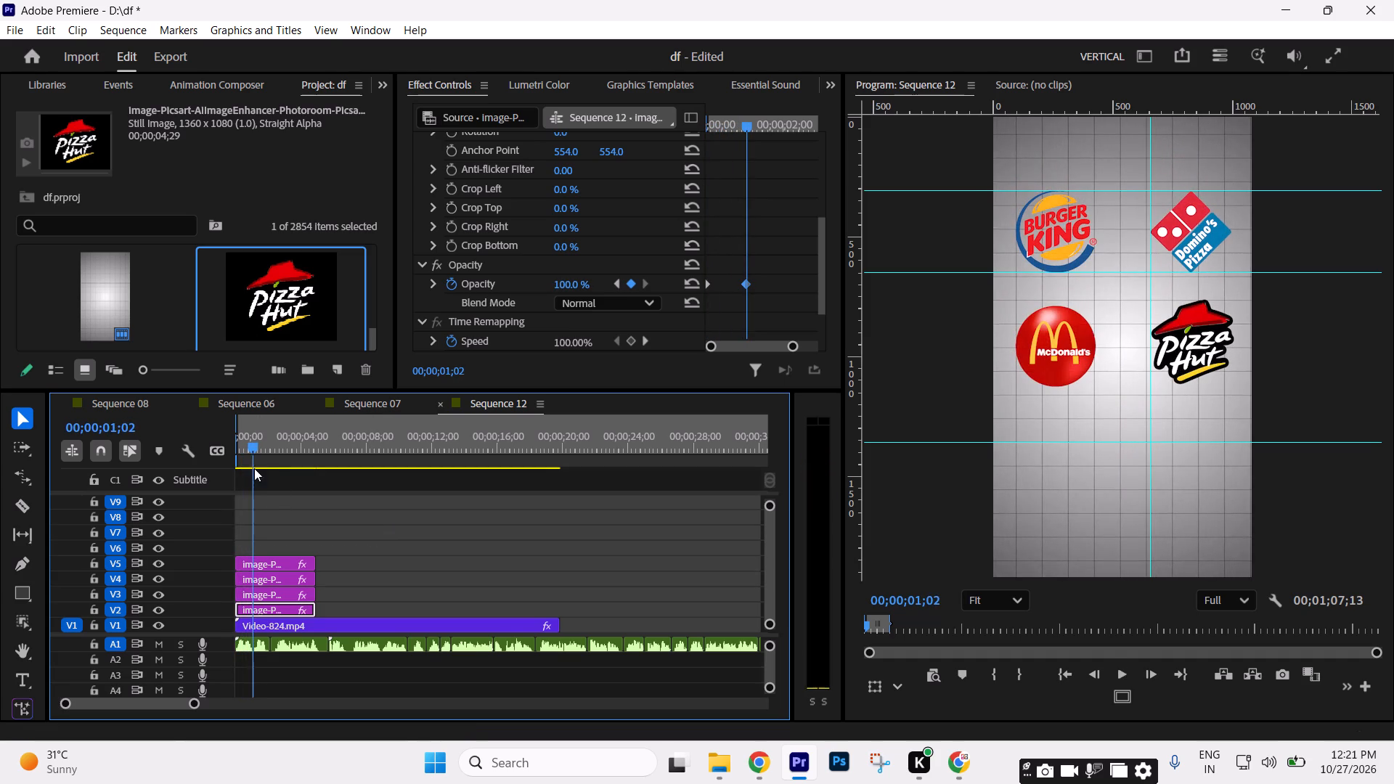
{"action": "key", "text": "space"}
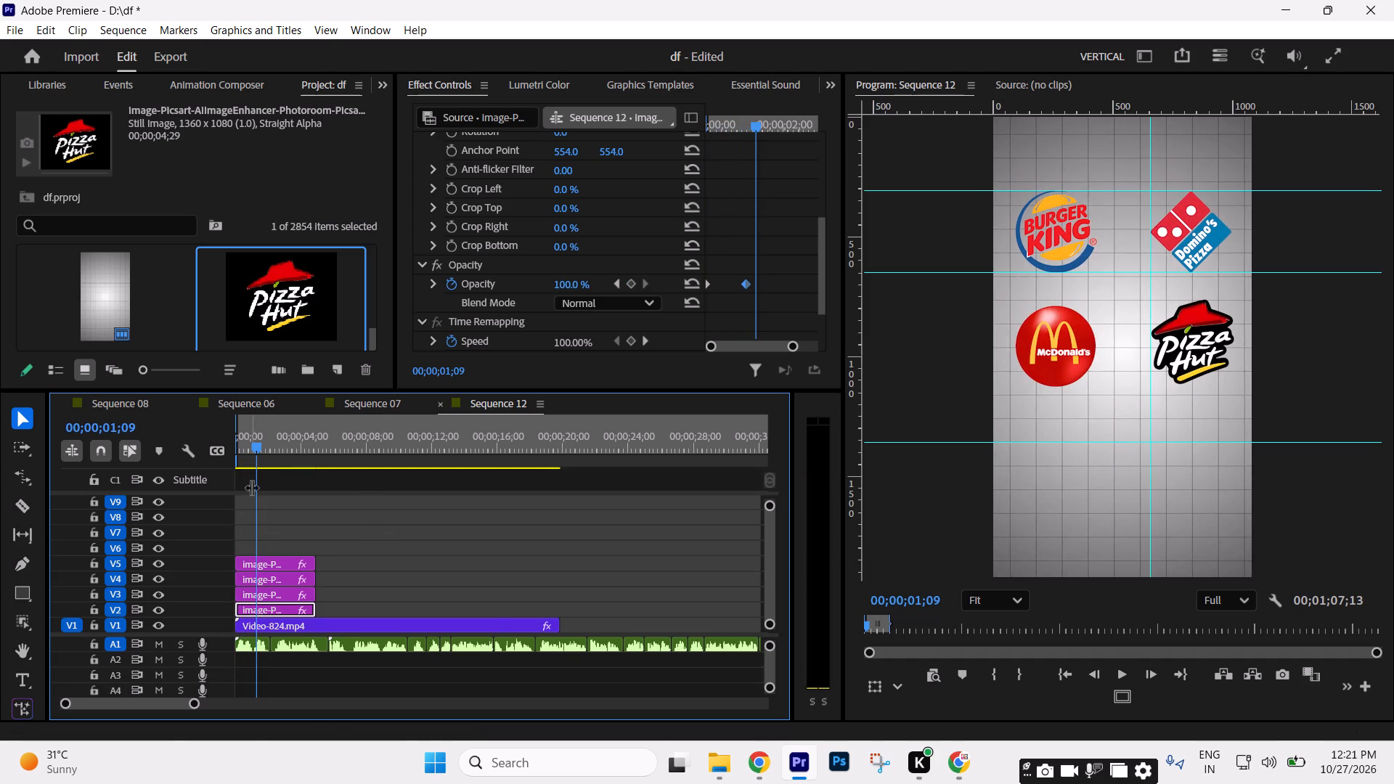
Deselect the logo clip and save the project.
{"action": "left_click", "coordinate": [415, 528]}
{"action": "key", "text": "ctrl+s"}
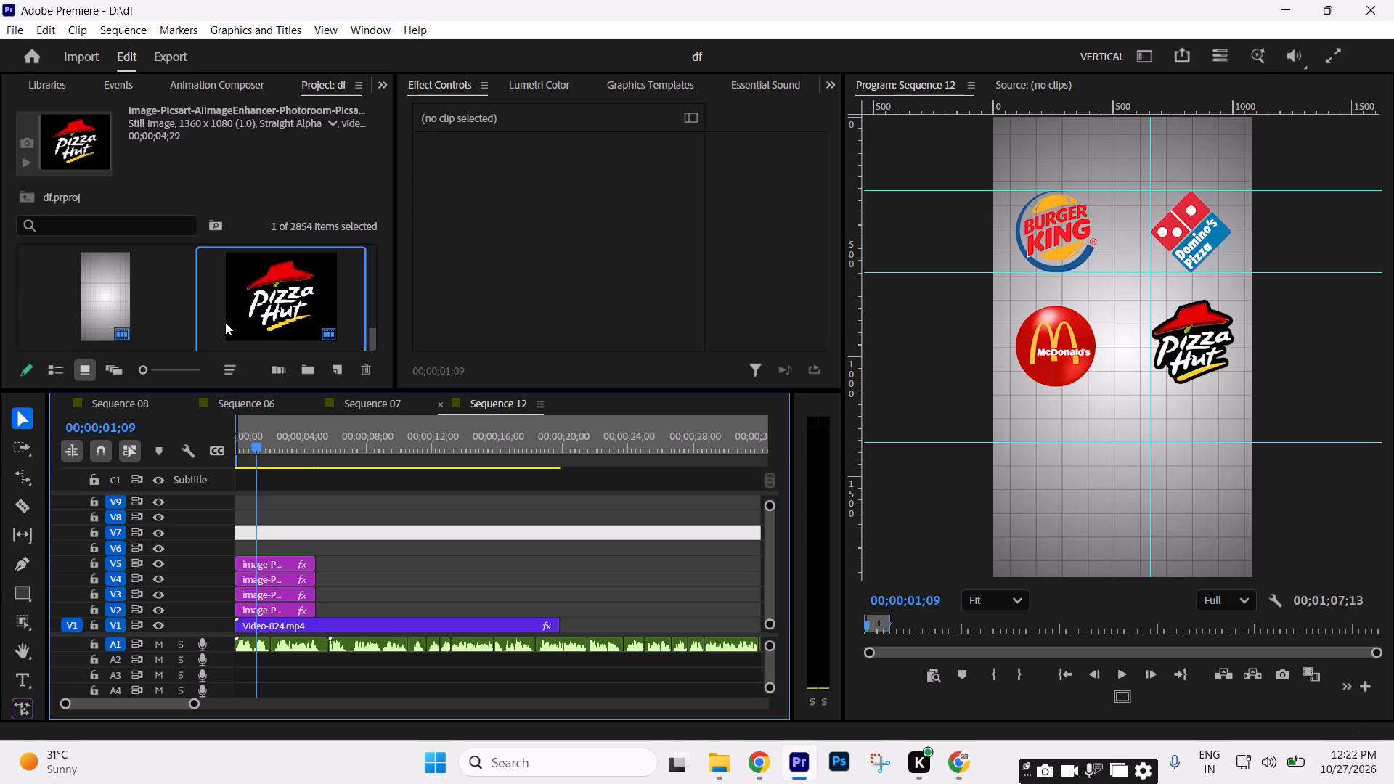
Play the sequence from its start to review the logo animation, and return to the start.
{"action": "key", "text": "Home"}
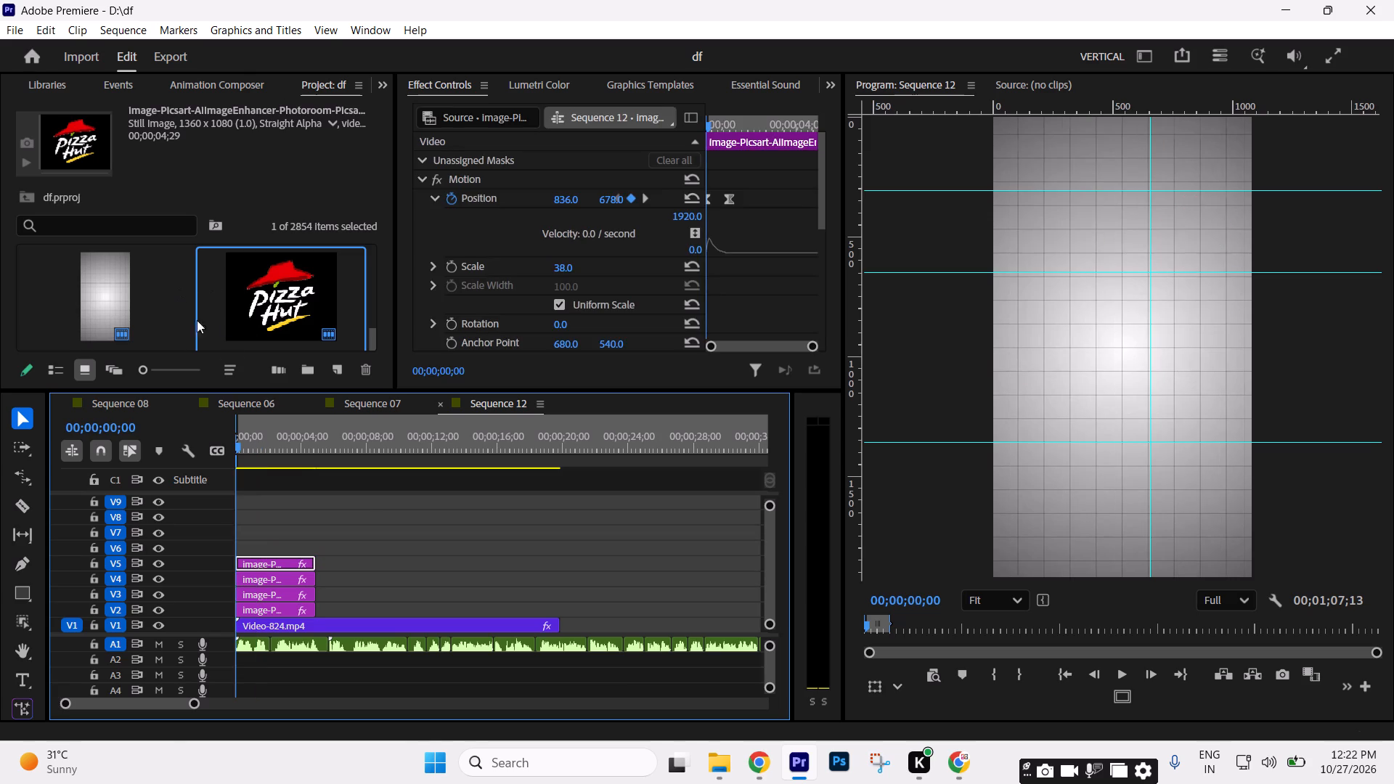
{"action": "left_click", "coordinate": [364, 488]}
{"action": "key", "text": "space"}
{"action": "key", "text": "space"}
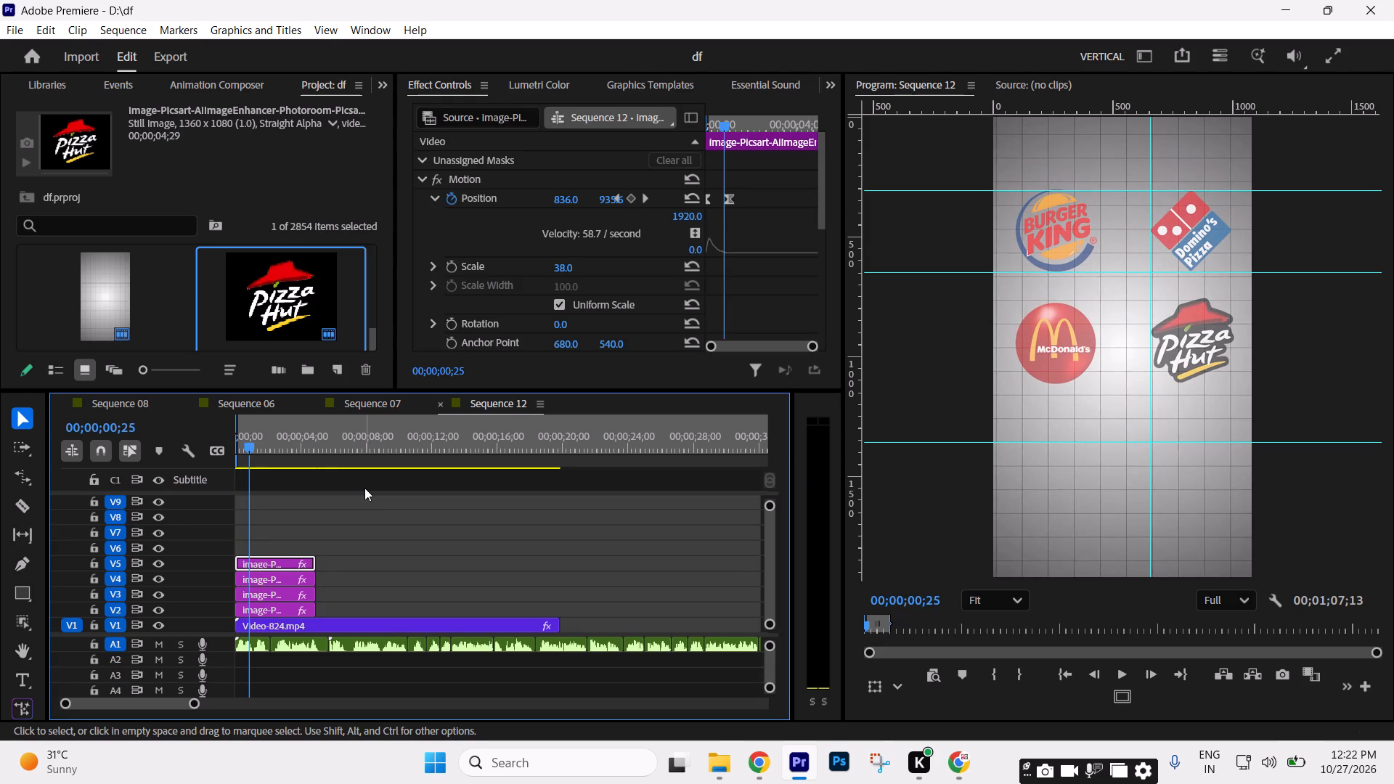
{"action": "key", "text": "Up"}
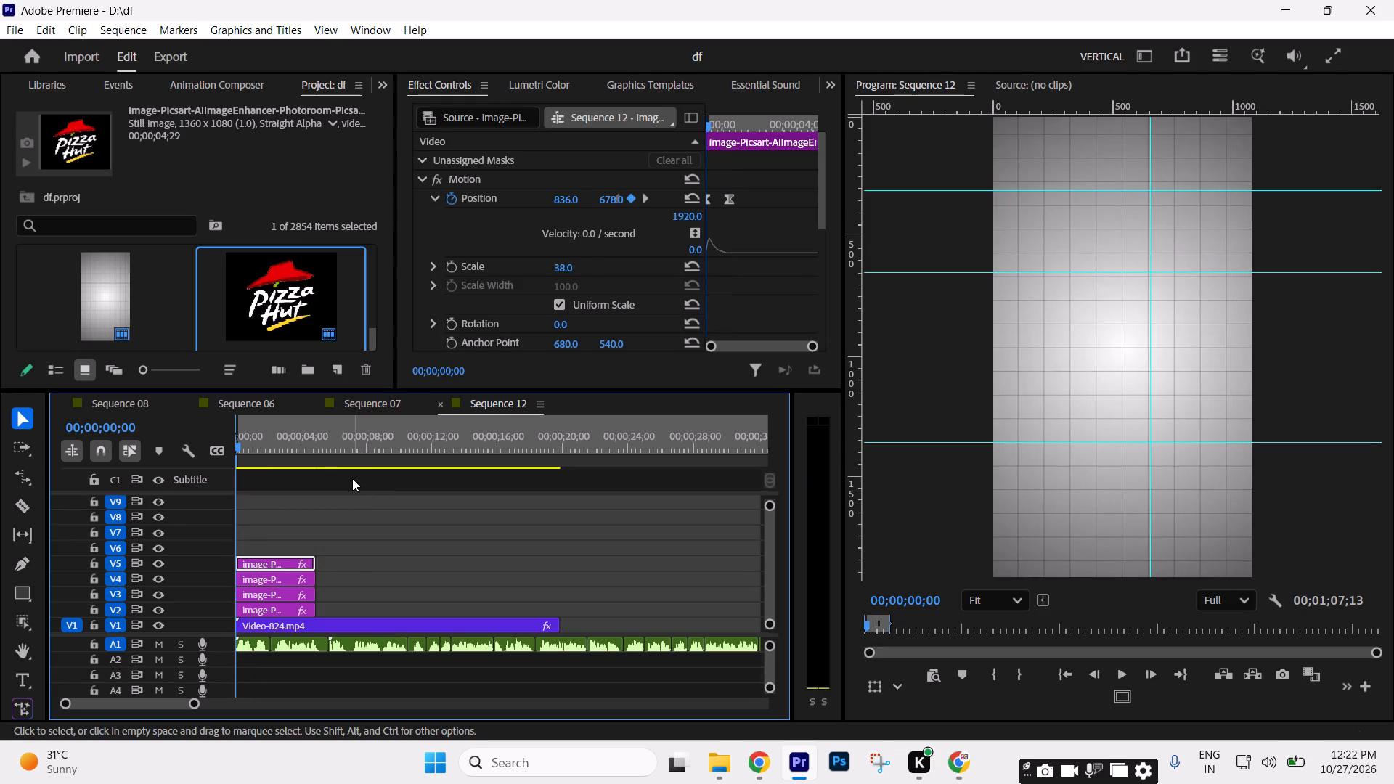
Save the project again.
{"action": "key", "text": "ctrl+s"}
Play the opening again past the first second to check the logos settling against the voice-over.
{"action": "left_click", "coordinate": [411, 529]}
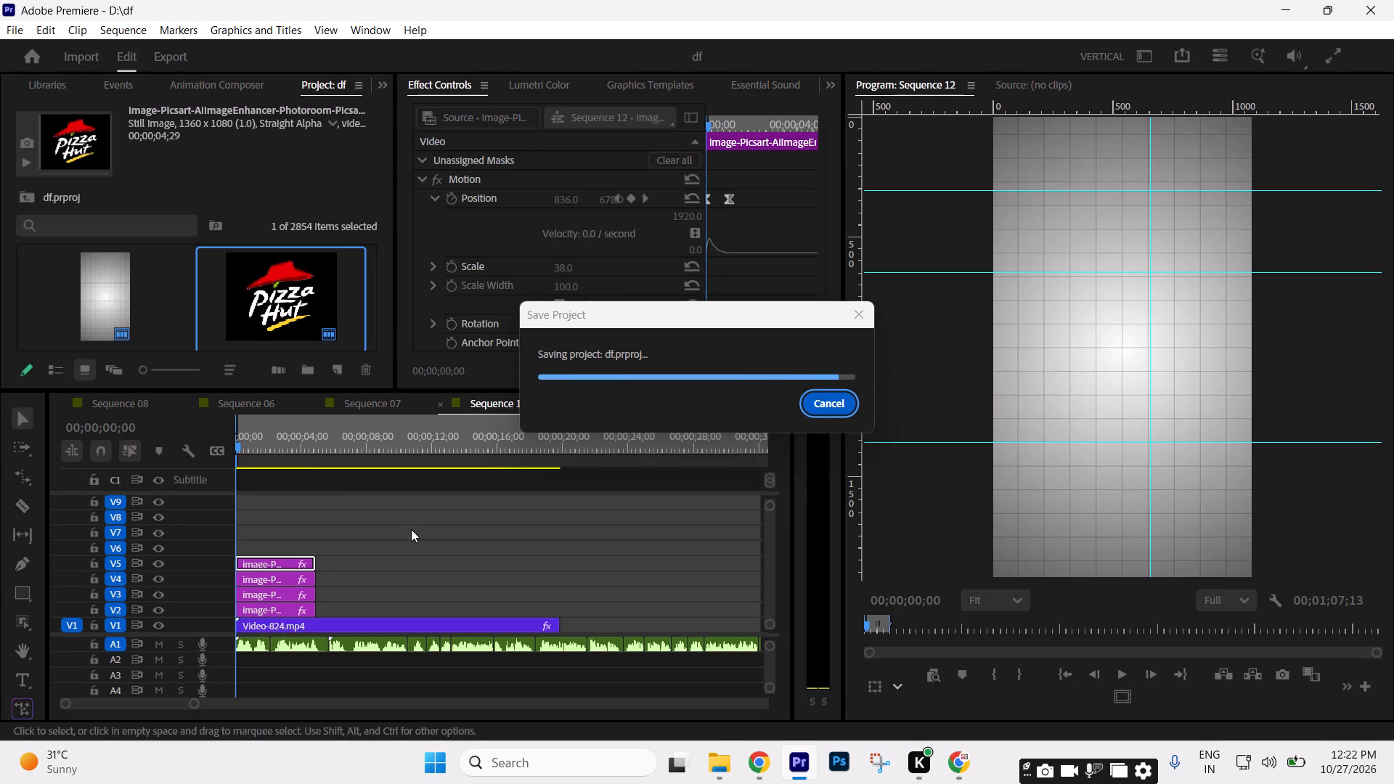
{"action": "key", "text": "space"}
{"action": "key", "text": "space"}
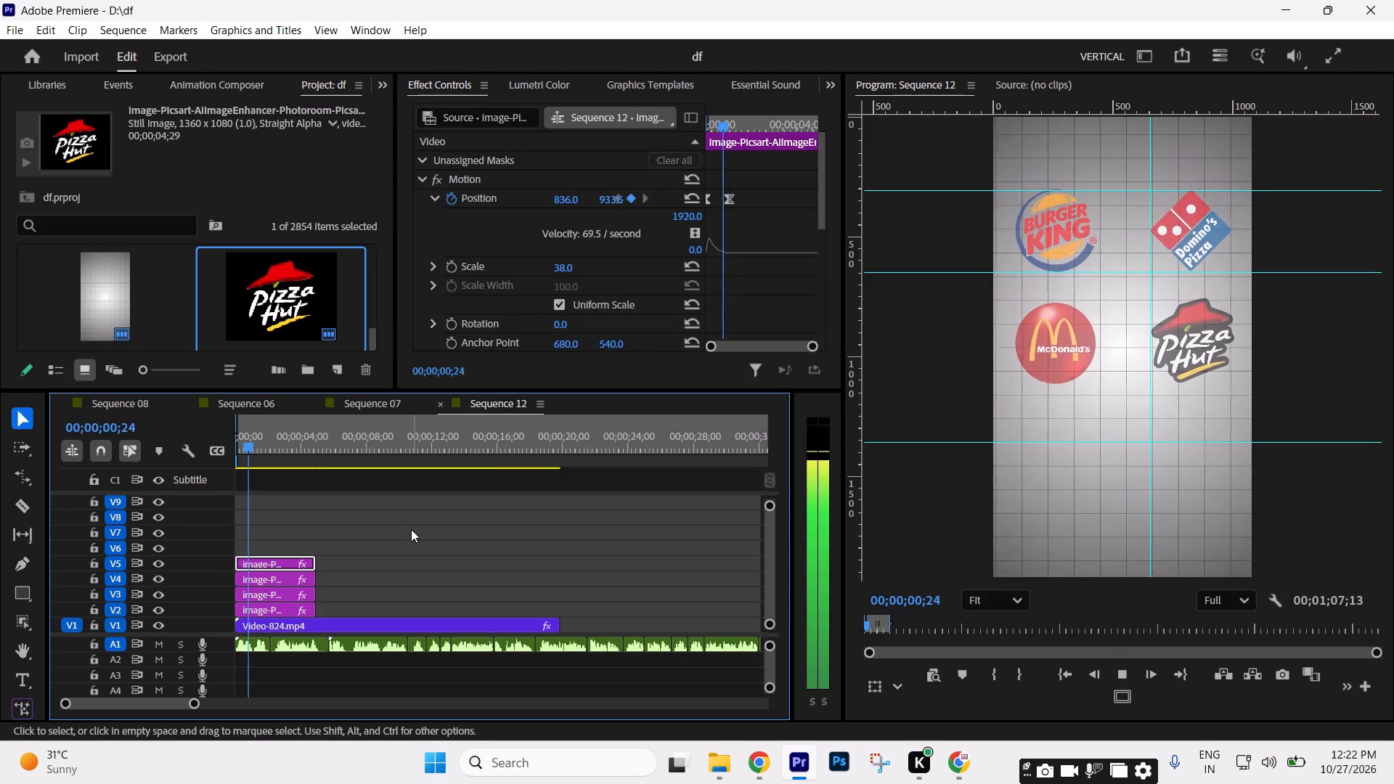
{"action": "key", "text": "space"}
{"action": "left_click_drag", "start_coordinate": [196, 701], "coordinate": [173, 705]}
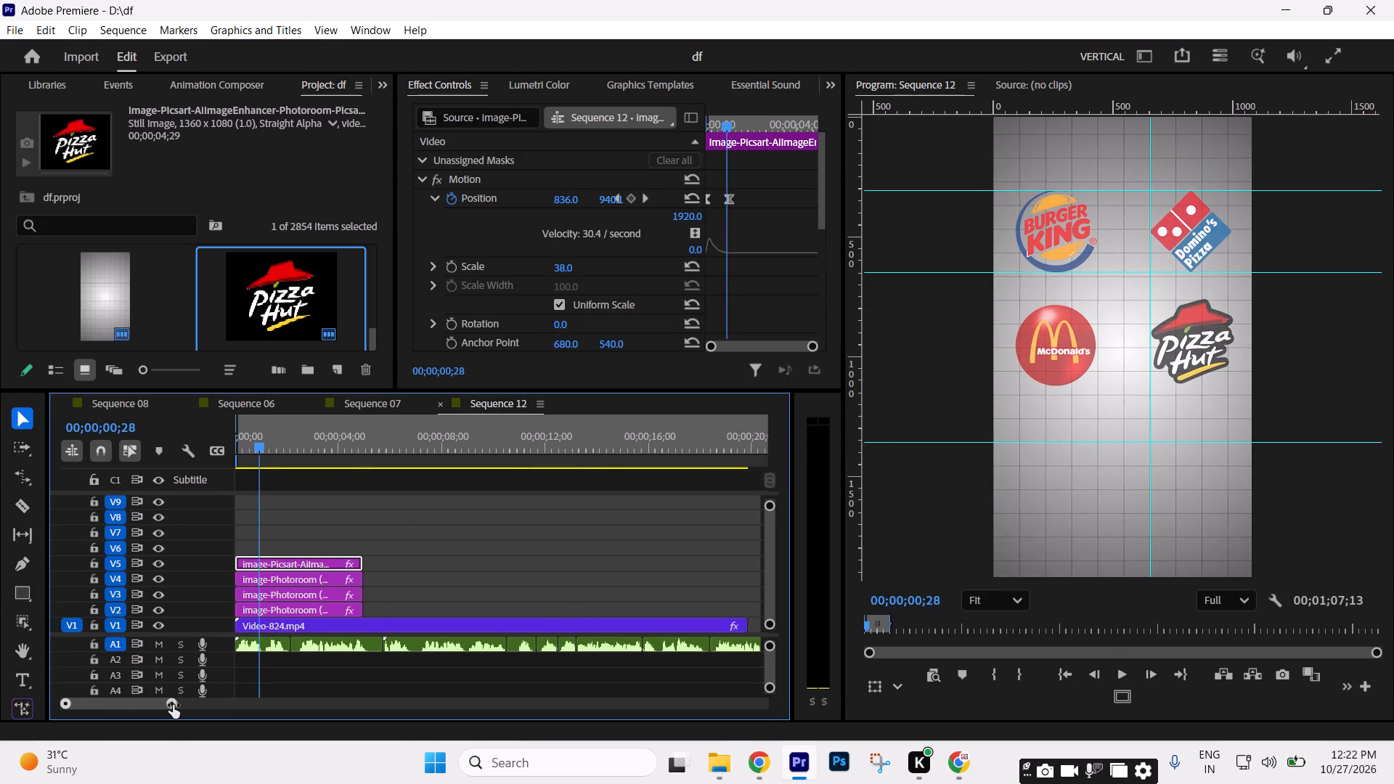
{"action": "left_click_drag", "start_coordinate": [173, 705], "coordinate": [172, 705]}
{"action": "key", "text": "space"}
{"action": "key", "text": "space"}
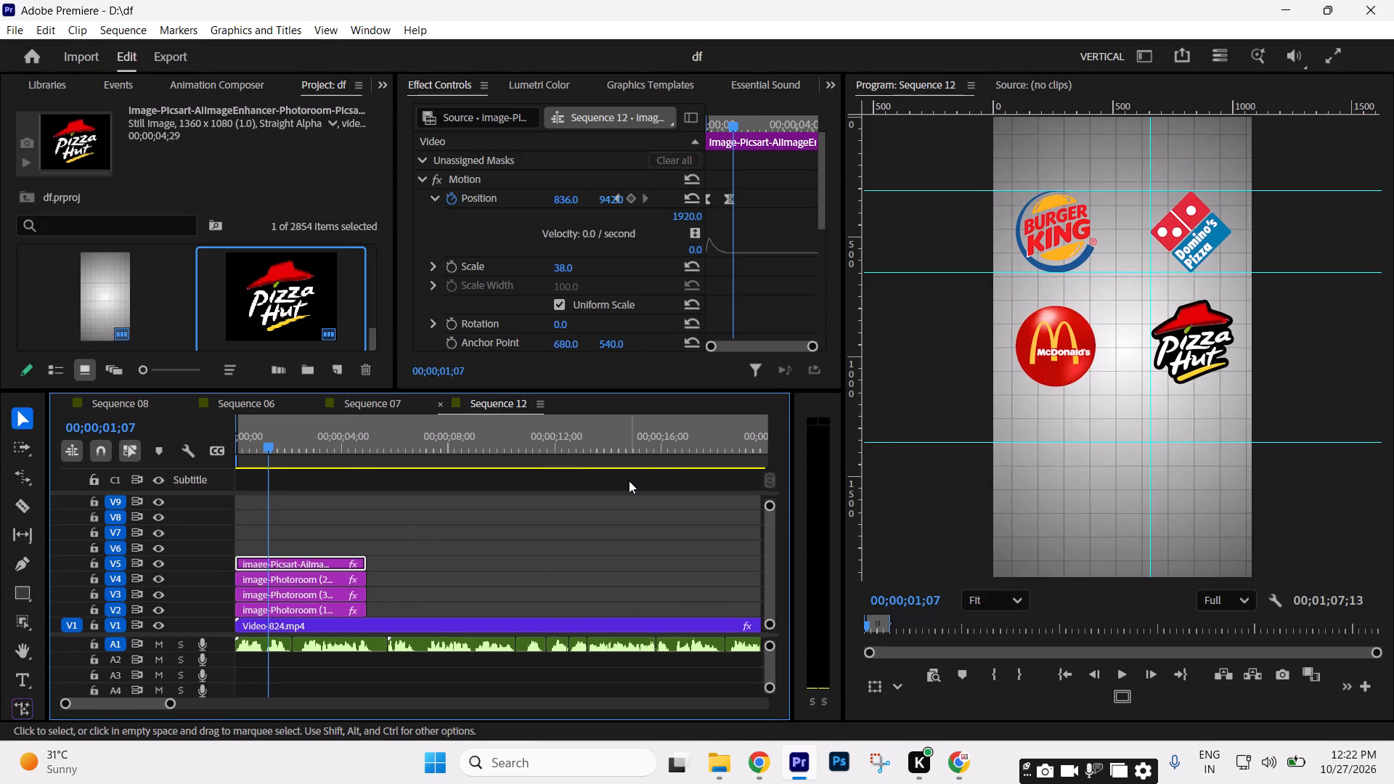
Save the project with the finished logo animation.
{"action": "key", "text": "ctrl+s"}
Look through the importable media in the Nis folder, examining the green-screen overlay clips, and leave without importing anything.
{"action": "double_click", "coordinate": [195, 289]}
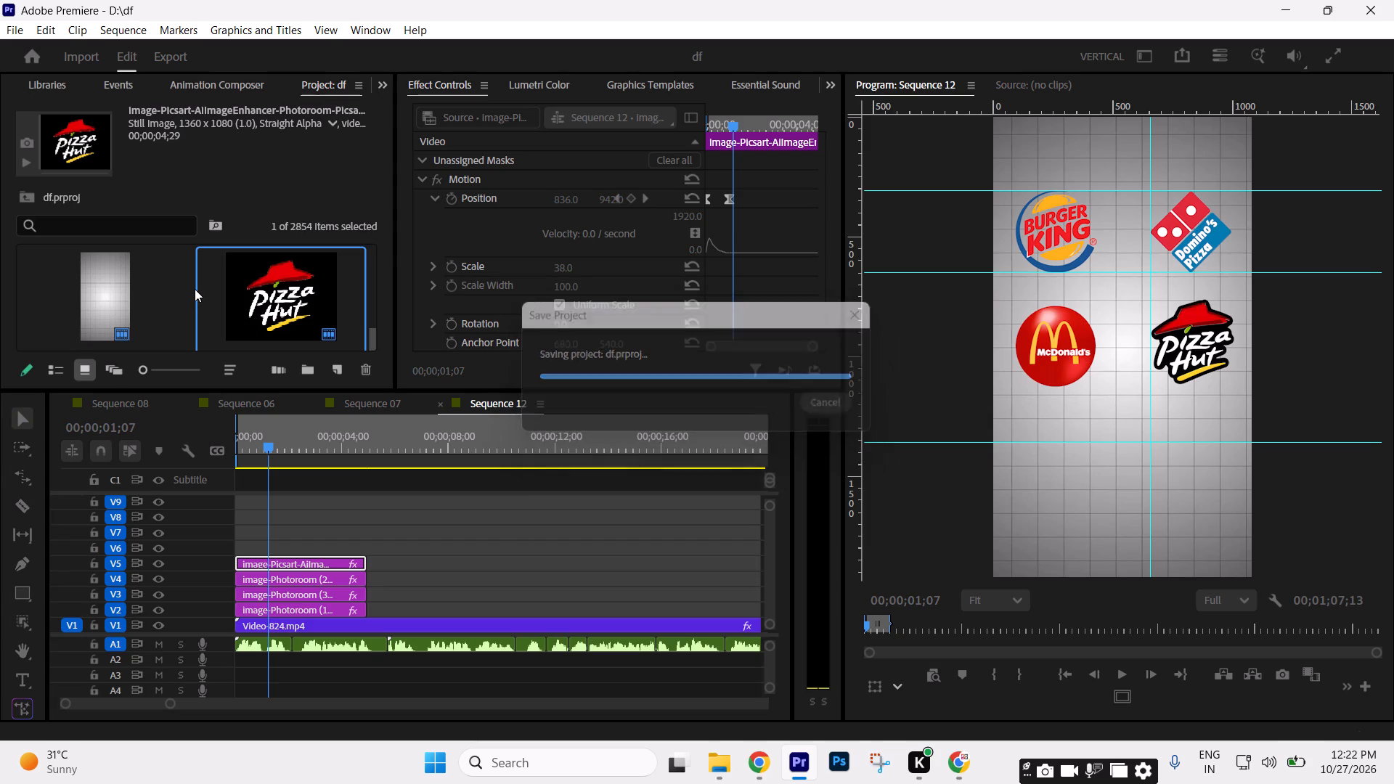
{"action": "double_click", "coordinate": [195, 289]}
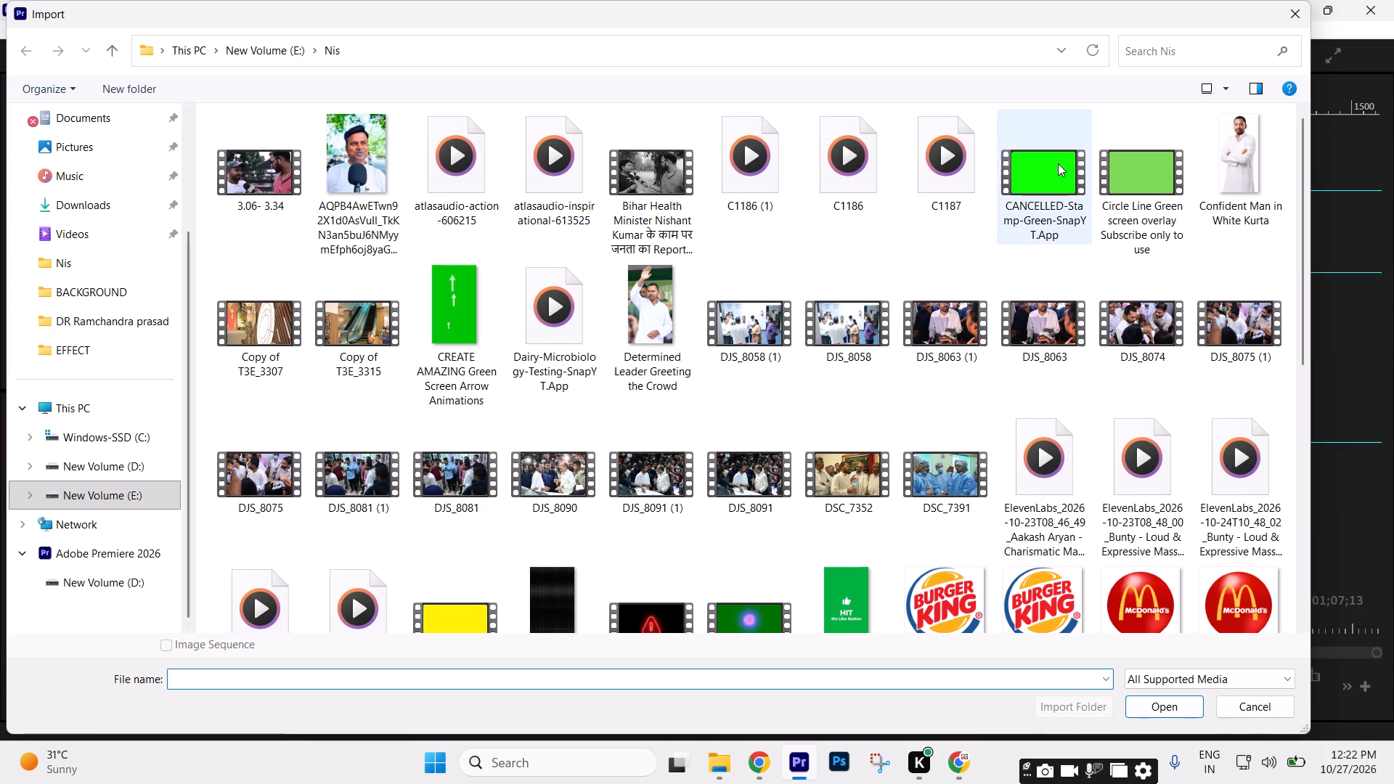
{"action": "left_click", "coordinate": [1058, 163]}
{"action": "left_click", "coordinate": [1162, 175]}
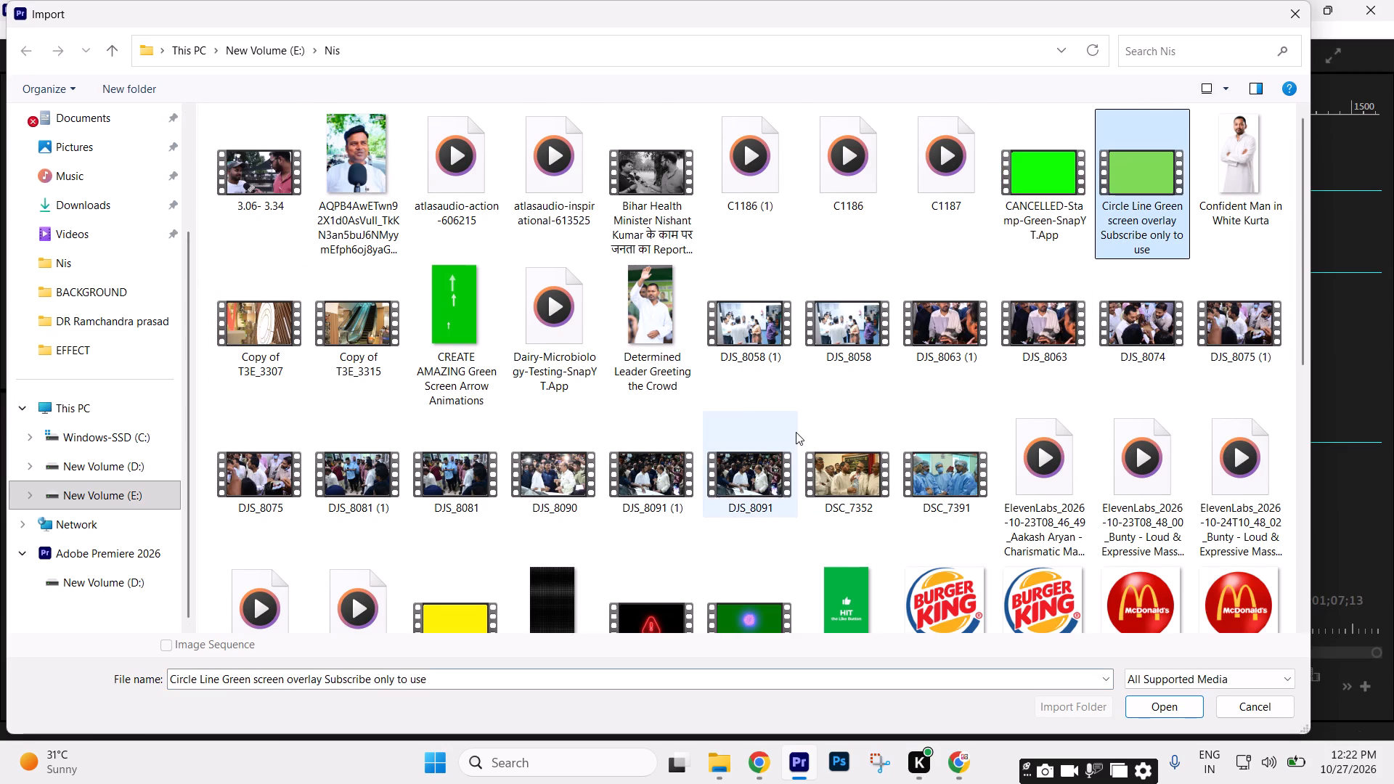
{"action": "scroll", "coordinate": [796, 432], "scroll_direction": "down", "scroll_amount": 1}
{"action": "left_click", "coordinate": [770, 425]}
{"action": "left_click", "coordinate": [823, 399]}
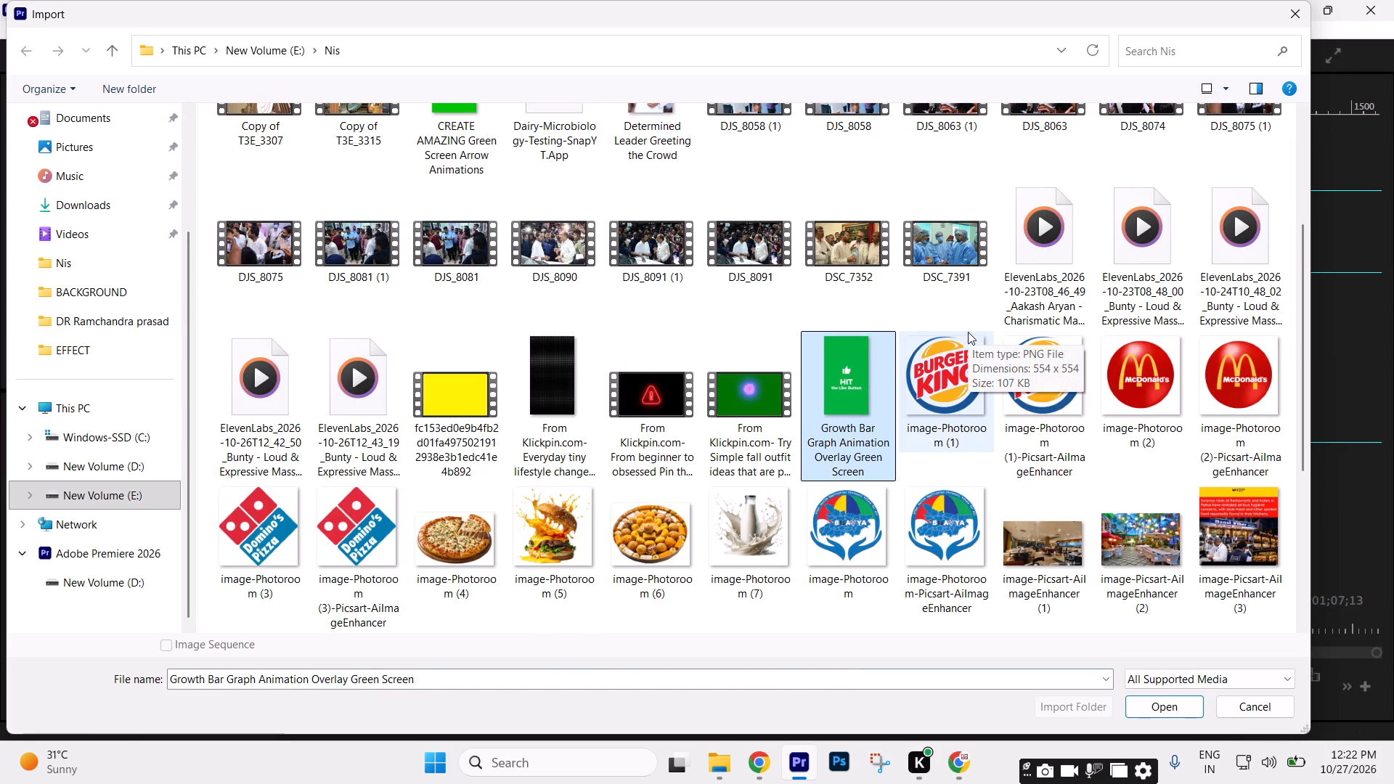
{"action": "scroll", "coordinate": [998, 395], "scroll_direction": "up", "scroll_amount": 2}
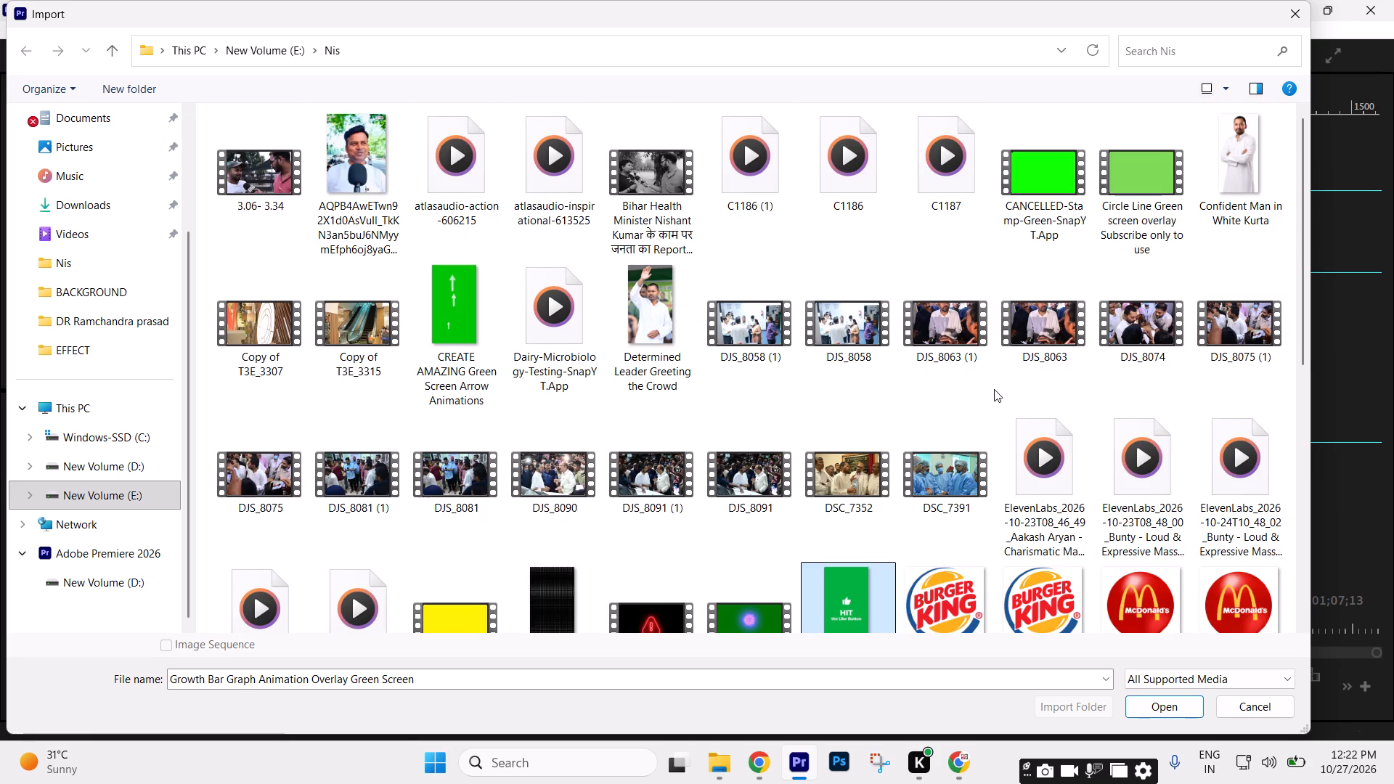
{"action": "left_click", "coordinate": [1075, 150]}
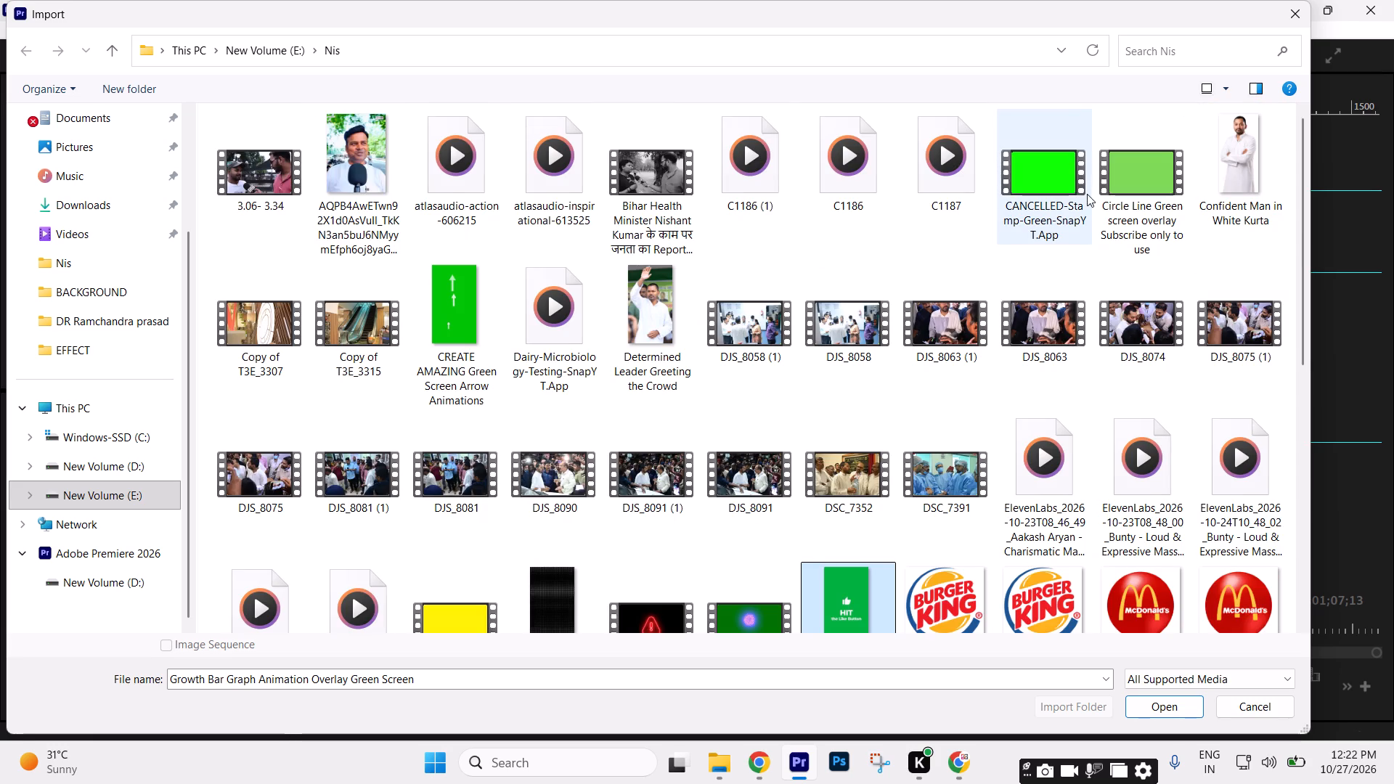
{"action": "left_click", "coordinate": [1109, 176]}
{"action": "scroll", "coordinate": [905, 432], "scroll_direction": "down", "scroll_amount": 6}
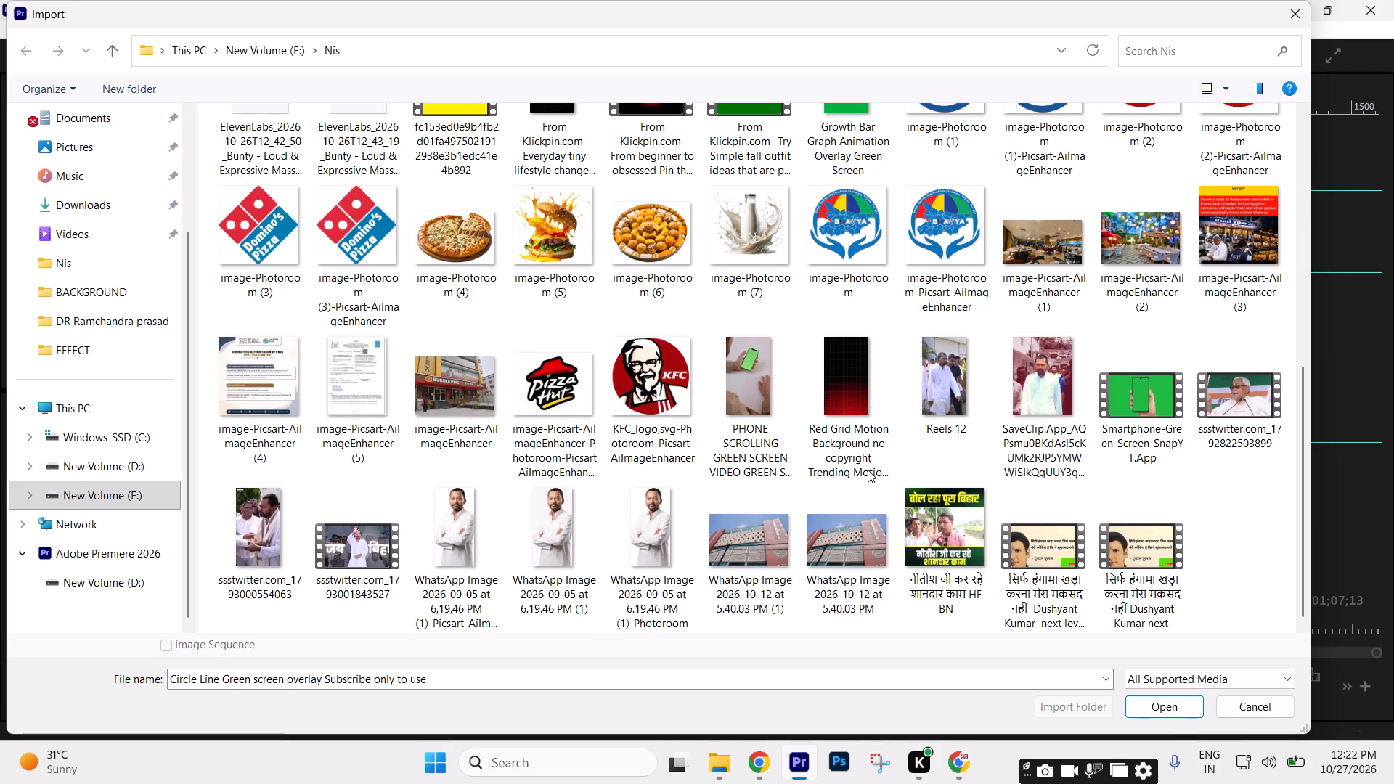
{"action": "scroll", "coordinate": [626, 454], "scroll_direction": "up", "scroll_amount": 2}
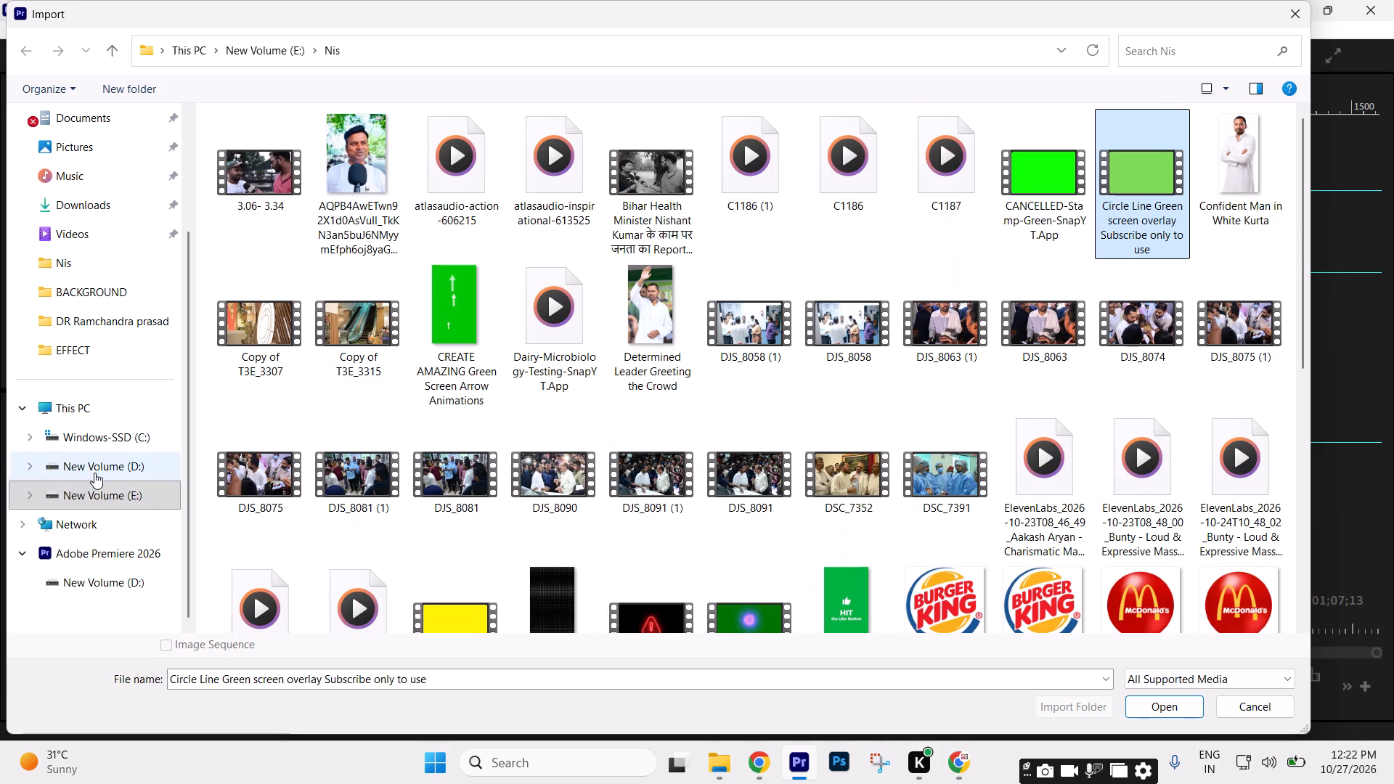
{"action": "left_click", "coordinate": [96, 467]}
{"action": "left_click", "coordinate": [108, 433]}
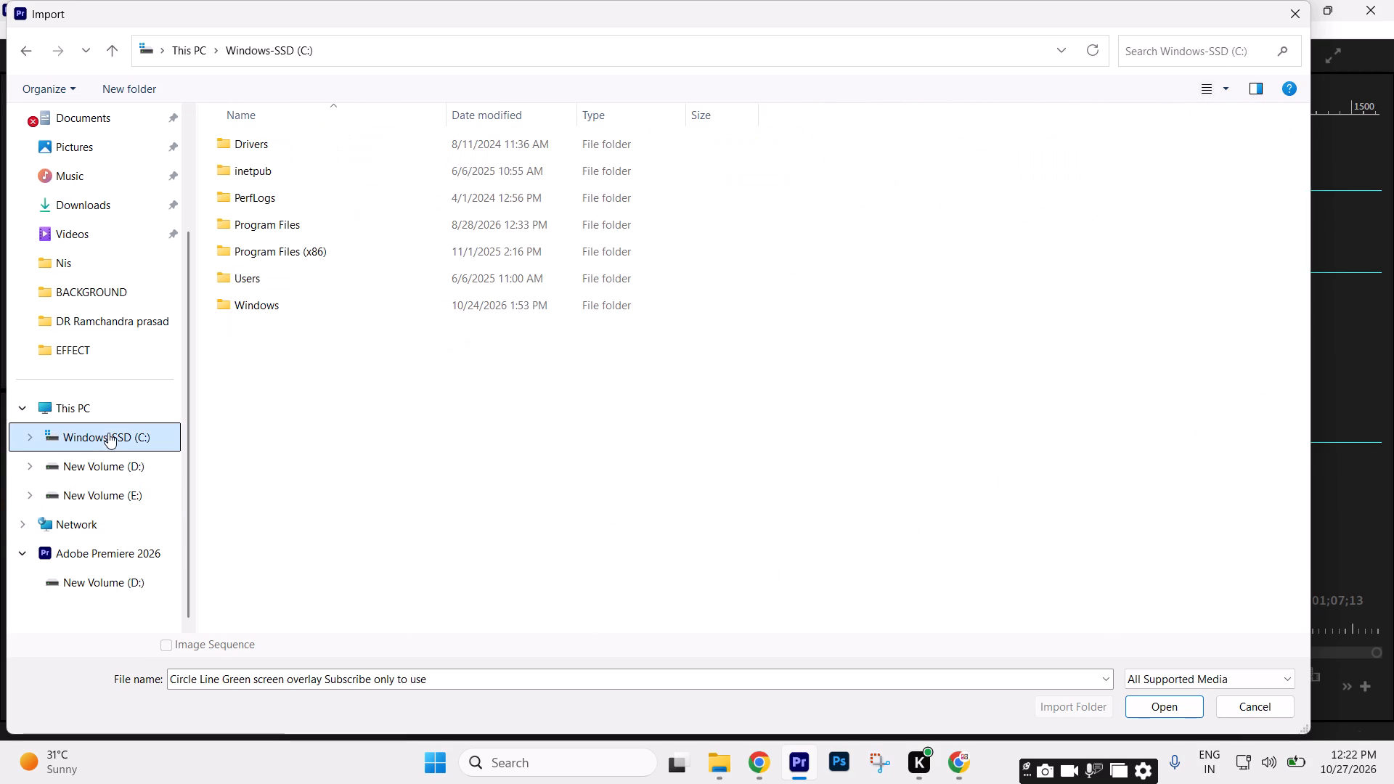
{"action": "left_click", "coordinate": [1232, 710]}
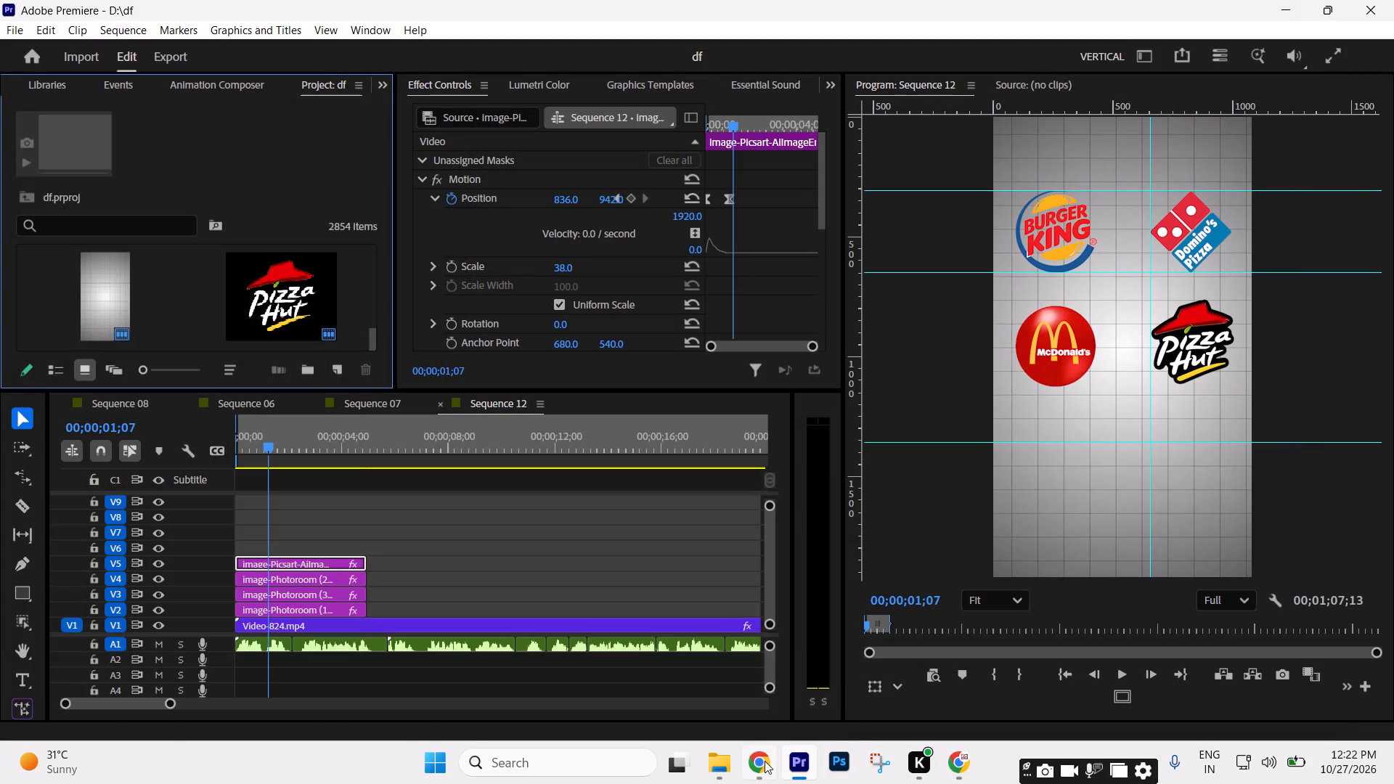
Deselect the Pizza Hut logo clip in the timeline and switch to the Chrome browser.
{"action": "left_click", "coordinate": [433, 546]}
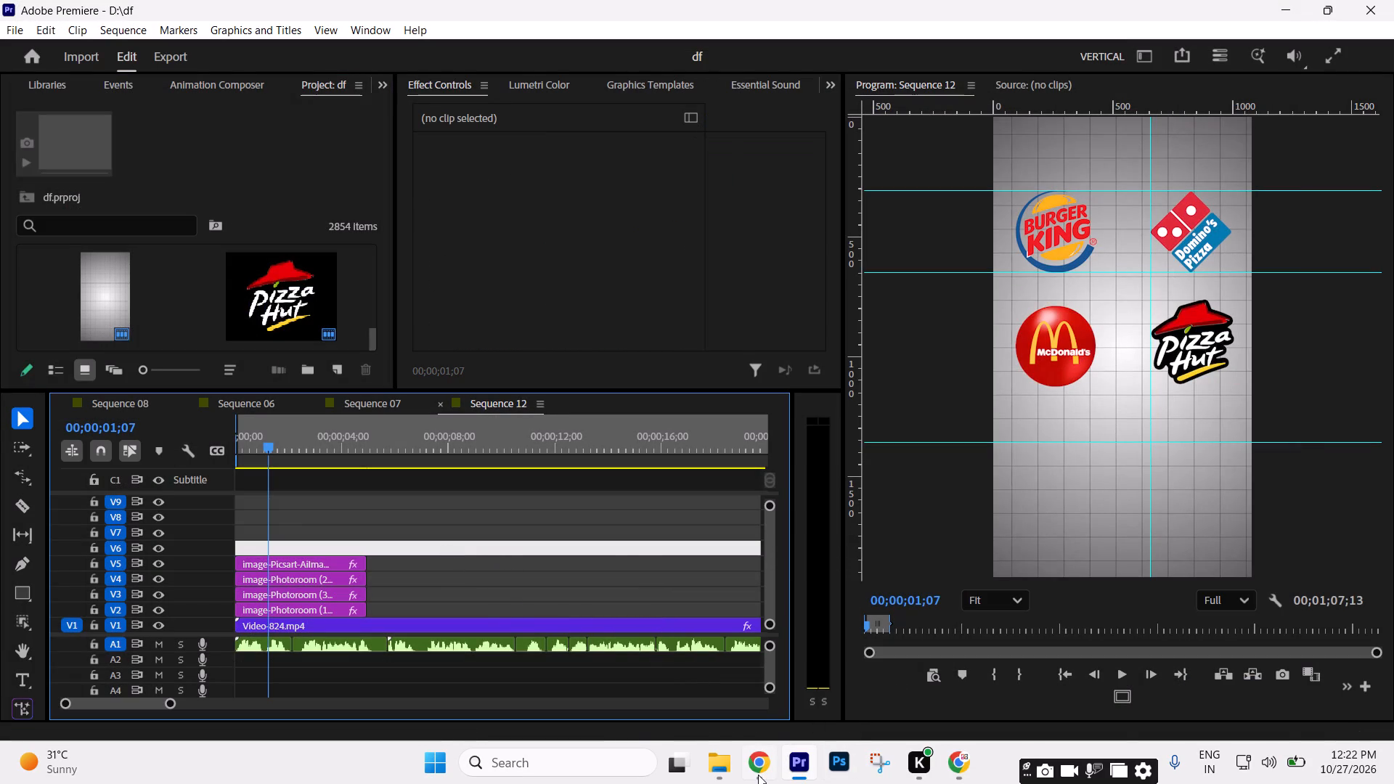
{"action": "left_click", "coordinate": [758, 775]}
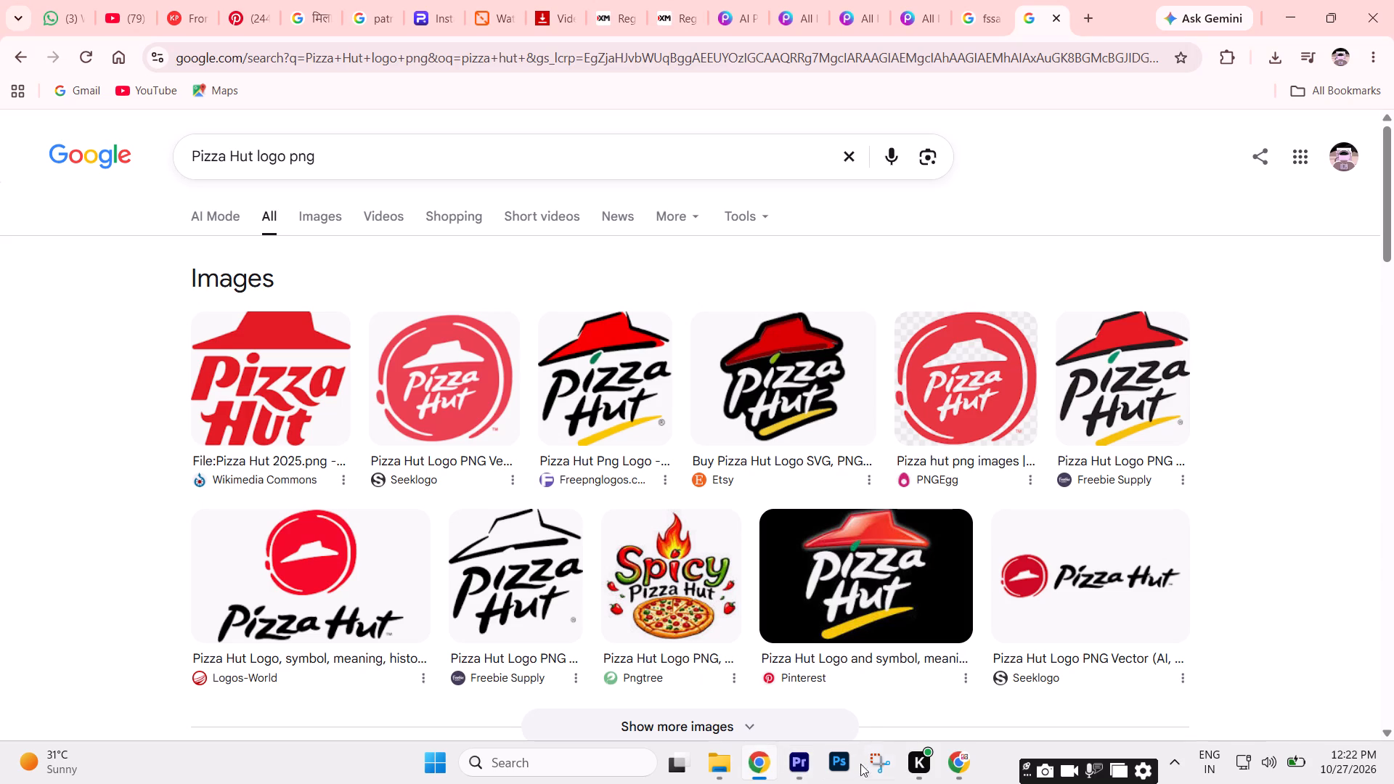